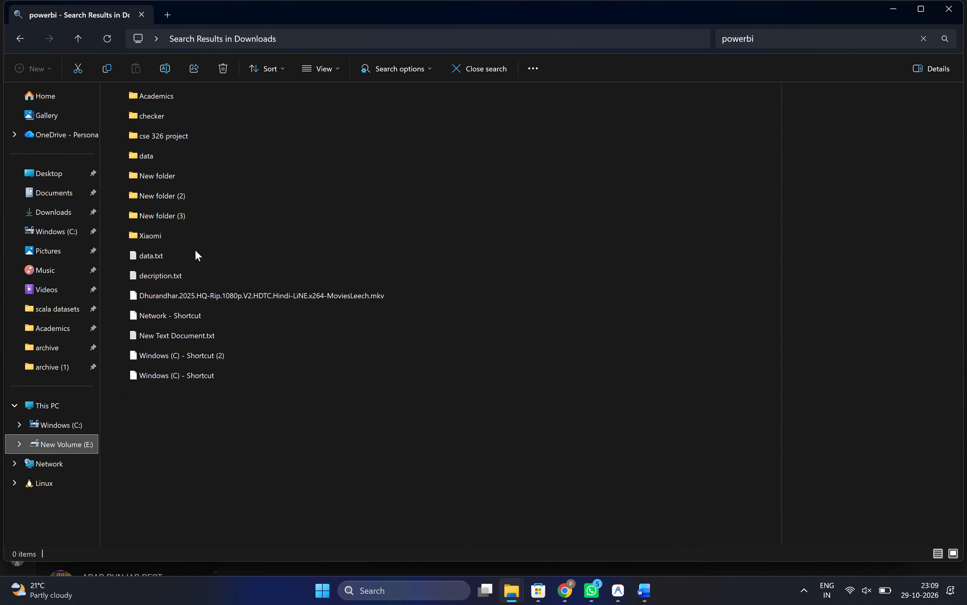
{"action": "double_click", "coordinate": [226, 87]}
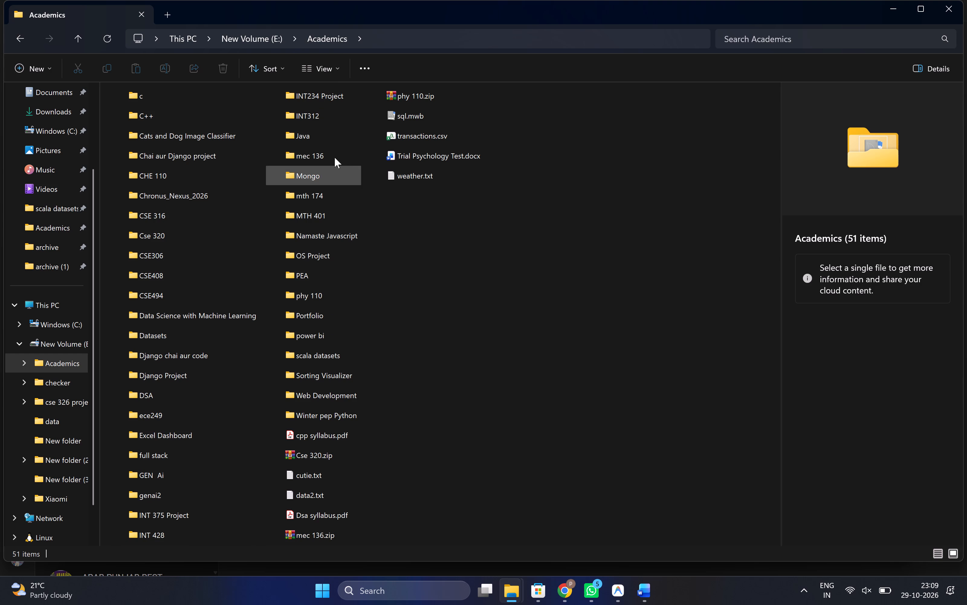
{"action": "double_click", "coordinate": [315, 181]}
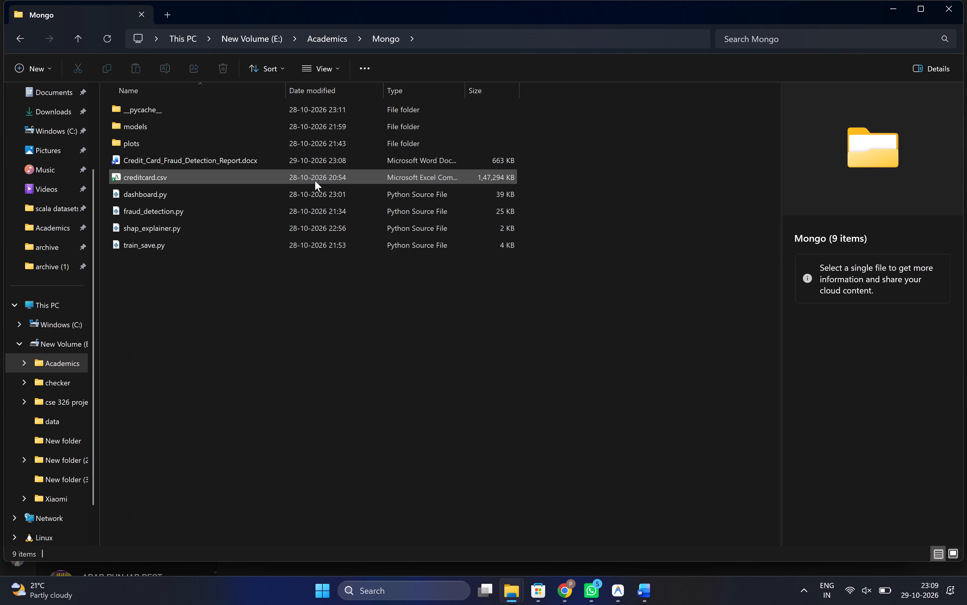
{"action": "double_click", "coordinate": [296, 164]}
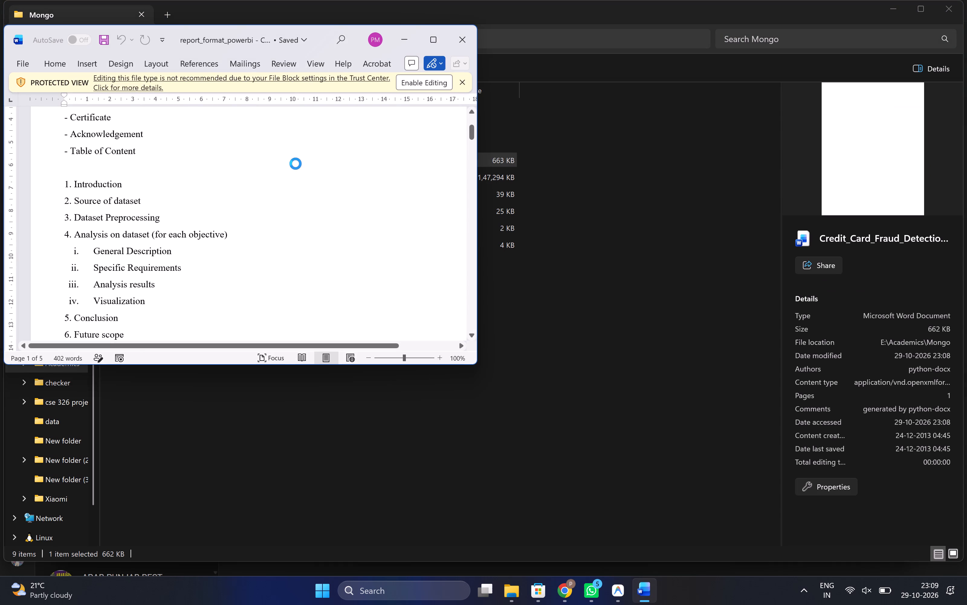
{"action": "left_click", "coordinate": [444, 57]}
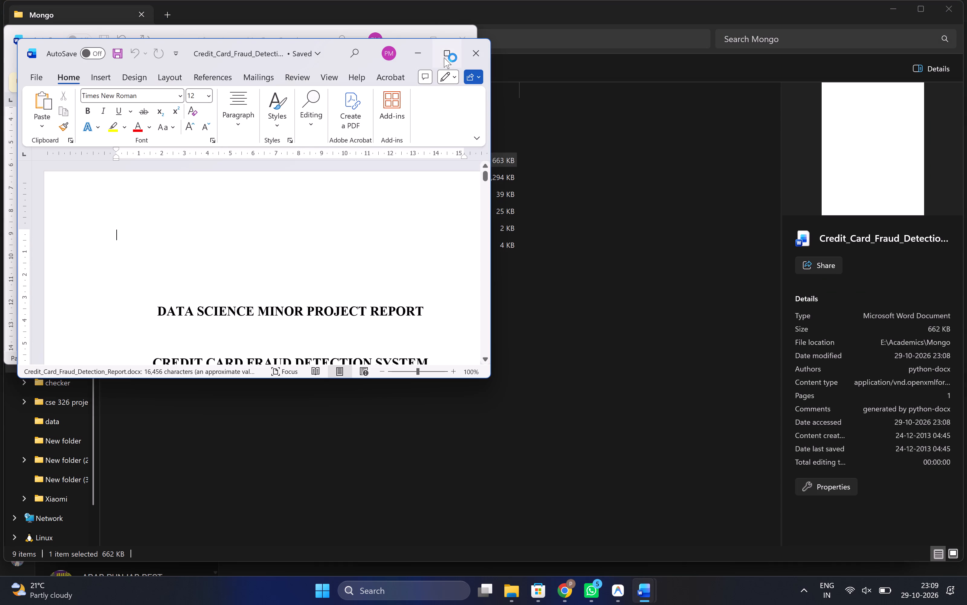
Examine the report's cover page, including the title, student details and faculty guidance fields.
{"action": "scroll", "coordinate": [577, 393], "scroll_direction": "down", "scroll_amount": 1}
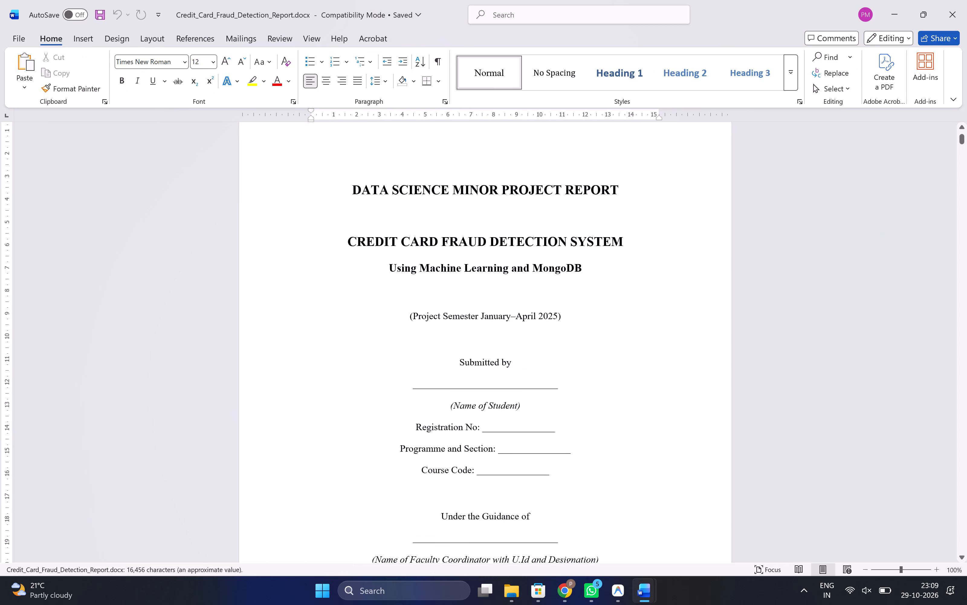
{"action": "scroll", "coordinate": [577, 393], "scroll_direction": "down", "scroll_amount": 3}
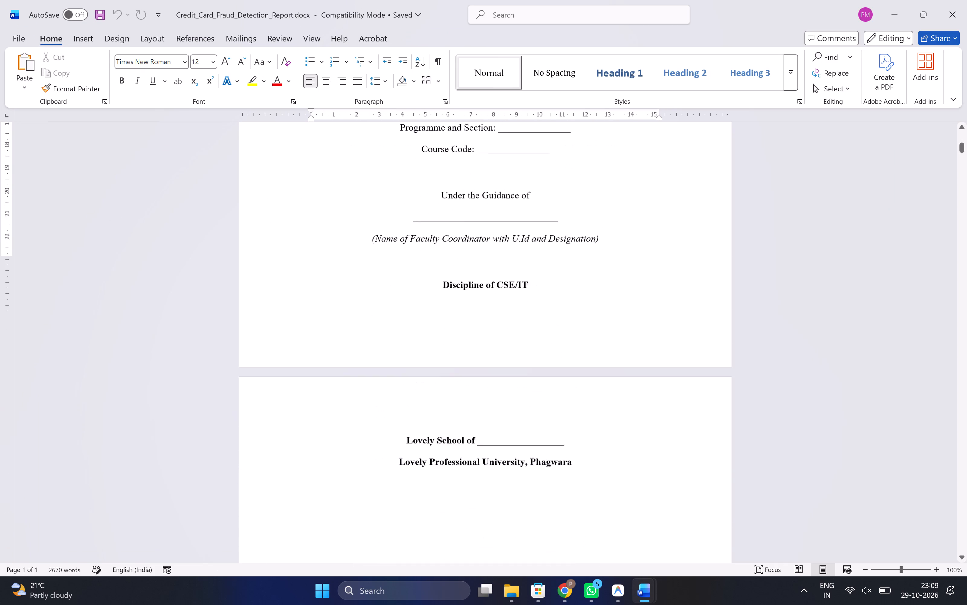
{"action": "scroll", "coordinate": [577, 393], "scroll_direction": "down", "scroll_amount": 1}
{"action": "scroll", "coordinate": [577, 393], "scroll_direction": "up", "scroll_amount": 3}
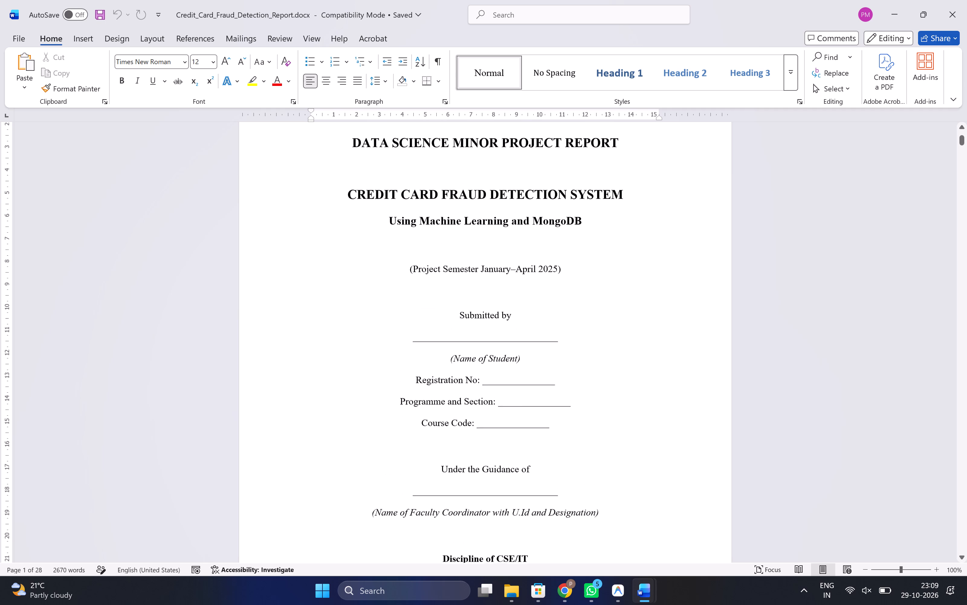
{"action": "scroll", "coordinate": [577, 393], "scroll_direction": "up", "scroll_amount": 1}
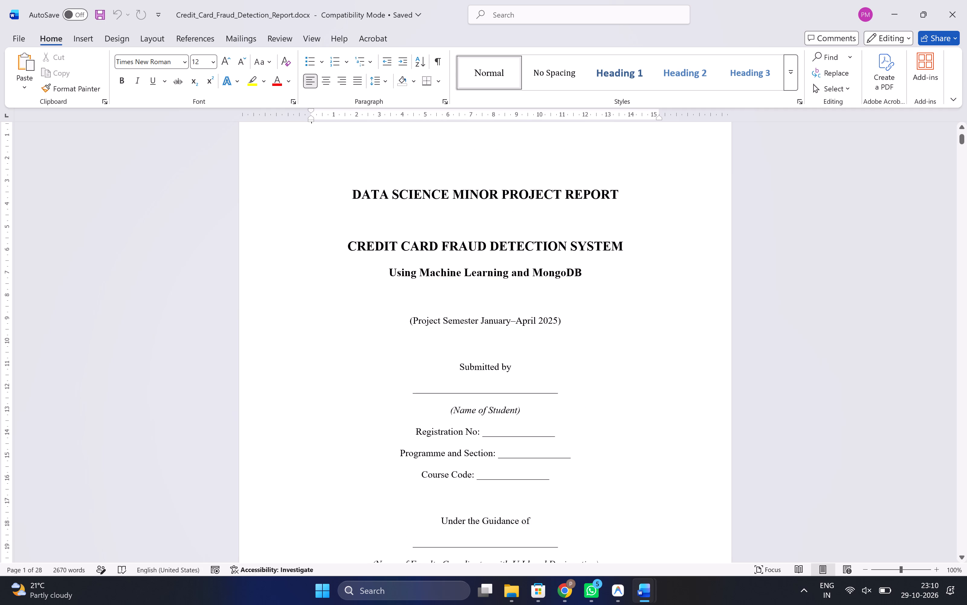
Review the report's front matter, from the cover page through the certificate and declaration to the table of contents.
{"action": "scroll", "coordinate": [597, 280], "scroll_direction": "down", "scroll_amount": 1}
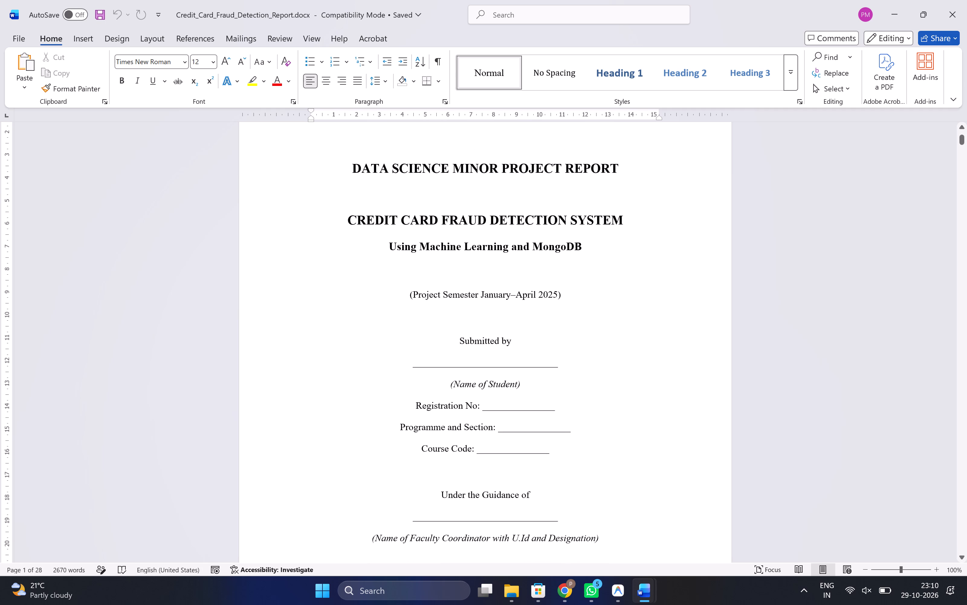
{"action": "scroll", "coordinate": [566, 306], "scroll_direction": "down", "scroll_amount": 7}
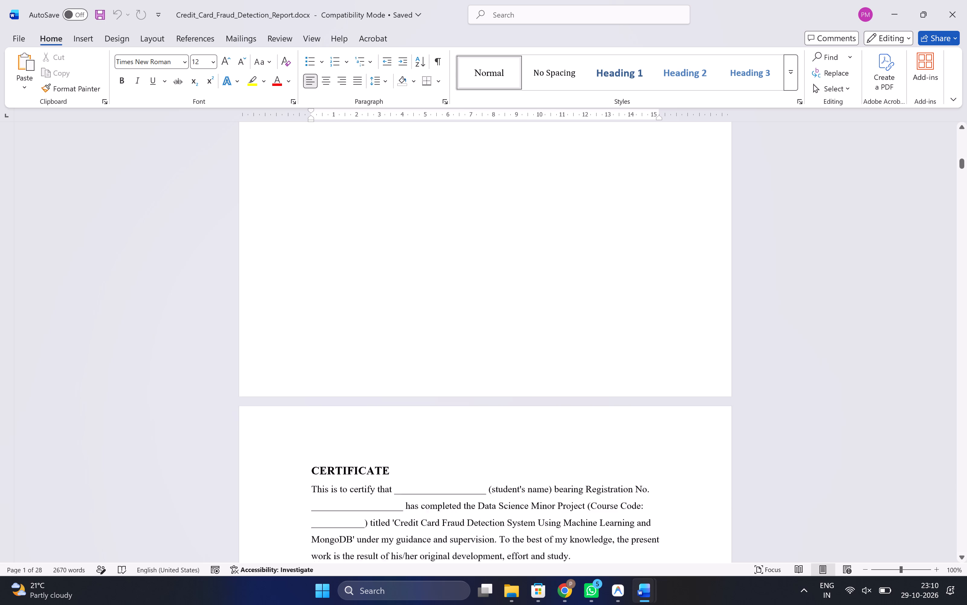
{"action": "scroll", "coordinate": [566, 306], "scroll_direction": "down", "scroll_amount": 5}
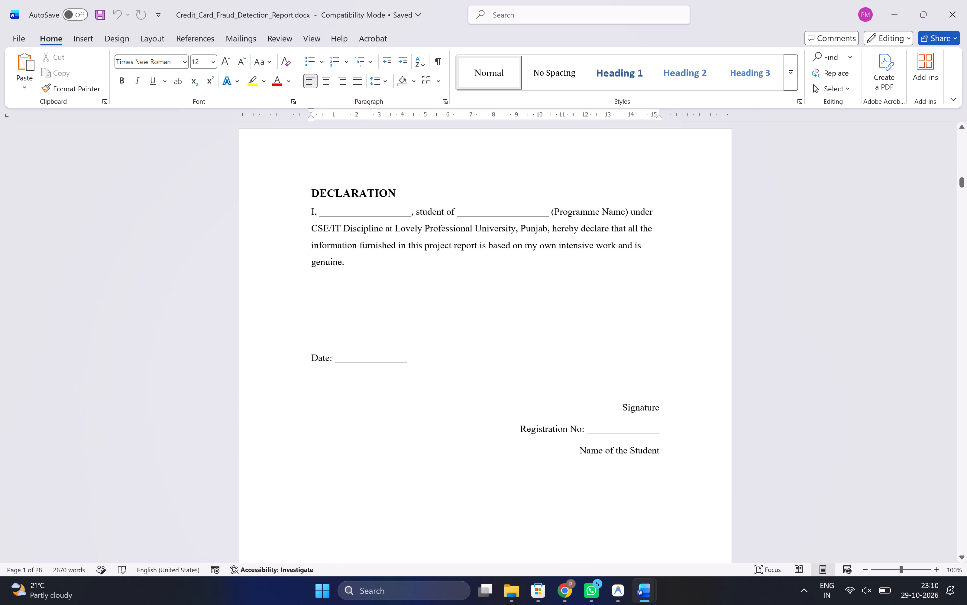
{"action": "scroll", "coordinate": [566, 306], "scroll_direction": "down", "scroll_amount": 7}
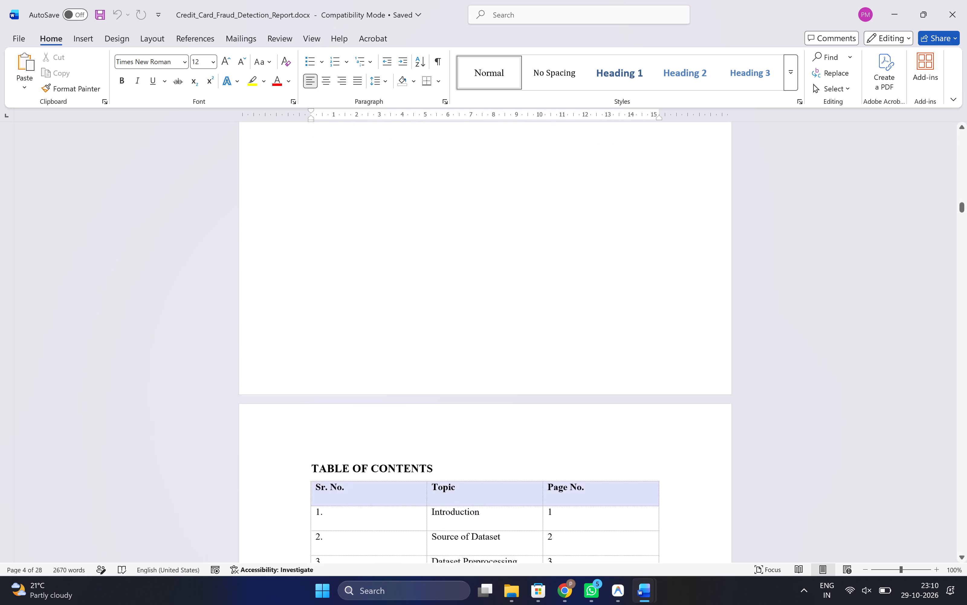
{"action": "scroll", "coordinate": [566, 306], "scroll_direction": "down", "scroll_amount": 4}
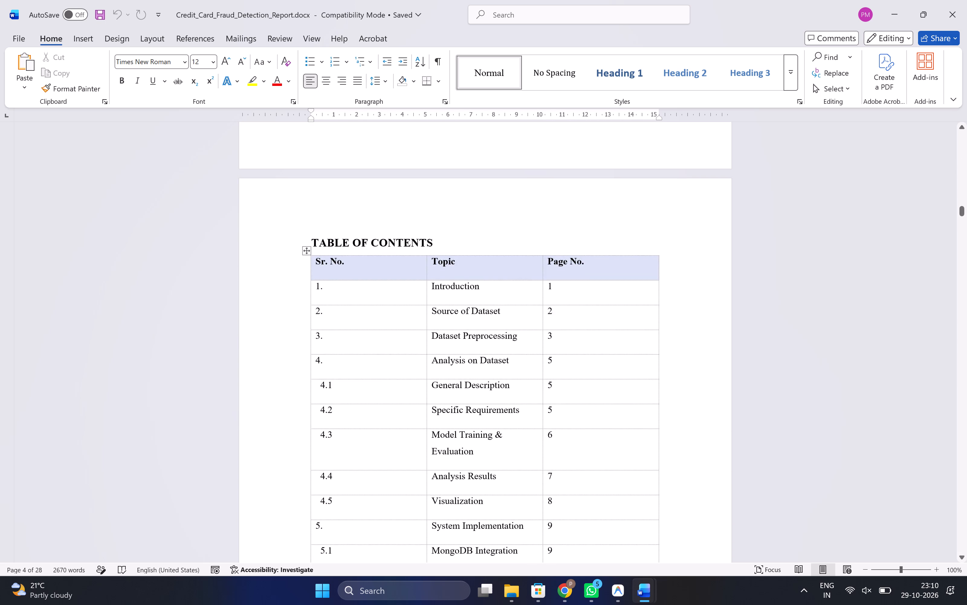
Review the report's chapters, tables and figures from the introduction through to the references on the last page.
{"action": "scroll", "coordinate": [566, 306], "scroll_direction": "down", "scroll_amount": 5}
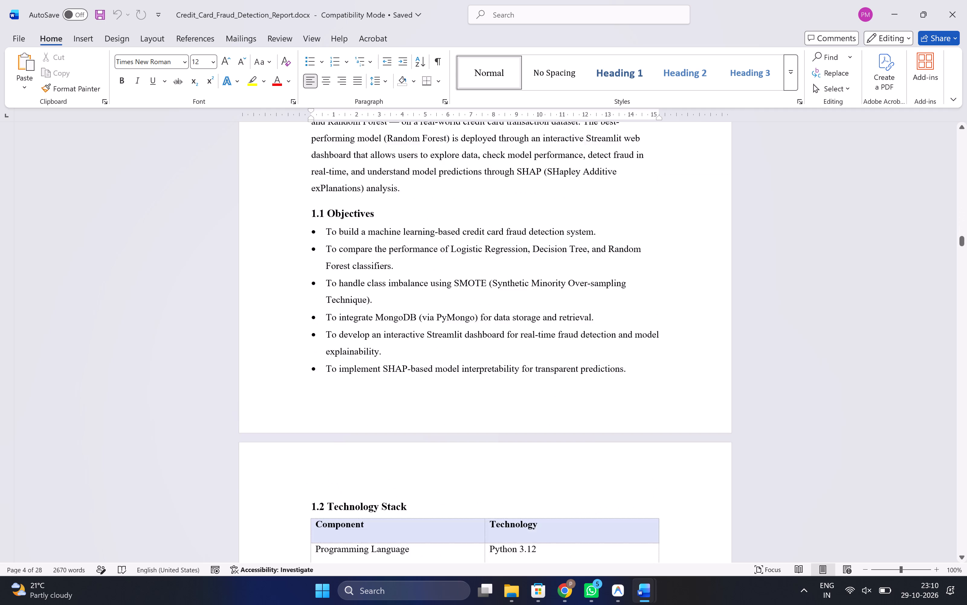
{"action": "scroll", "coordinate": [566, 306], "scroll_direction": "down", "scroll_amount": 4}
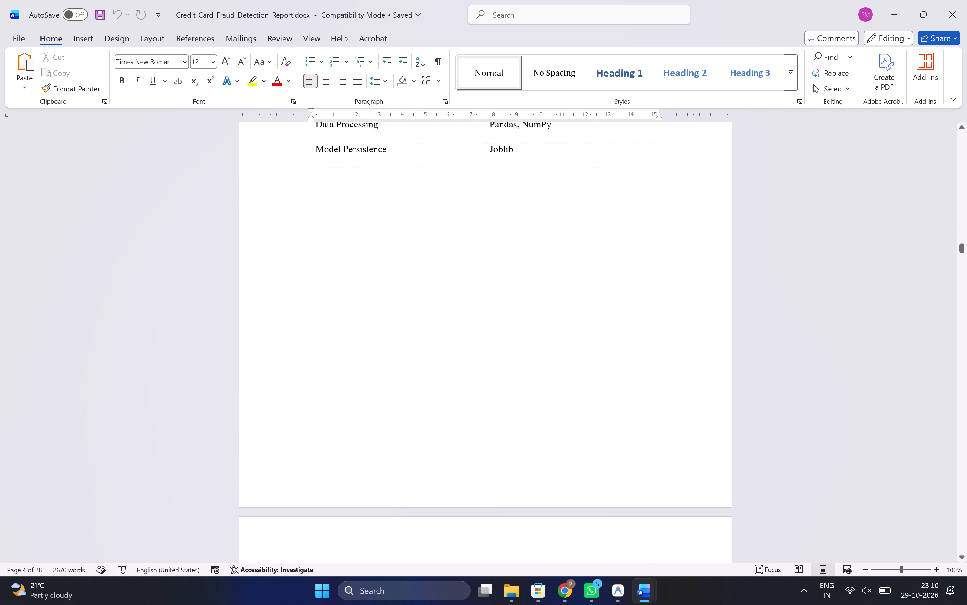
{"action": "scroll", "coordinate": [566, 306], "scroll_direction": "down", "scroll_amount": 7}
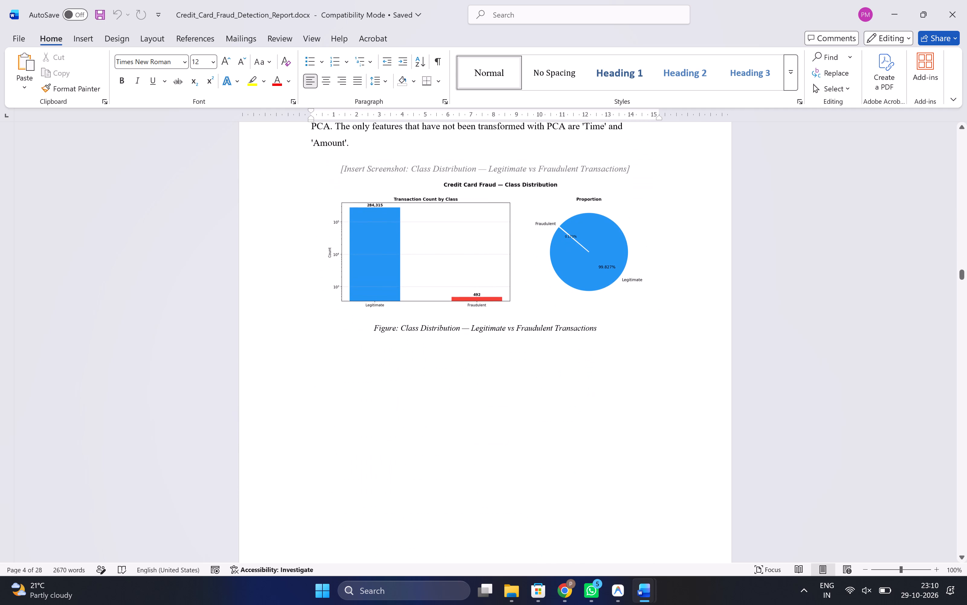
{"action": "scroll", "coordinate": [666, 343], "scroll_direction": "down", "scroll_amount": 2}
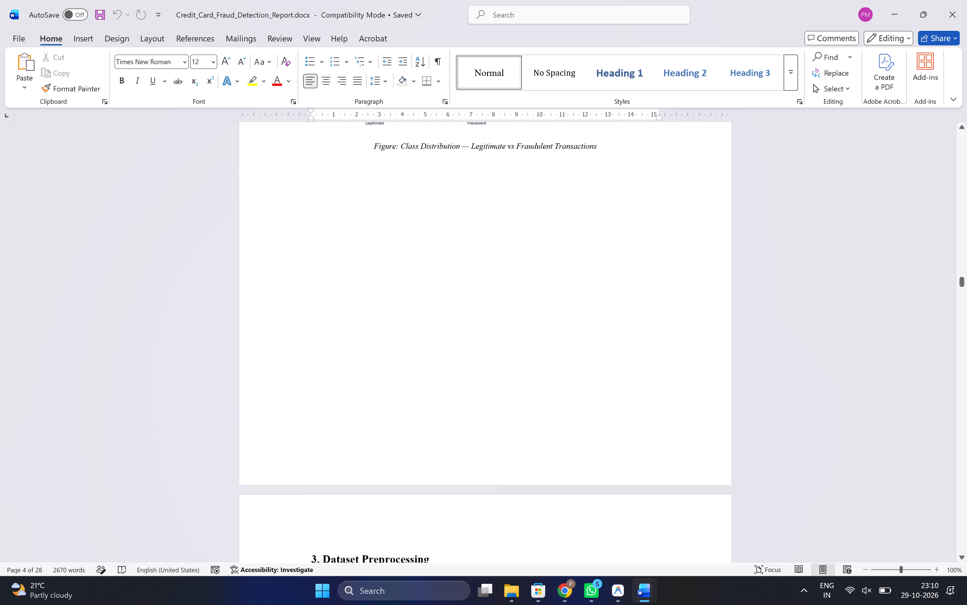
{"action": "scroll", "coordinate": [666, 343], "scroll_direction": "down", "scroll_amount": 9}
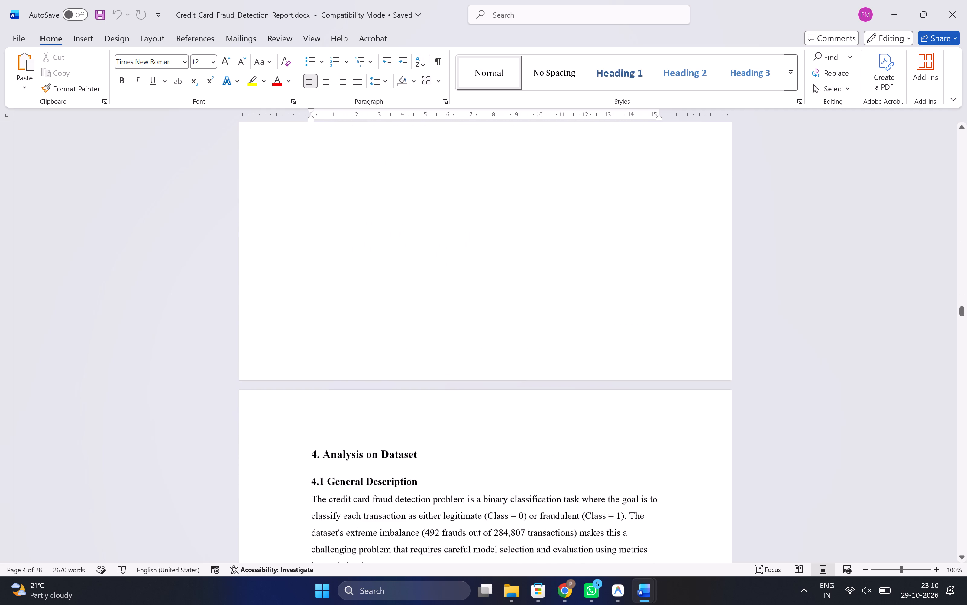
{"action": "scroll", "coordinate": [666, 343], "scroll_direction": "down", "scroll_amount": 11}
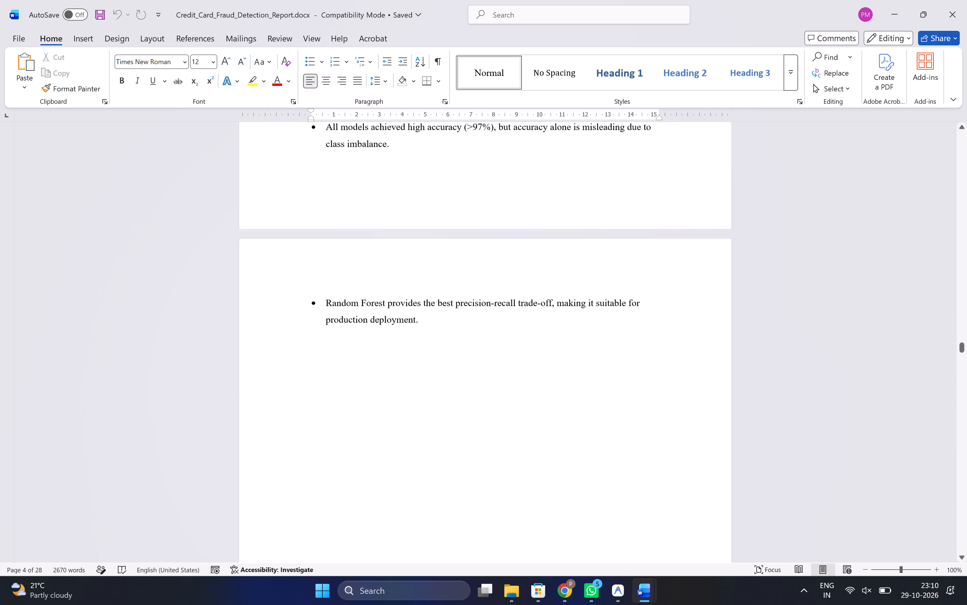
{"action": "scroll", "coordinate": [666, 343], "scroll_direction": "down", "scroll_amount": 15}
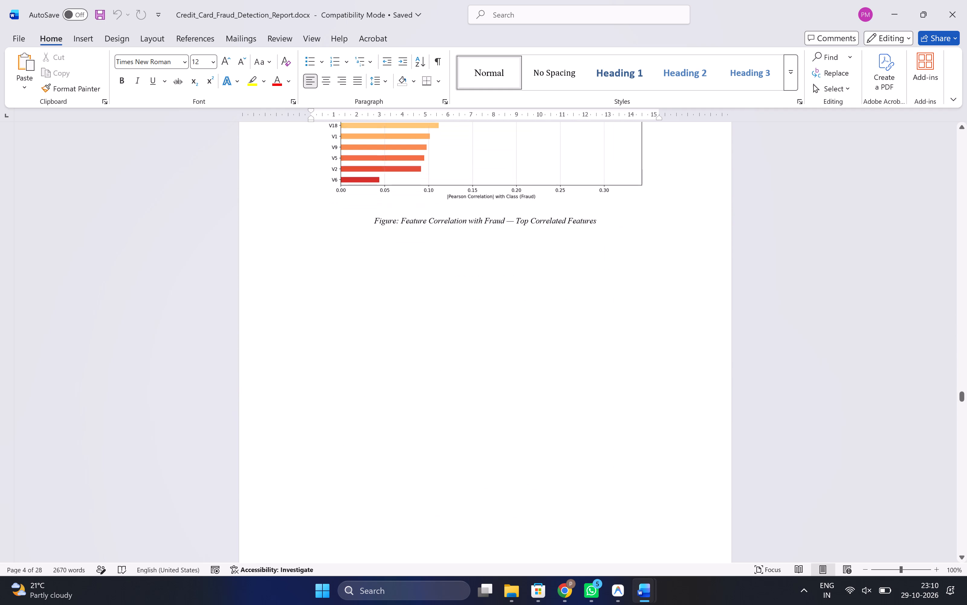
{"action": "scroll", "coordinate": [666, 343], "scroll_direction": "down", "scroll_amount": 6}
{"action": "scroll", "coordinate": [666, 343], "scroll_direction": "down", "scroll_amount": 15}
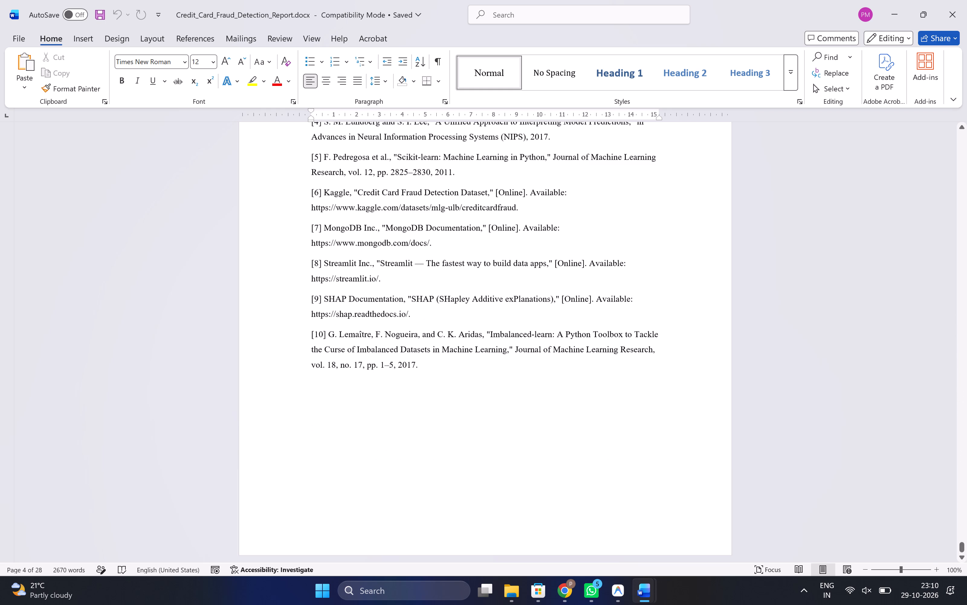
{"action": "scroll", "coordinate": [666, 343], "scroll_direction": "down", "scroll_amount": 16}
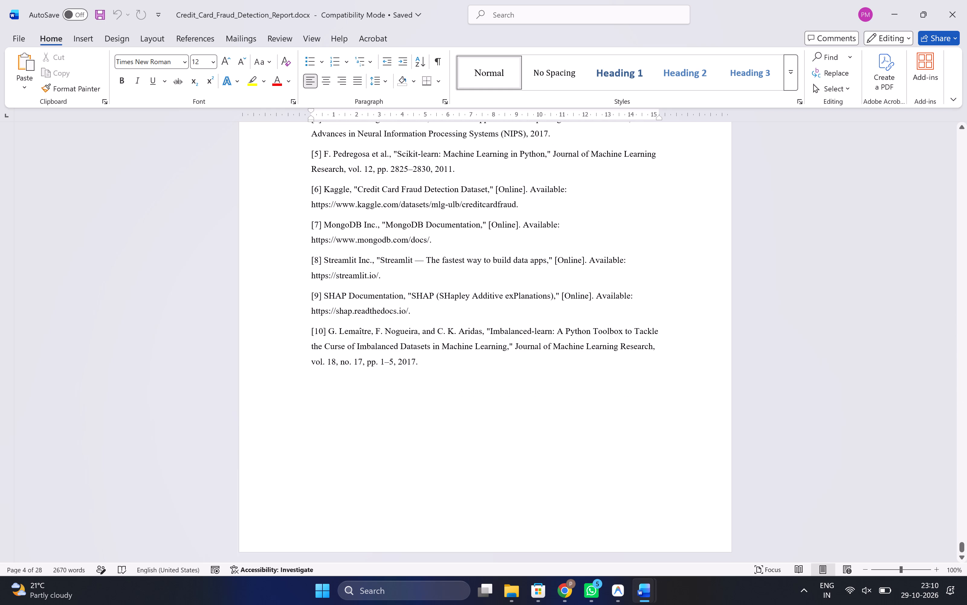
{"action": "scroll", "coordinate": [632, 369], "scroll_direction": "down", "scroll_amount": 2}
Look back through the report from the references past the System Implementation chapter to the cover page.
{"action": "left_click", "coordinate": [624, 473]}
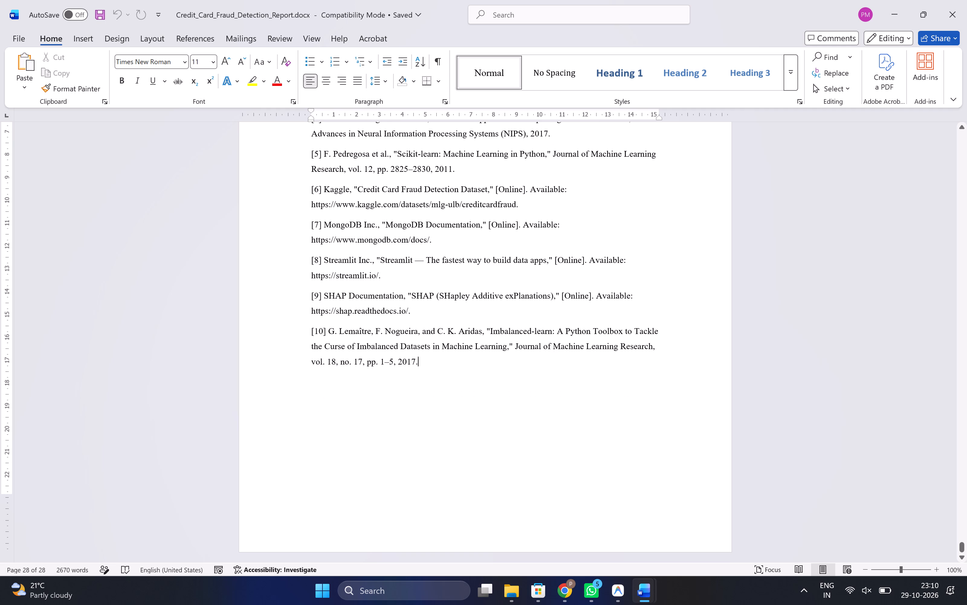
{"action": "scroll", "coordinate": [410, 474], "scroll_direction": "up", "scroll_amount": 10}
{"action": "scroll", "coordinate": [410, 474], "scroll_direction": "up", "scroll_amount": 14}
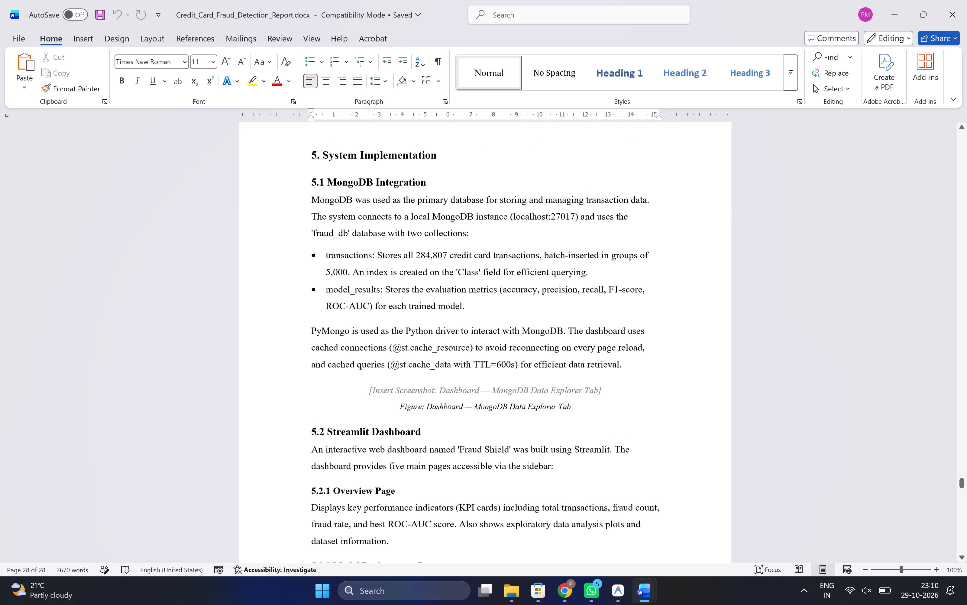
{"action": "scroll", "coordinate": [410, 474], "scroll_direction": "up", "scroll_amount": 20}
{"action": "scroll", "coordinate": [410, 474], "scroll_direction": "up", "scroll_amount": 16}
{"action": "scroll", "coordinate": [410, 474], "scroll_direction": "up", "scroll_amount": 10}
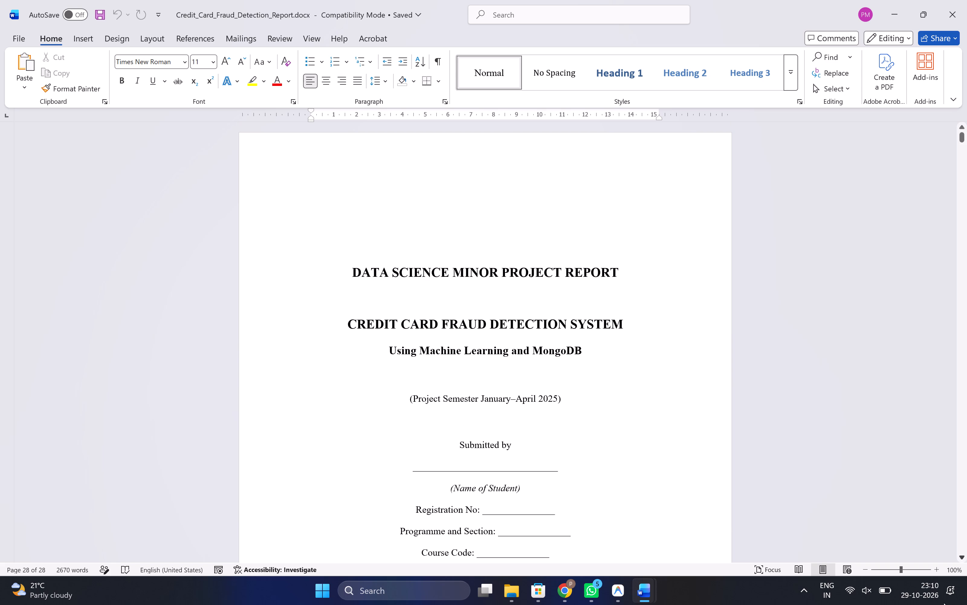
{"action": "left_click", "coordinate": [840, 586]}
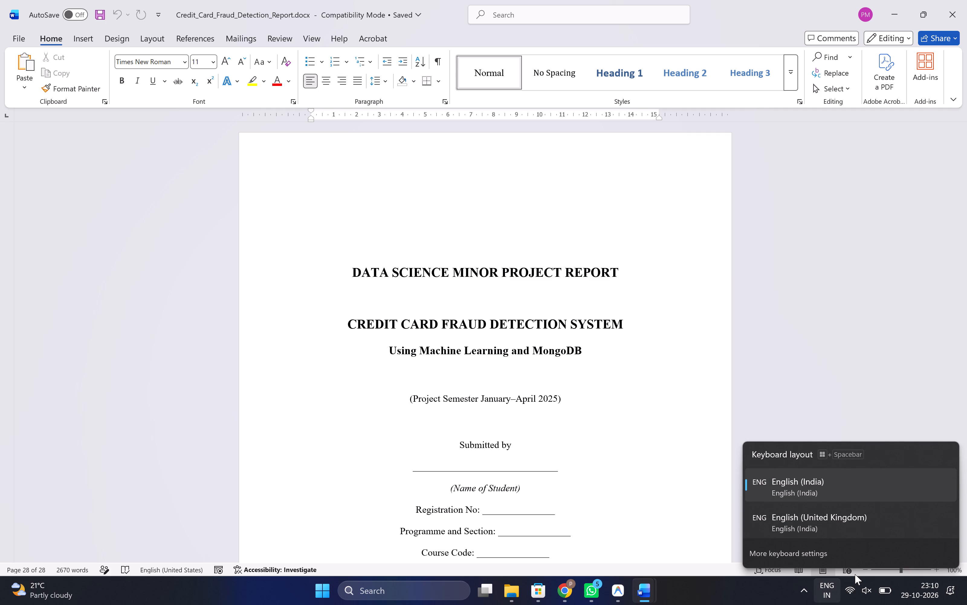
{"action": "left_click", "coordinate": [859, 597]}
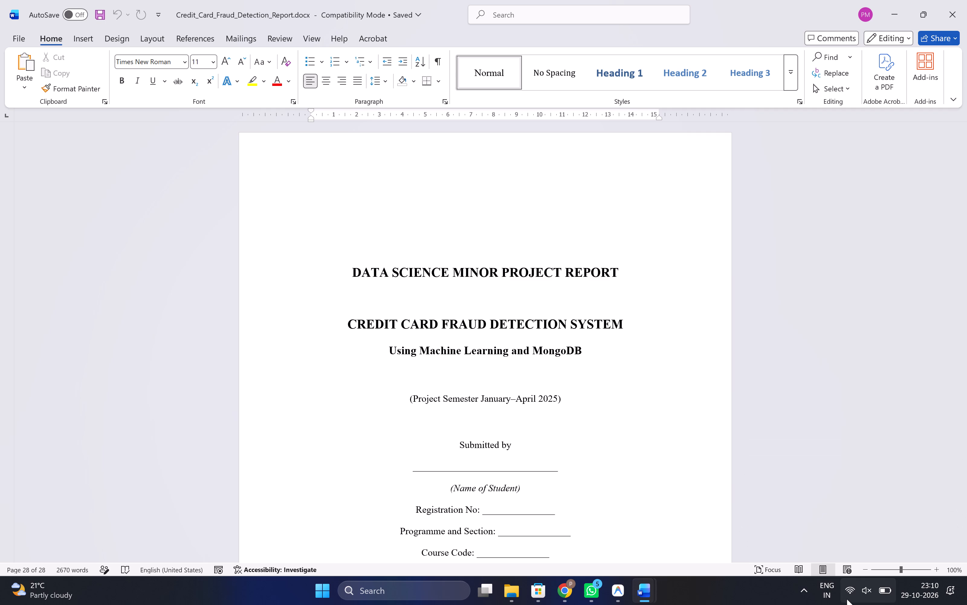
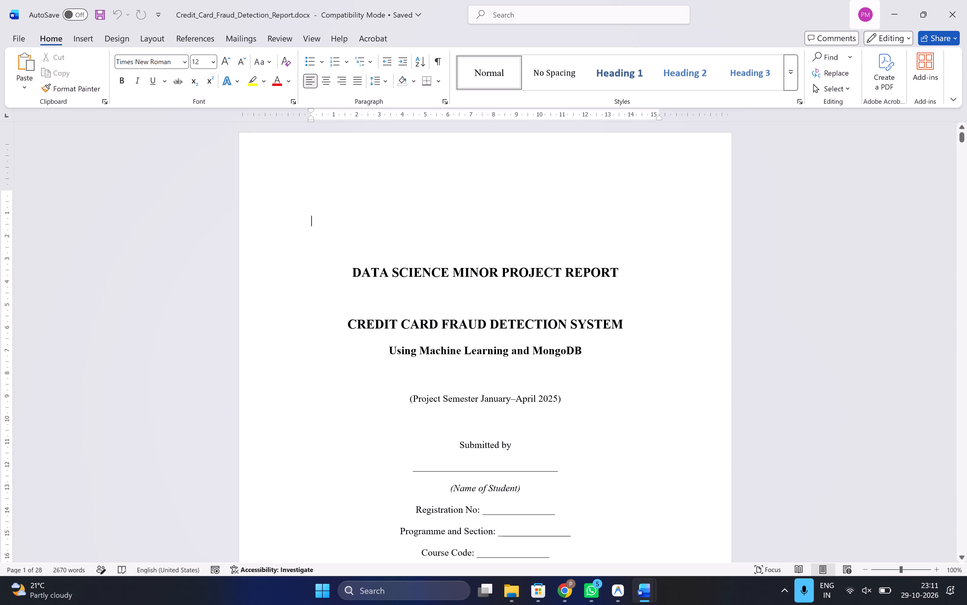
Delete the blank lines above the "DATA SCIENCE MINOR PROJECT REPORT" heading so it starts at the cover page's top margin.
{"action": "left_click_drag", "start_coordinate": [487, 239], "coordinate": [409, 165]}
{"action": "key", "text": "BackSpace"}
{"action": "key", "text": "BackSpace"}
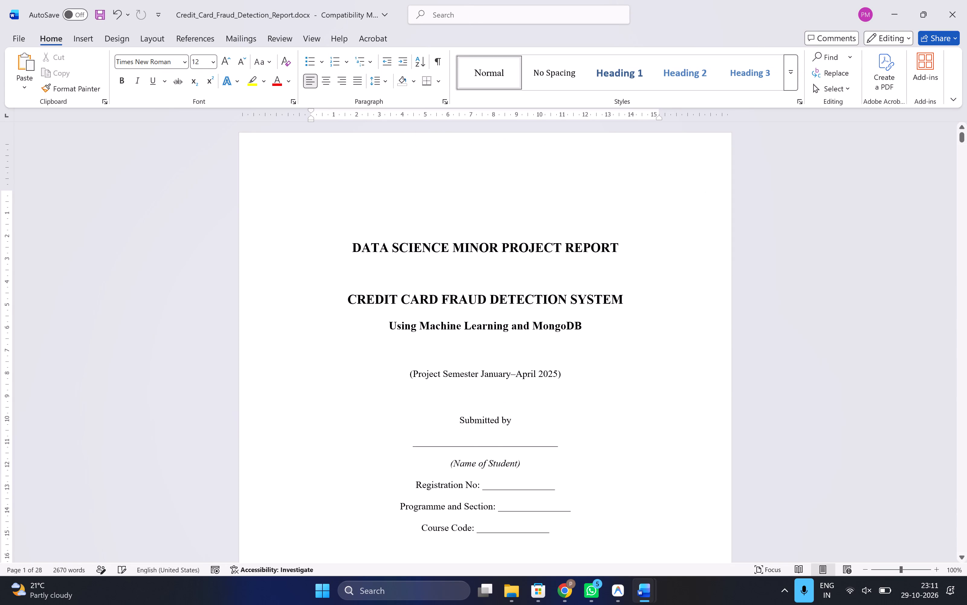
{"action": "key", "text": "Down"}
{"action": "key", "text": "Down"}
{"action": "key", "text": "BackSpace"}
{"action": "key", "text": "BackSpace"}
{"action": "key", "text": "BackSpace"}
{"action": "key", "text": "BackSpace"}
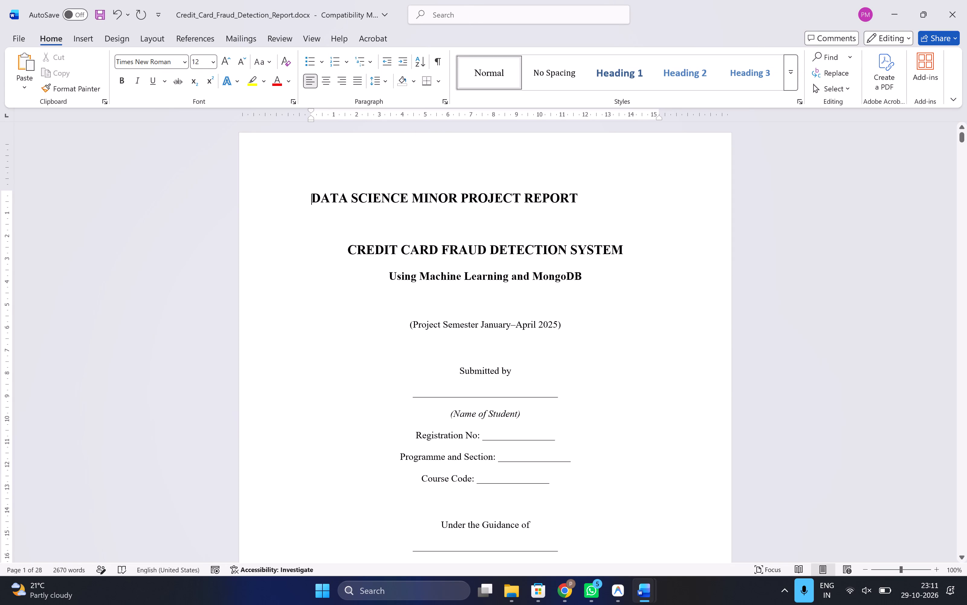
Select the "DATA SCIENCE MINOR PROJECT REPORT" heading on the cover page and place the cursor within it.
{"action": "left_click_drag", "start_coordinate": [613, 198], "coordinate": [335, 181]}
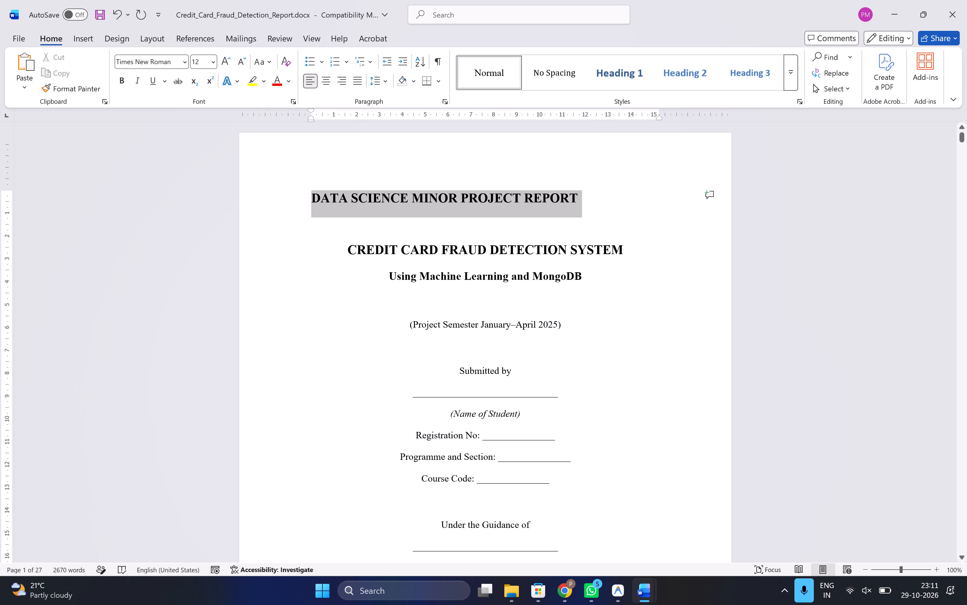
{"action": "left_click_drag", "start_coordinate": [335, 181], "coordinate": [332, 181]}
{"action": "left_click", "coordinate": [448, 202]}
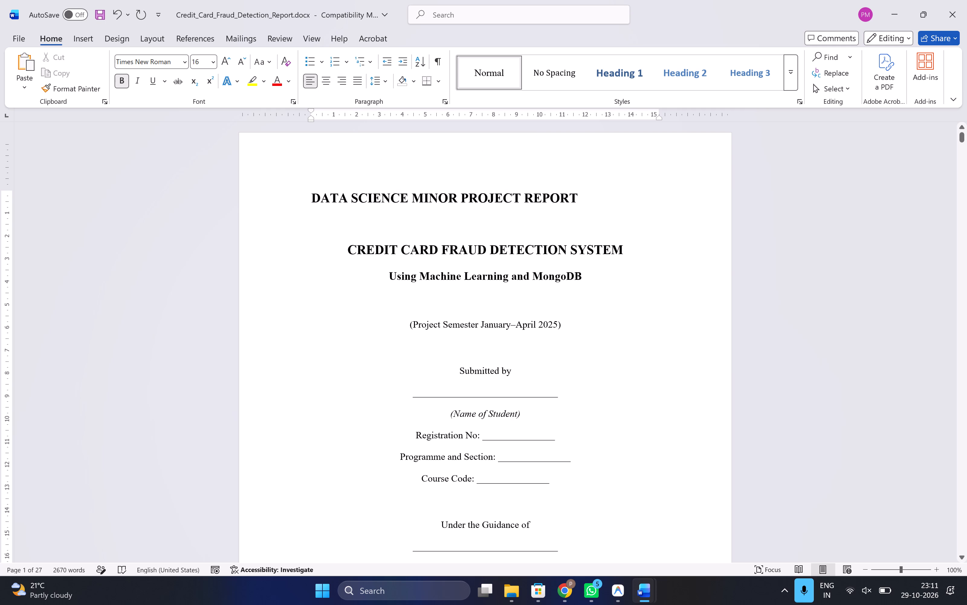
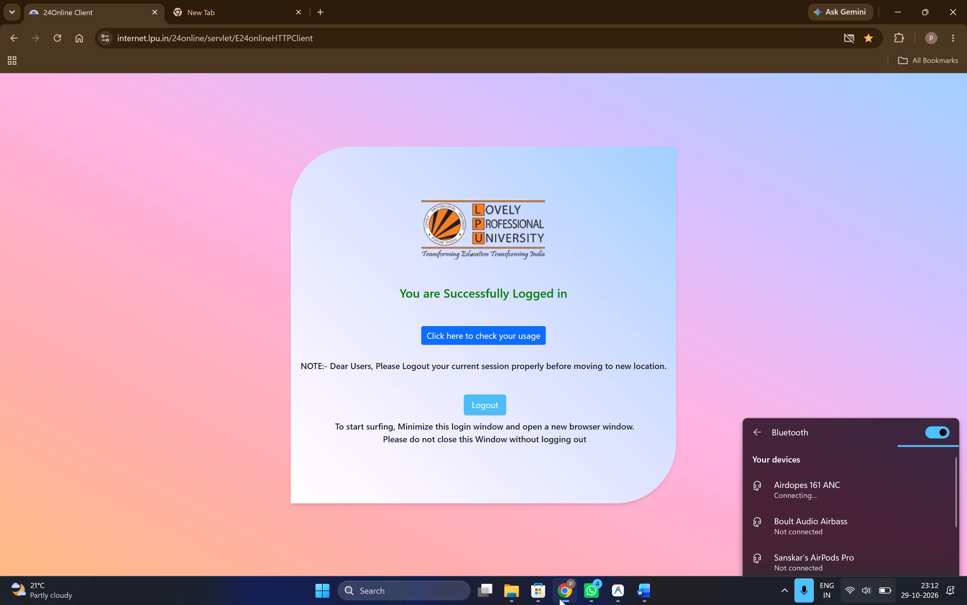
{"action": "left_click", "coordinate": [212, 0]}
{"action": "left_click", "coordinate": [224, 38]}
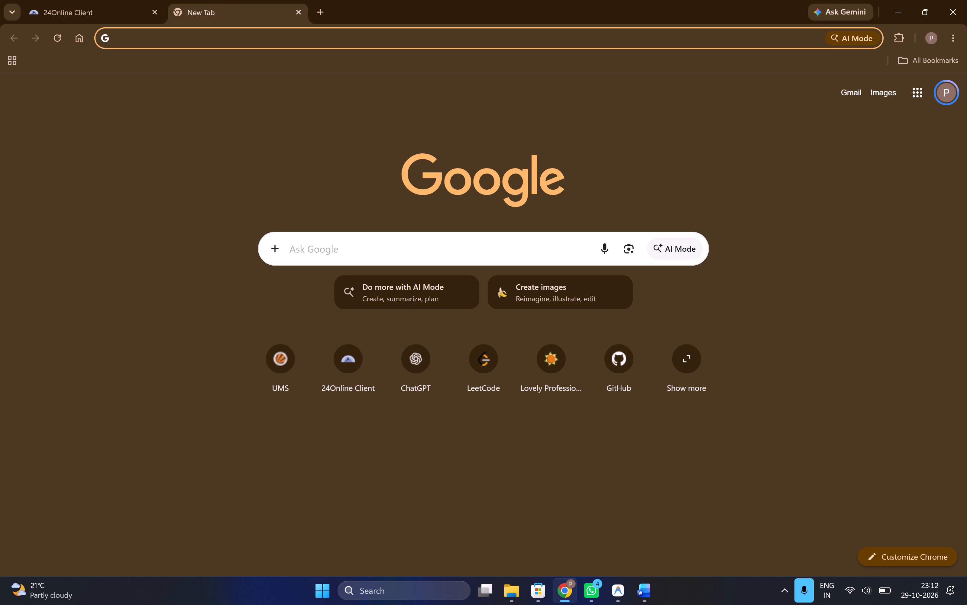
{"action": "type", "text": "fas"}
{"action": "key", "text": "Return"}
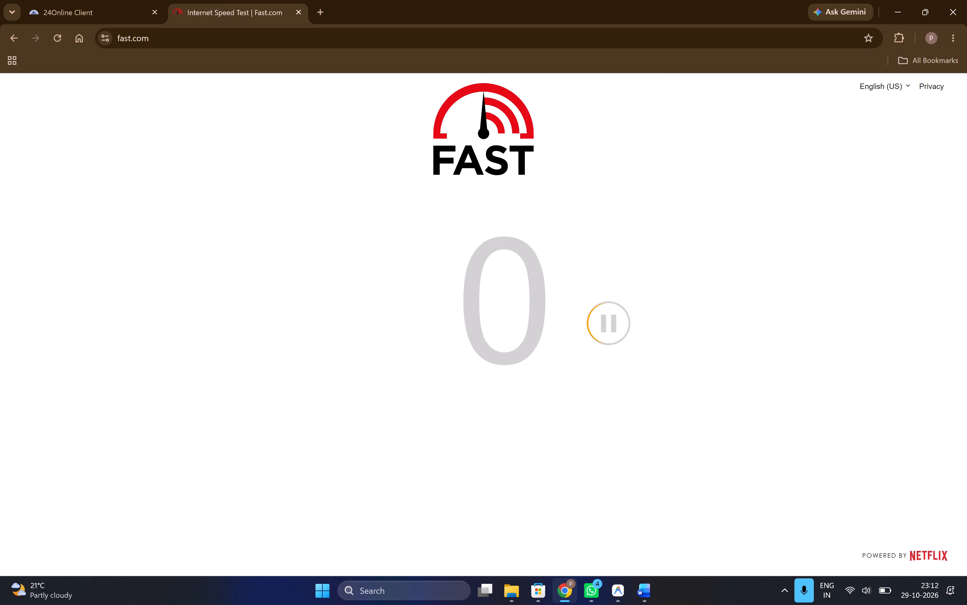
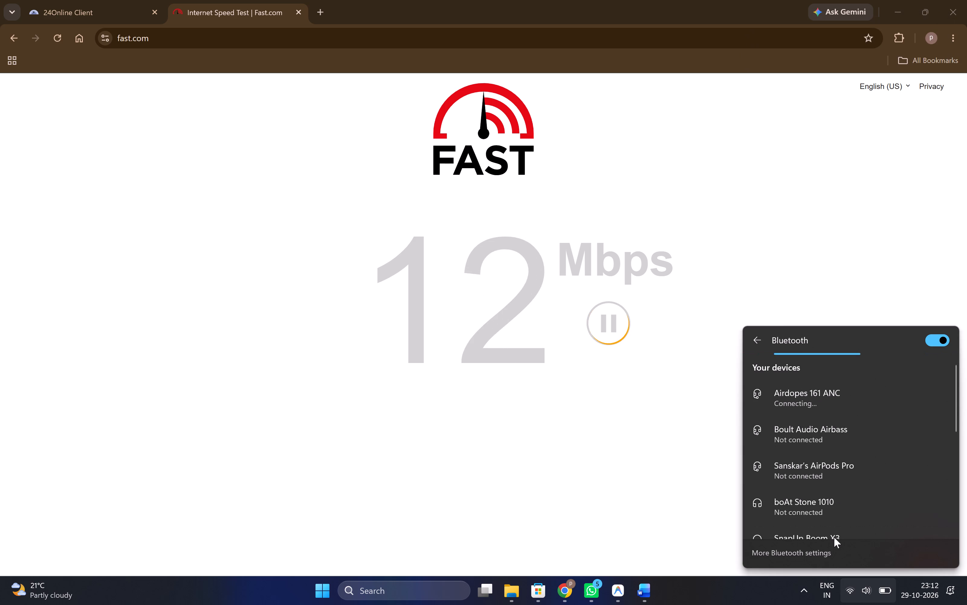
{"action": "left_click", "coordinate": [855, 416]}
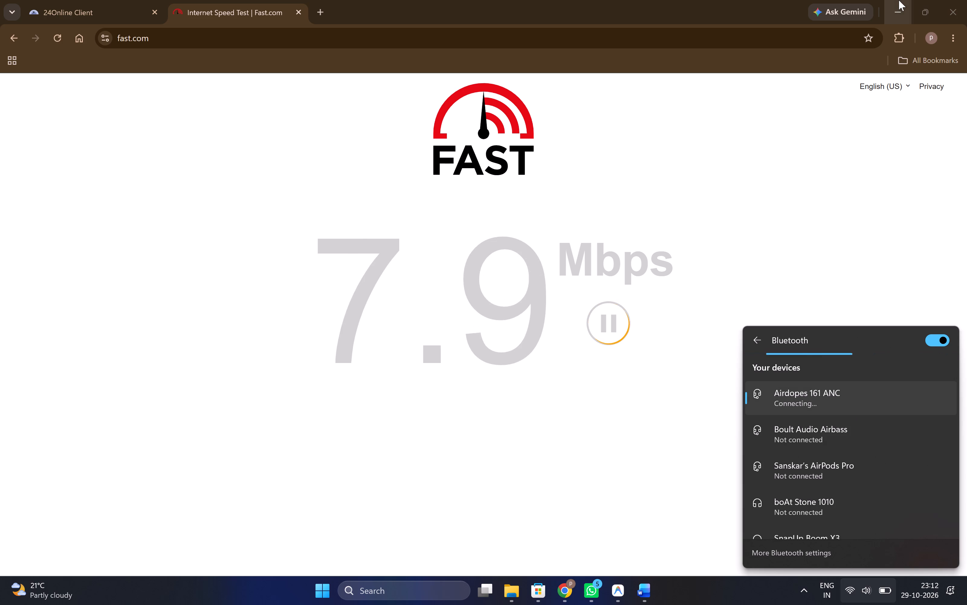
Close the browser window running the Fast.com internet speed test.
{"action": "left_click", "coordinate": [966, 0]}
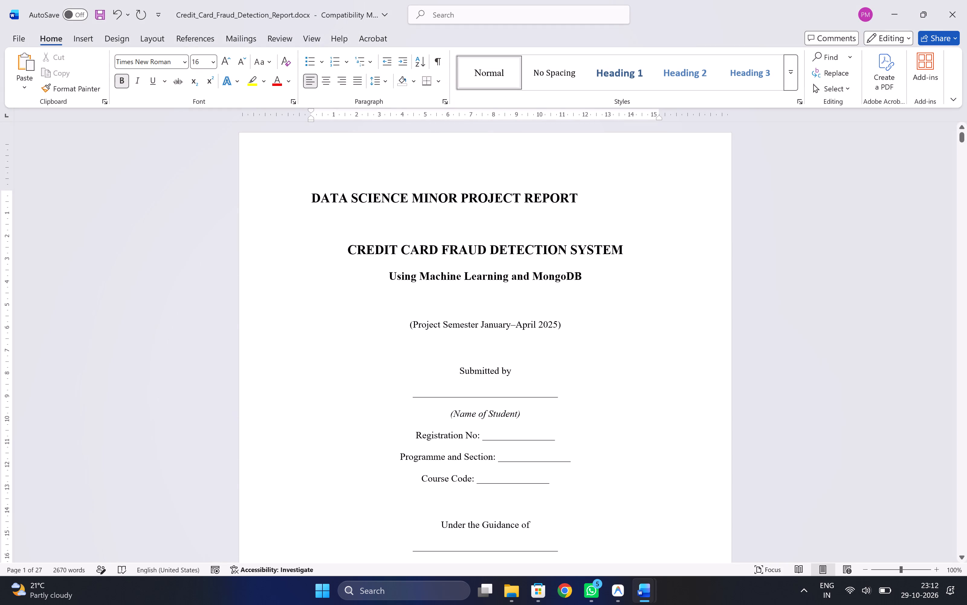
Snap the Credit Card Fraud Detection report window to the right half of a two-window split layout.
{"action": "scroll", "coordinate": [681, 268], "scroll_direction": "down", "scroll_amount": 1}
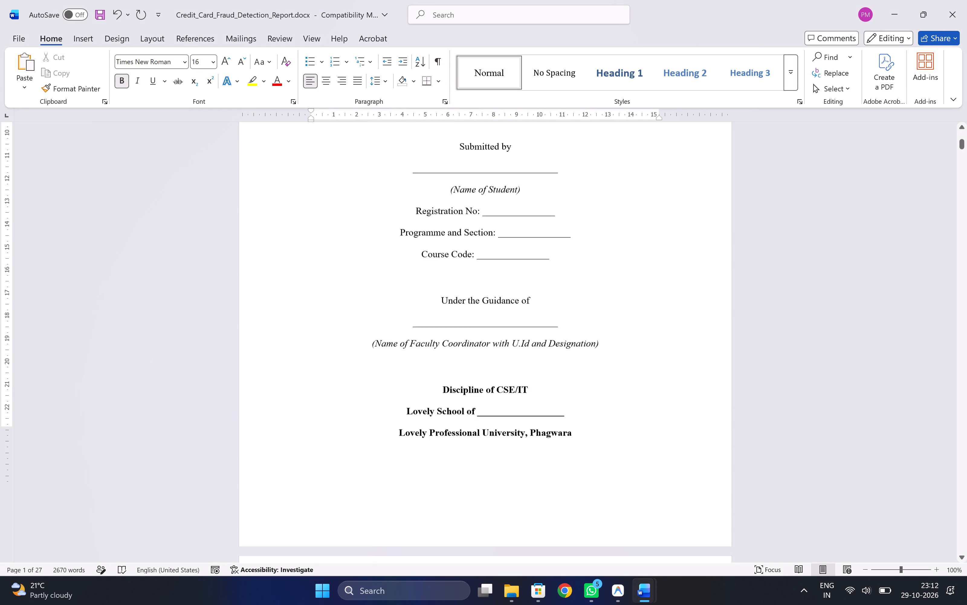
{"action": "scroll", "coordinate": [681, 268], "scroll_direction": "down", "scroll_amount": 1}
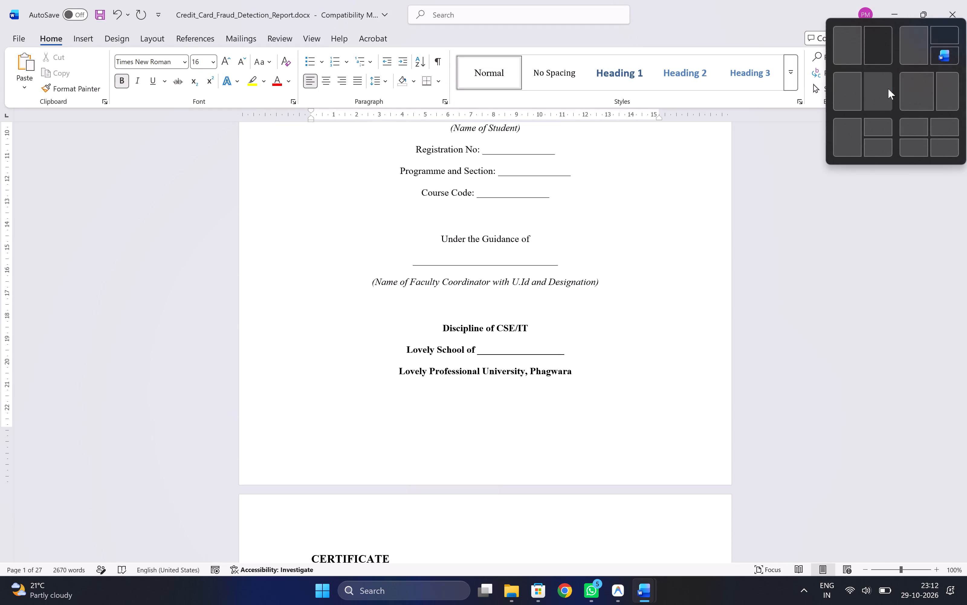
{"action": "left_click", "coordinate": [884, 92]}
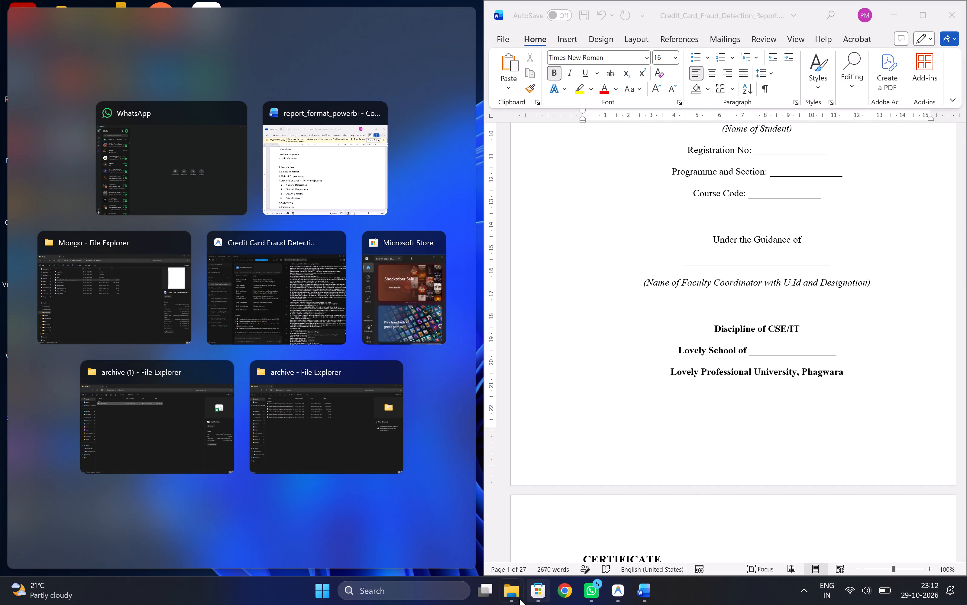
Switch to File Explorer and bring up its open folder windows for selection.
{"action": "left_click", "coordinate": [511, 599]}
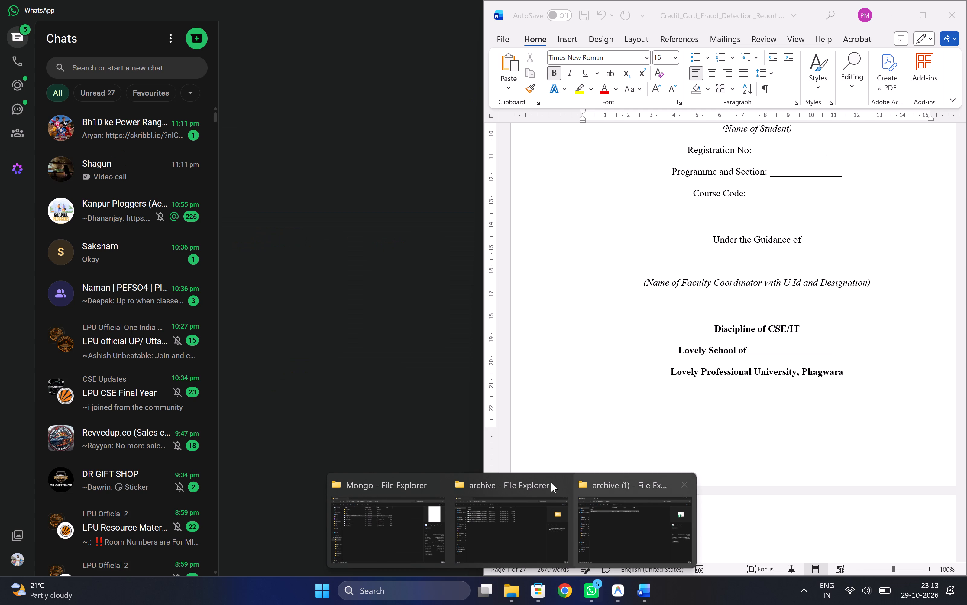
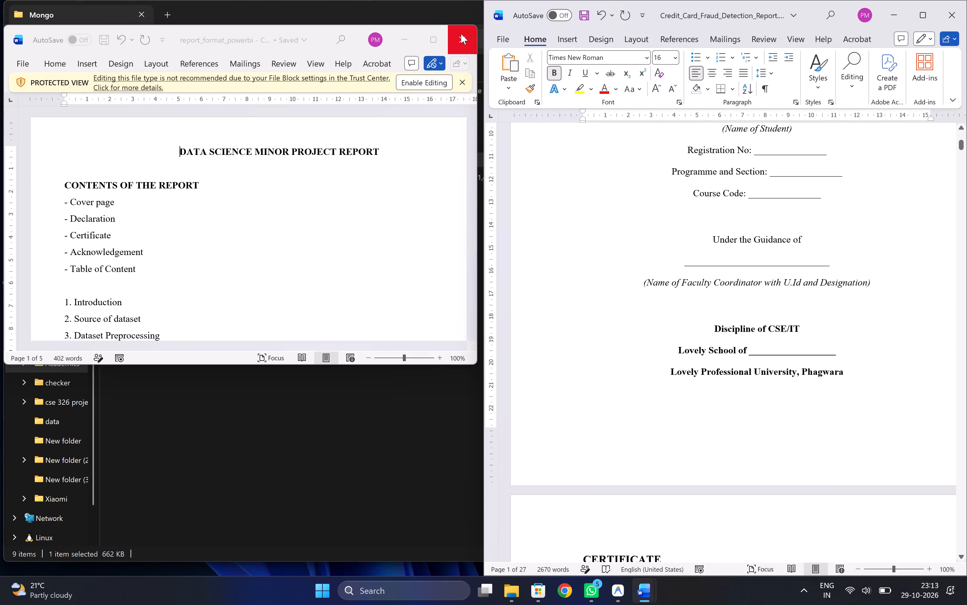
Switch to the File Explorer window showing the Mongo project folder.
{"action": "left_click", "coordinate": [508, 586]}
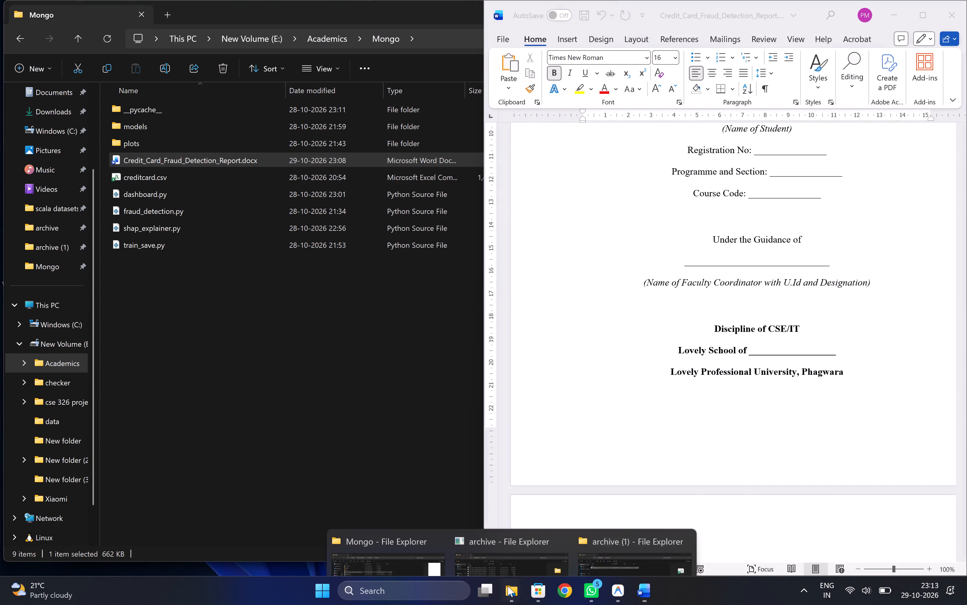
{"action": "left_click", "coordinate": [345, 536]}
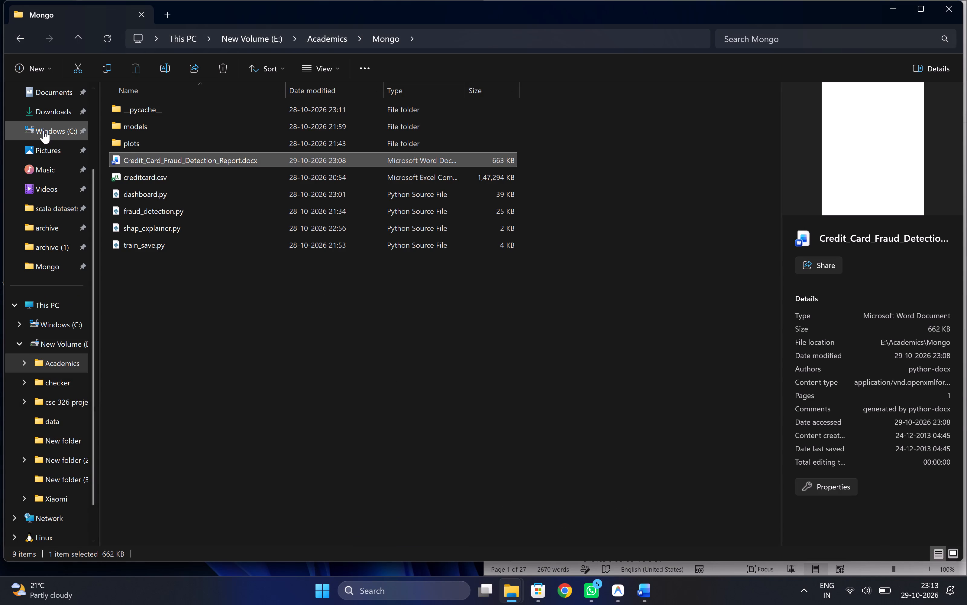
Open the Downloads folder in File Explorer, leaving Downloads placed below Documents among the pinned folders.
{"action": "scroll", "coordinate": [44, 130], "scroll_direction": "up", "scroll_amount": 3}
{"action": "left_click_drag", "start_coordinate": [39, 201], "coordinate": [29, 219]}
{"action": "left_click", "coordinate": [29, 219]}
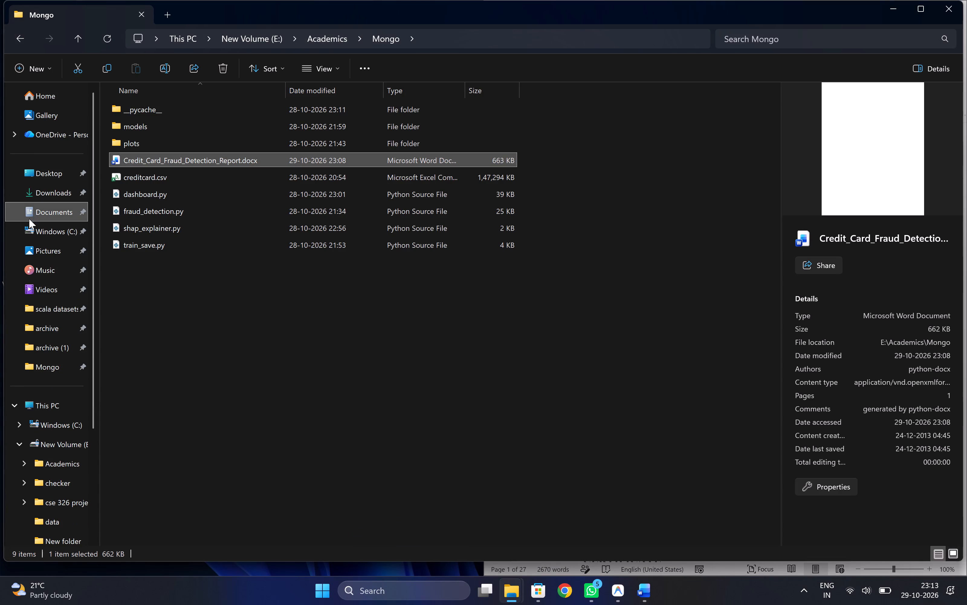
{"action": "left_click", "coordinate": [55, 198]}
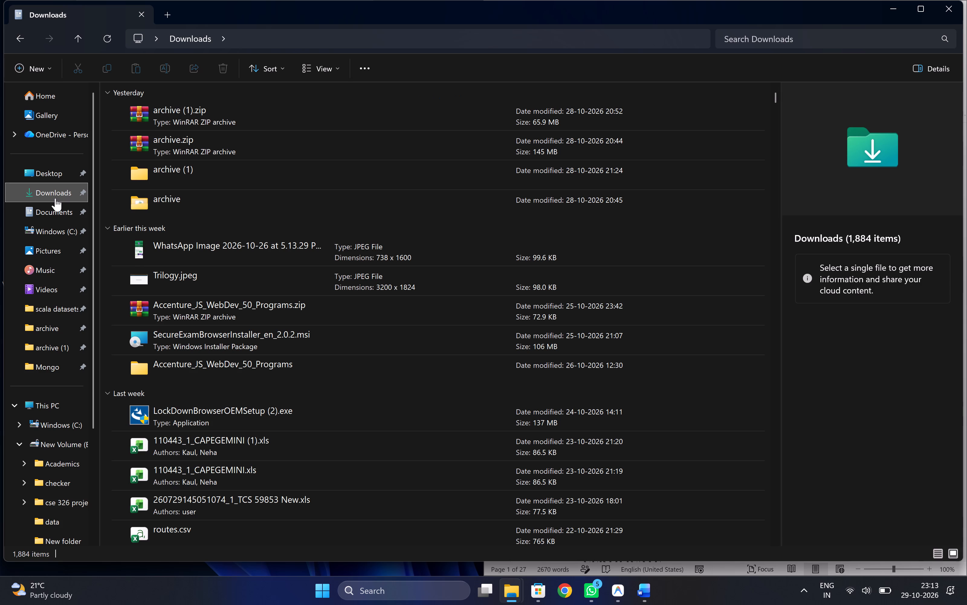
{"action": "left_click_drag", "start_coordinate": [51, 193], "coordinate": [44, 223]}
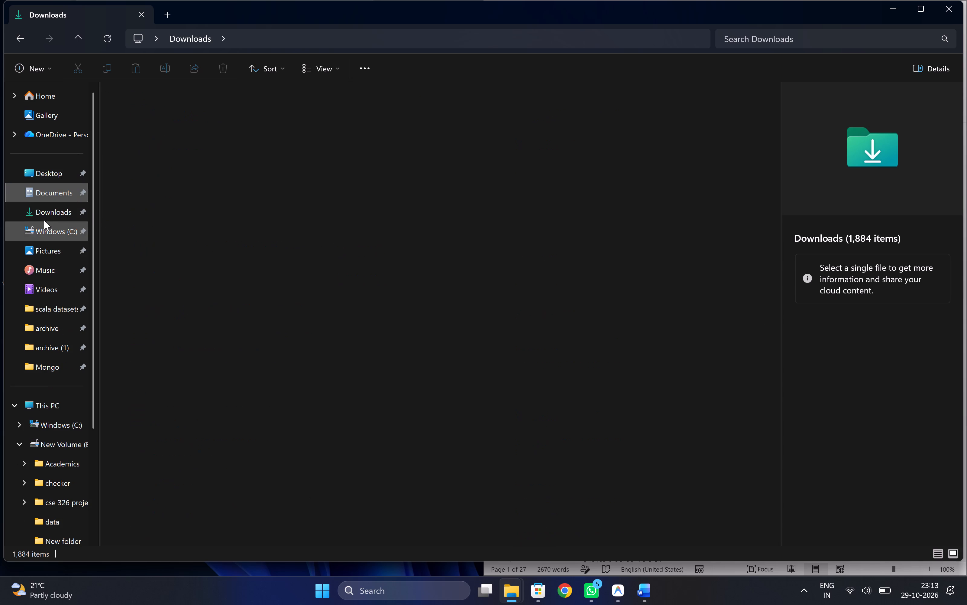
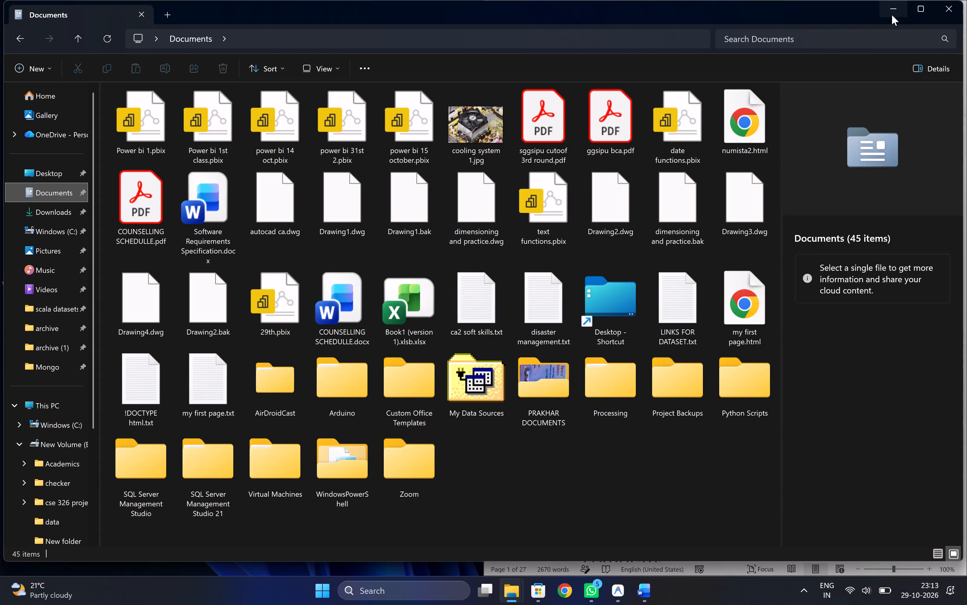
Search the Downloads folder for "powerbi".
{"action": "left_click", "coordinate": [895, 11]}
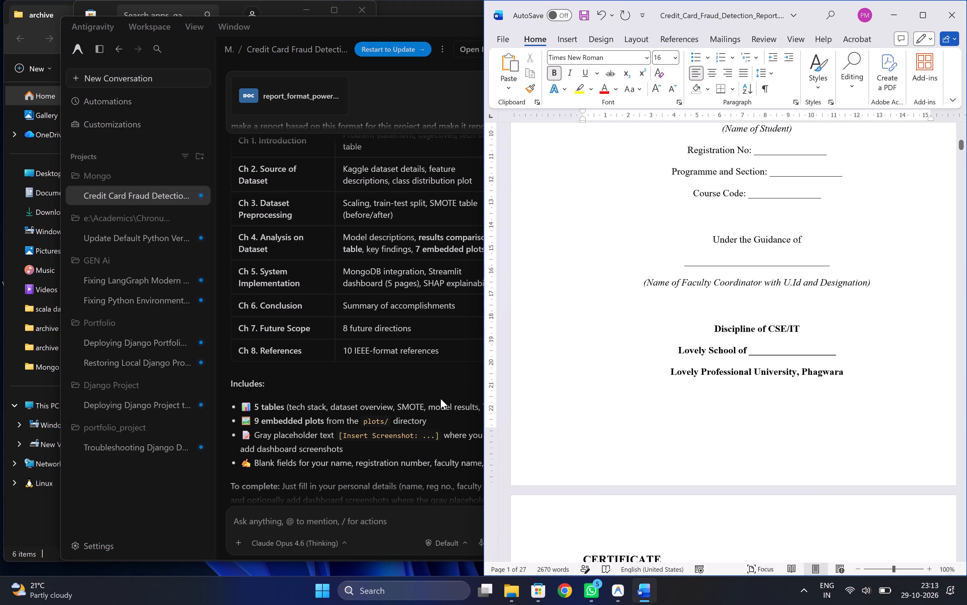
{"action": "left_click", "coordinate": [17, 522]}
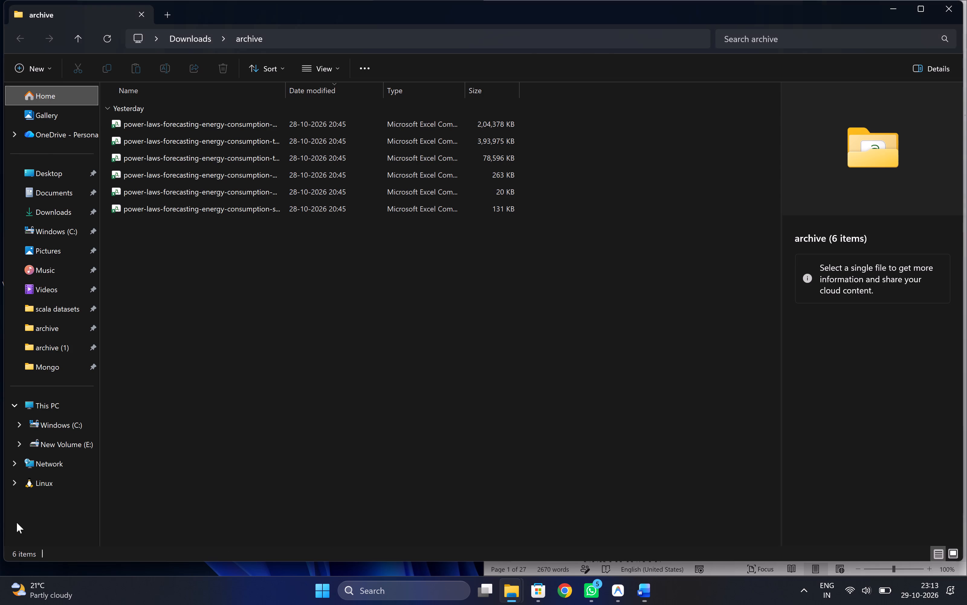
{"action": "left_click", "coordinate": [67, 217]}
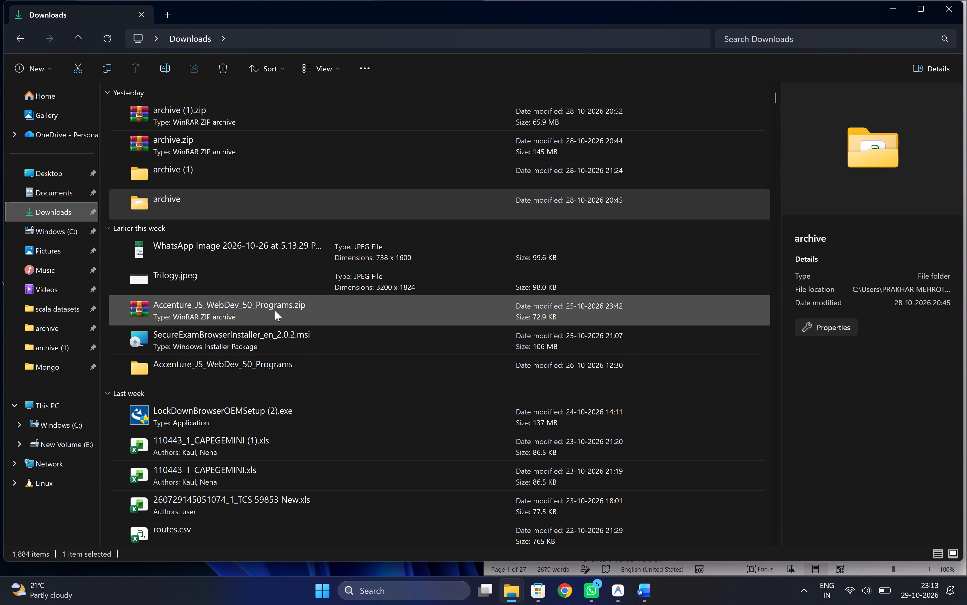
{"action": "left_click", "coordinate": [853, 45]}
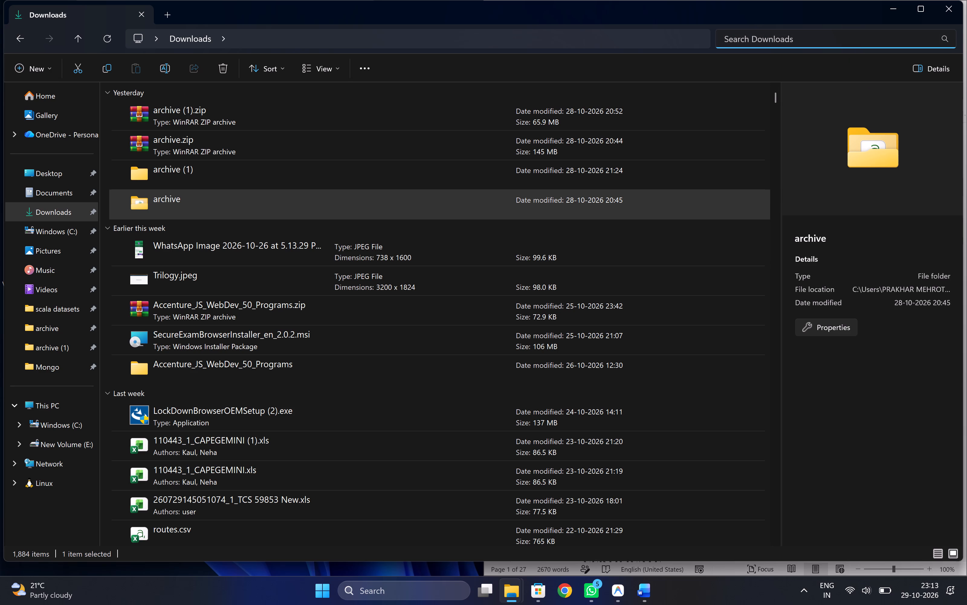
{"action": "type", "text": "po"}
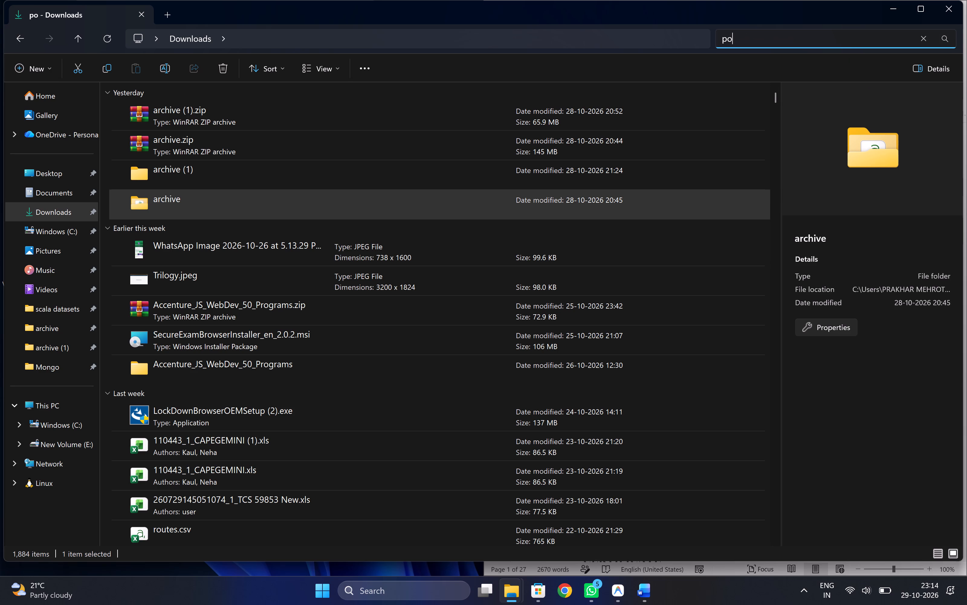
{"action": "type", "text": "wer"}
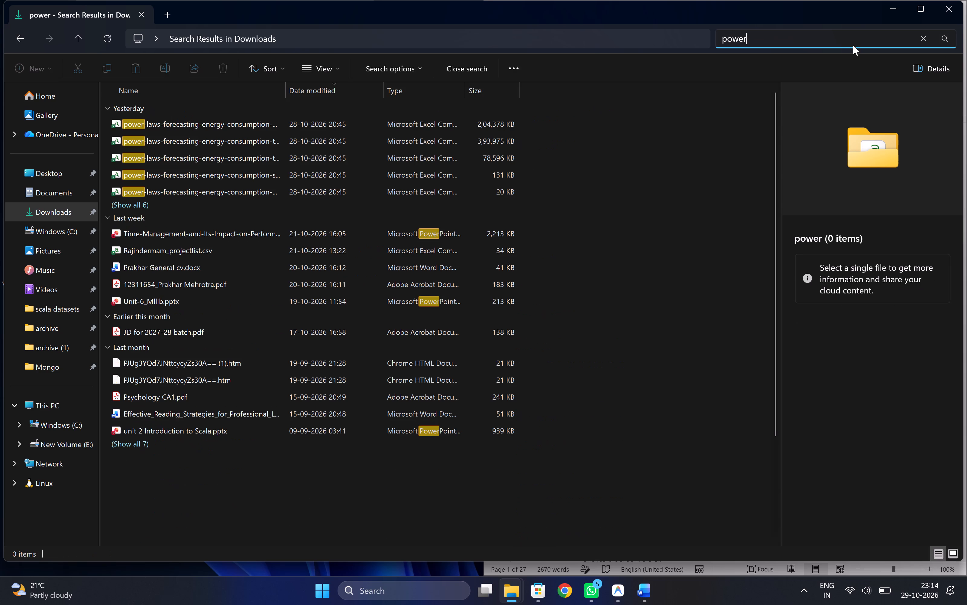
{"action": "type", "text": "bi"}
{"action": "key", "text": "space"}
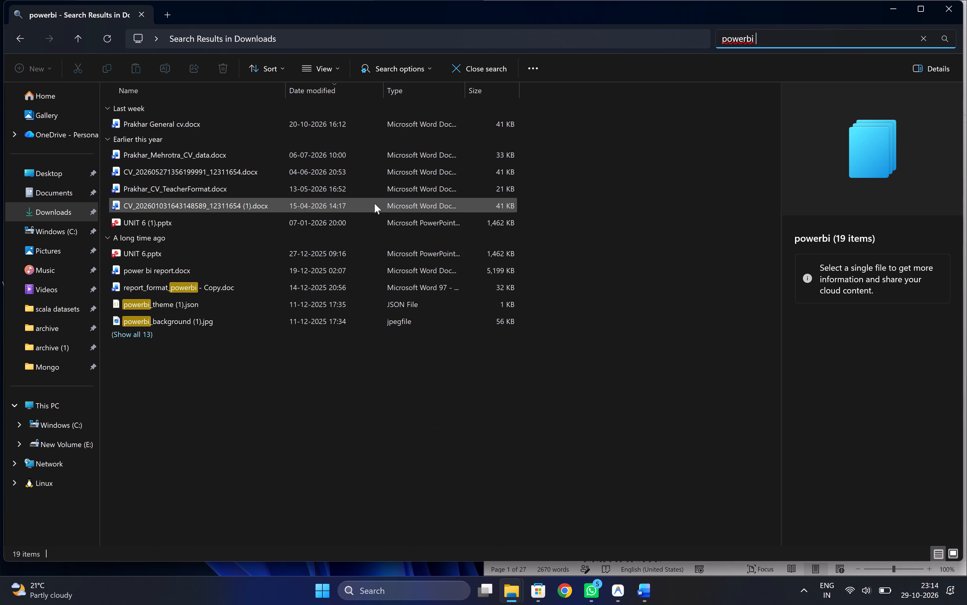
Open power bi report.docx and place it side by side with the credit card fraud report.
{"action": "double_click", "coordinate": [215, 269]}
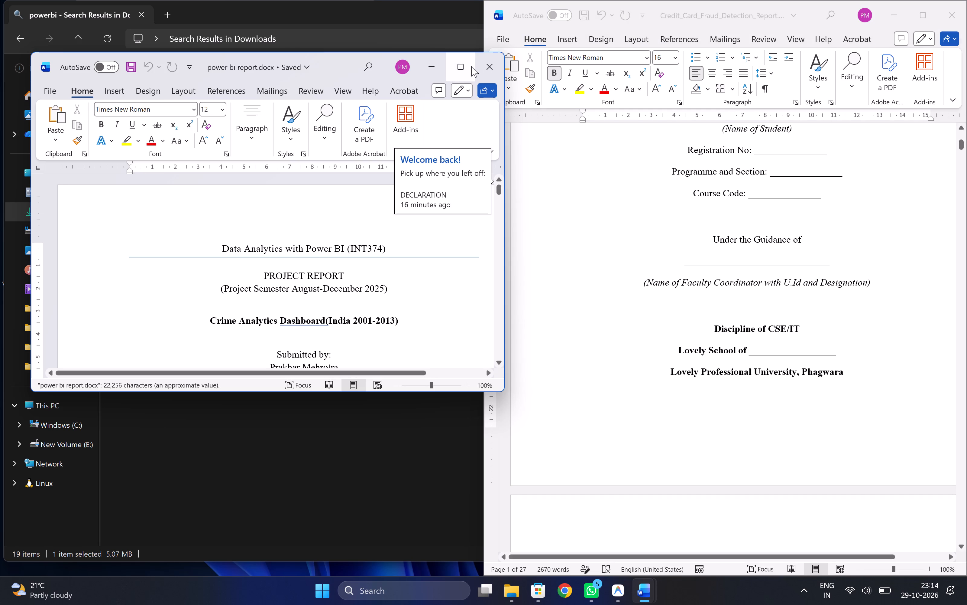
{"action": "left_click", "coordinate": [416, 138]}
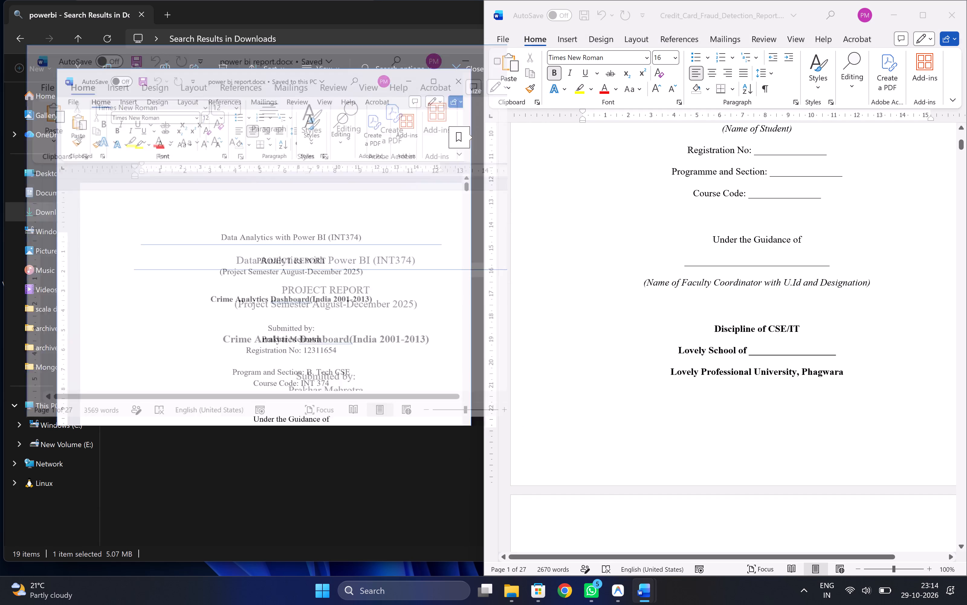
{"action": "scroll", "coordinate": [704, 239], "scroll_direction": "up", "scroll_amount": 6}
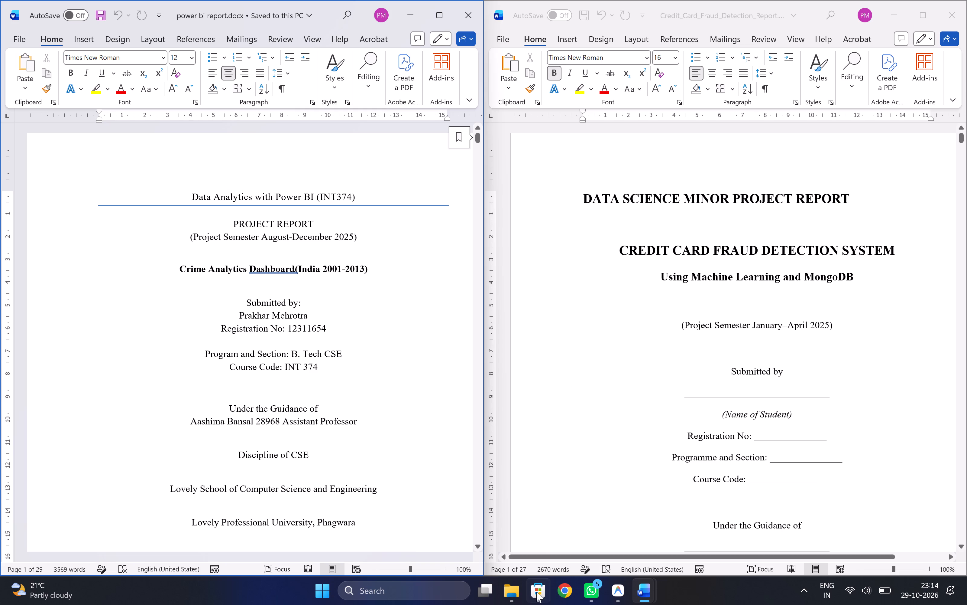
{"action": "left_click", "coordinate": [558, 594]}
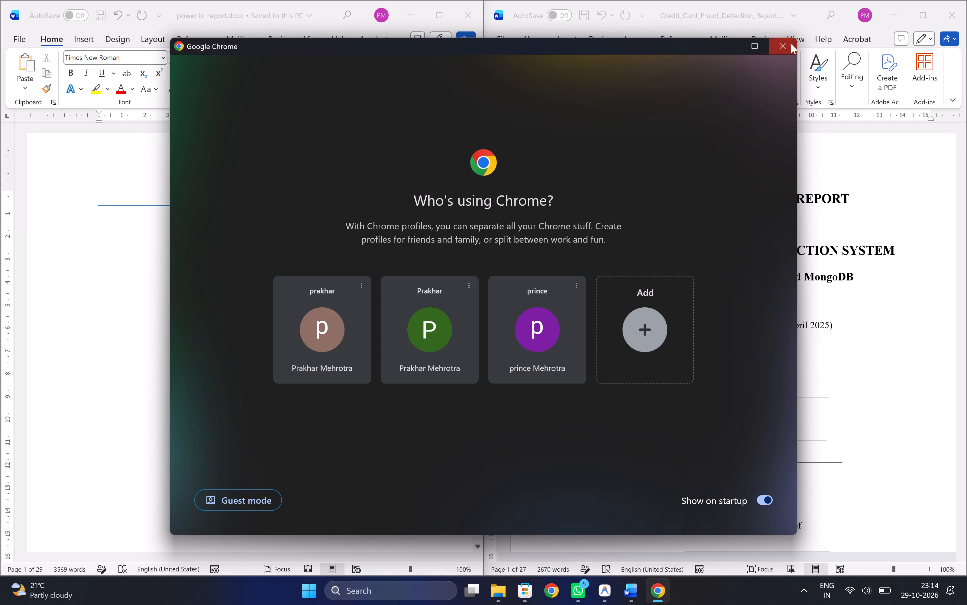
{"action": "left_click", "coordinate": [790, 45]}
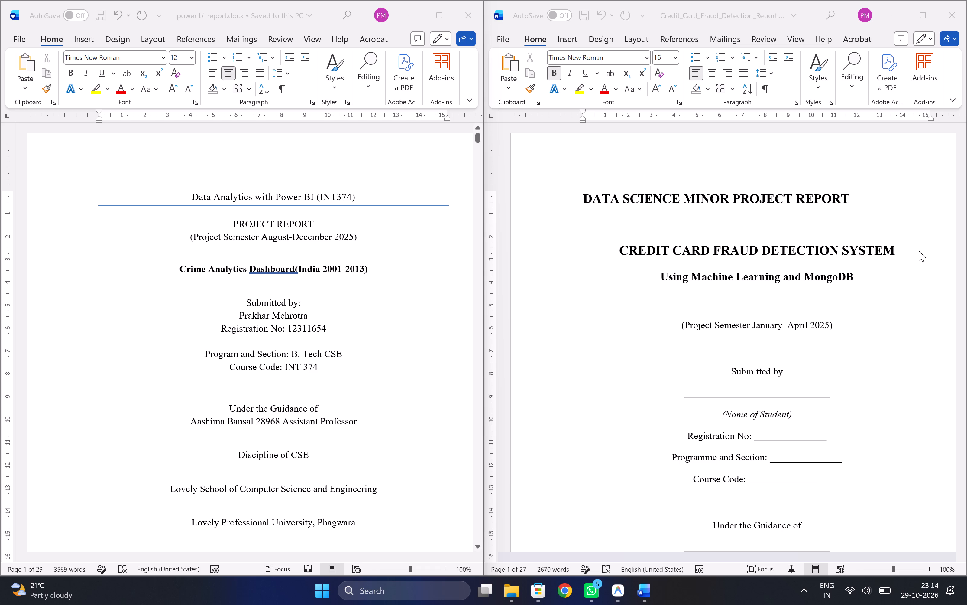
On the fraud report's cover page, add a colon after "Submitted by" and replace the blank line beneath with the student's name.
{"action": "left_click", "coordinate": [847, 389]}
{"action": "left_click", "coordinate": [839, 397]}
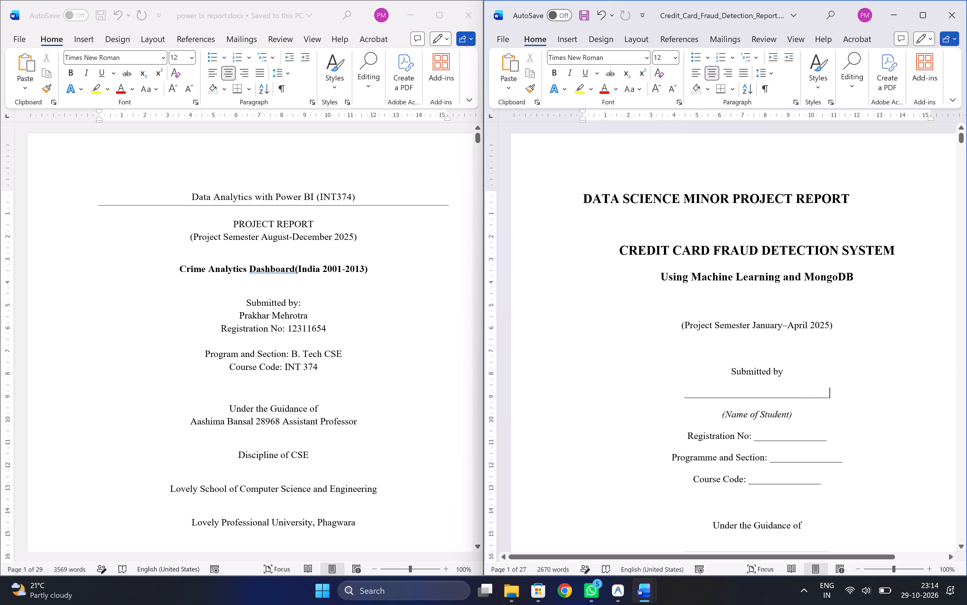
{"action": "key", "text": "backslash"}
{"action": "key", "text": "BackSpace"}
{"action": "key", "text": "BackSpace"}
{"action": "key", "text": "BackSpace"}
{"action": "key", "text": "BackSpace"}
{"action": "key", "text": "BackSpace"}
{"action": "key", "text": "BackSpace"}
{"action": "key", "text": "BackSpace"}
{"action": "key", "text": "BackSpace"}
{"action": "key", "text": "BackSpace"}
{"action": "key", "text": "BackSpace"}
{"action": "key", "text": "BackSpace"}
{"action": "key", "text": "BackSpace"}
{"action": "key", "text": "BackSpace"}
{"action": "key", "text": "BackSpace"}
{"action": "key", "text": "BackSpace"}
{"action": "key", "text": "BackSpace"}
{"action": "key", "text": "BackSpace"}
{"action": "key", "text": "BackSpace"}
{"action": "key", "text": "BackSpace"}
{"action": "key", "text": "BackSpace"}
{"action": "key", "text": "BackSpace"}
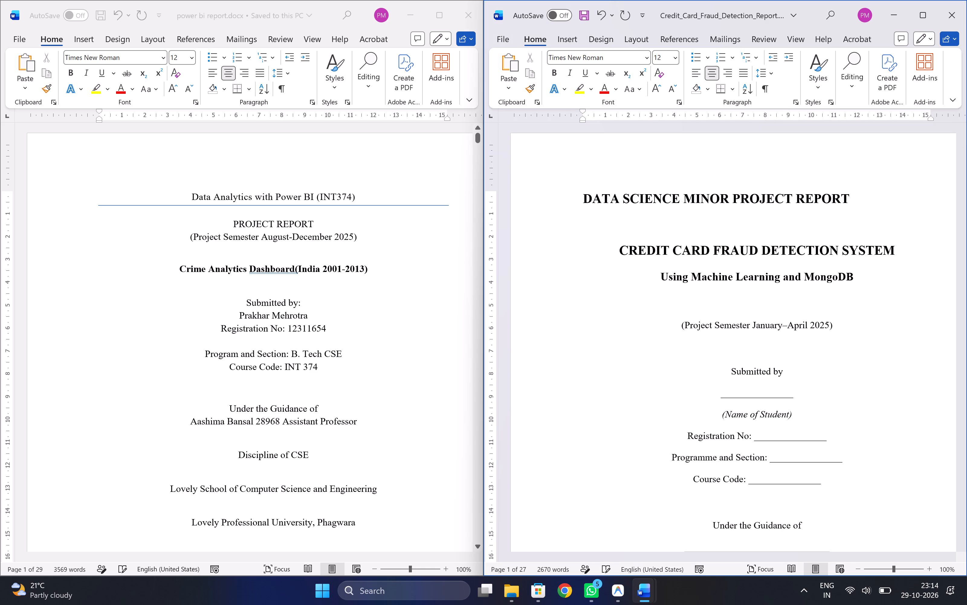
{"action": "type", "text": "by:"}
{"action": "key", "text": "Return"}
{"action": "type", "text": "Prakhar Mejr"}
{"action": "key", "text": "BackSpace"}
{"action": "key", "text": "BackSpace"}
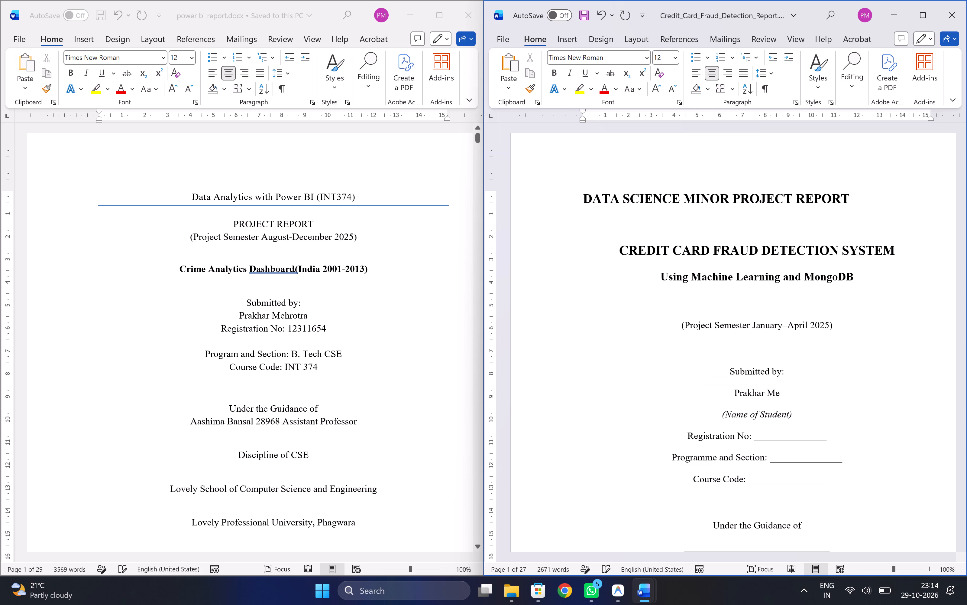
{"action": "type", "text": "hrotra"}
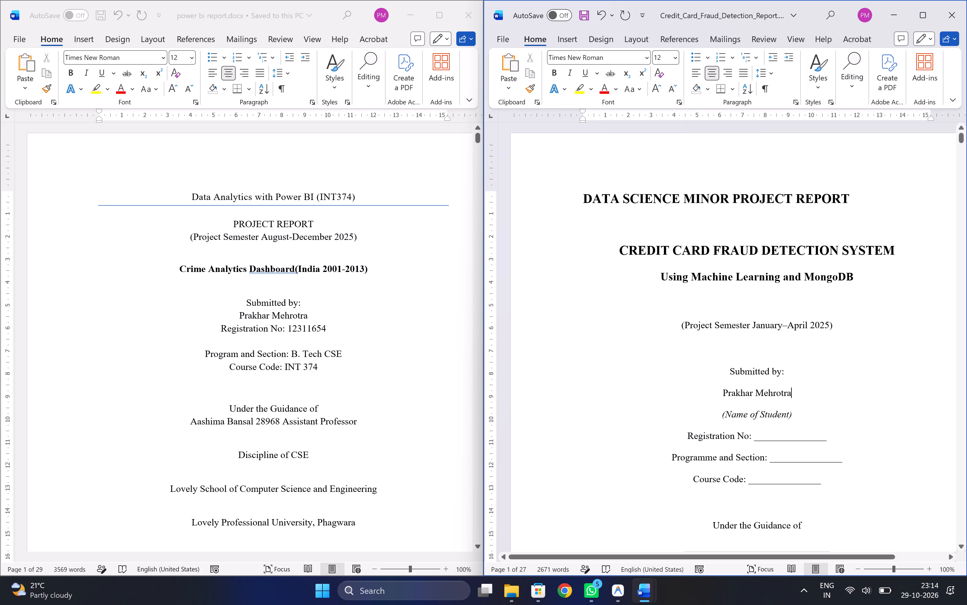
Copy the entire cover page text of power bi report.docx over the fraud report's cover block from "Submitted by:" through "Lovely Professional University, Phagwara".
{"action": "scroll", "coordinate": [393, 410], "scroll_direction": "down", "scroll_amount": 1}
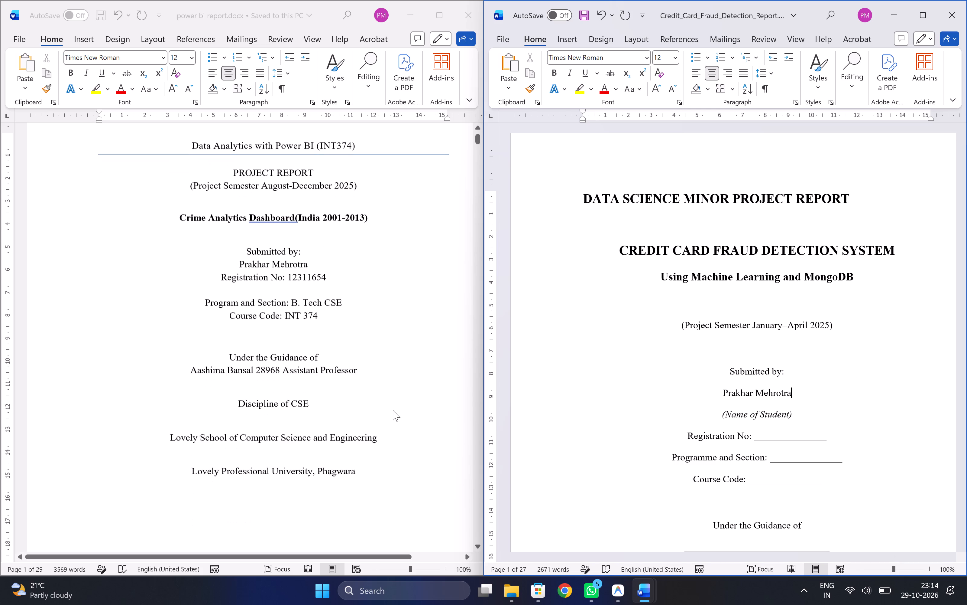
{"action": "scroll", "coordinate": [393, 410], "scroll_direction": "down", "scroll_amount": 1}
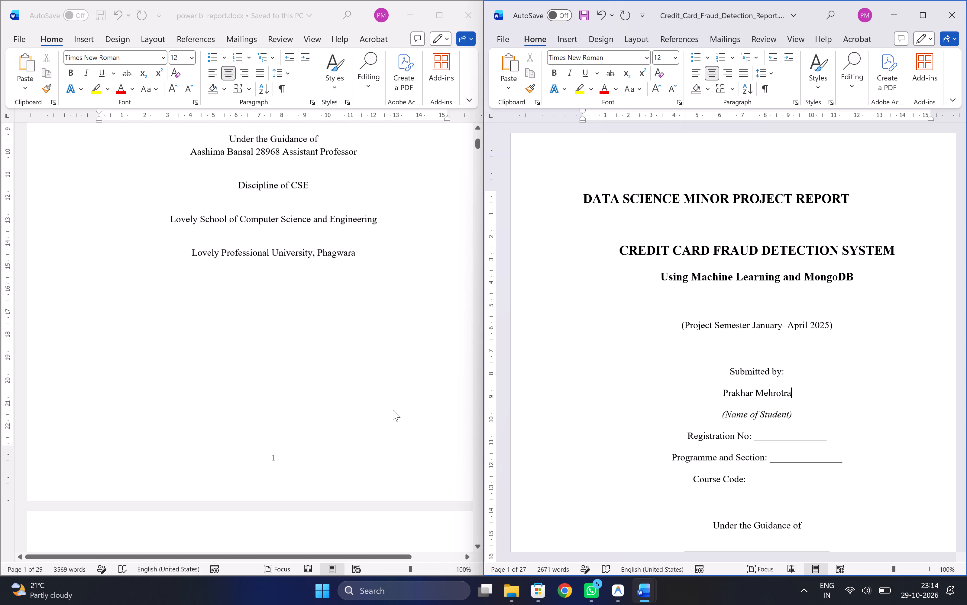
{"action": "left_click_drag", "start_coordinate": [423, 352], "coordinate": [206, 127]}
{"action": "left_click_drag", "start_coordinate": [393, 279], "coordinate": [239, 174]}
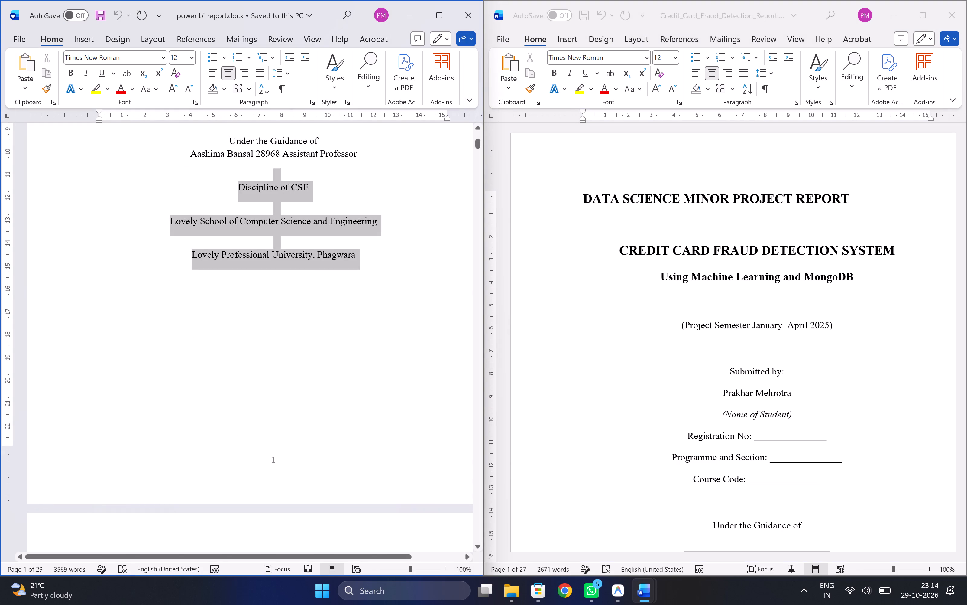
{"action": "left_click_drag", "start_coordinate": [239, 174], "coordinate": [189, 191]}
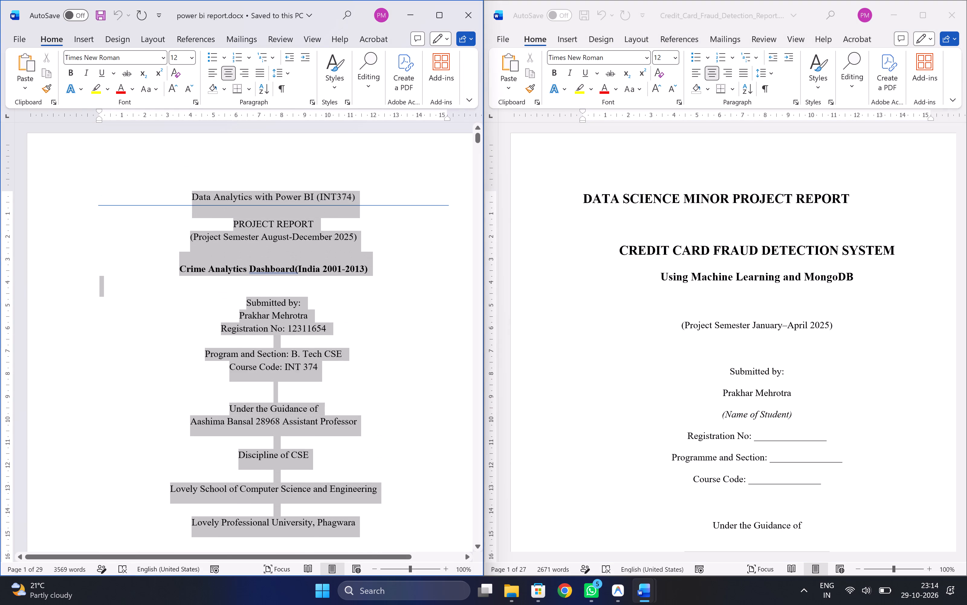
{"action": "left_click_drag", "start_coordinate": [189, 191], "coordinate": [189, 191]}
{"action": "key", "text": "ctrl+c"}
{"action": "scroll", "coordinate": [757, 394], "scroll_direction": "down", "scroll_amount": 1}
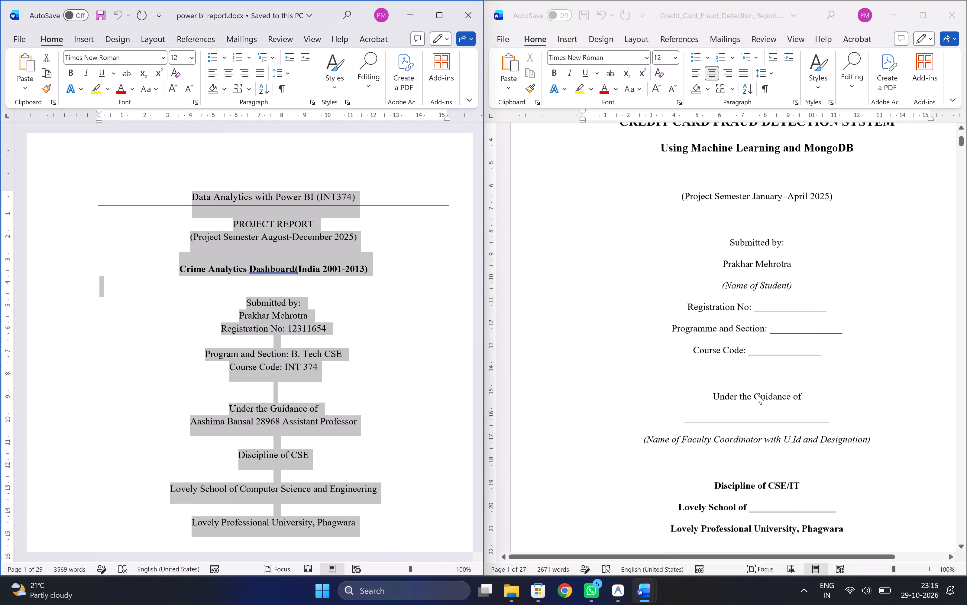
{"action": "scroll", "coordinate": [757, 394], "scroll_direction": "down", "scroll_amount": 2}
{"action": "left_click_drag", "start_coordinate": [866, 450], "coordinate": [736, 213]}
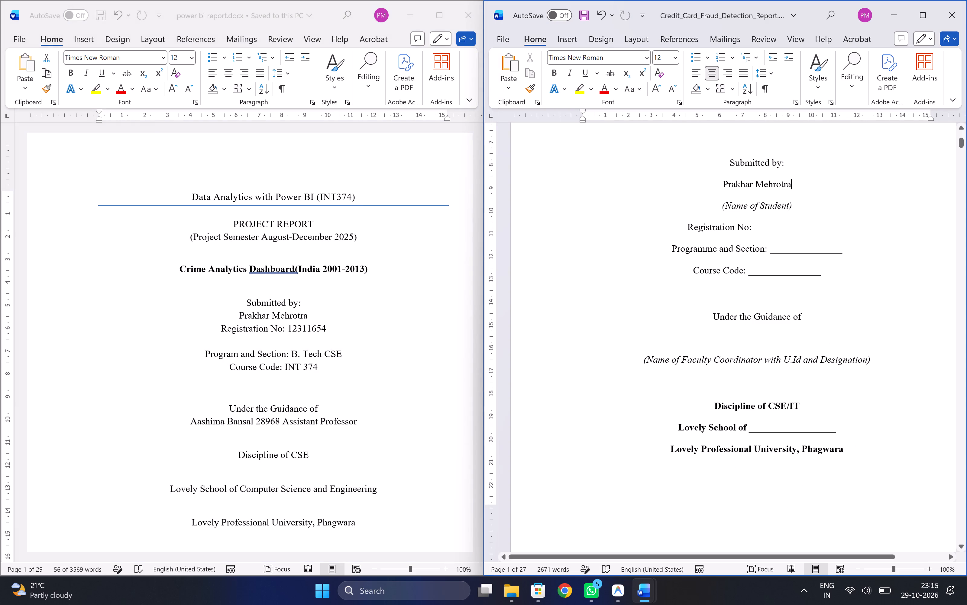
{"action": "left_click_drag", "start_coordinate": [736, 213], "coordinate": [737, 216]}
{"action": "left_click_drag", "start_coordinate": [856, 454], "coordinate": [732, 161]}
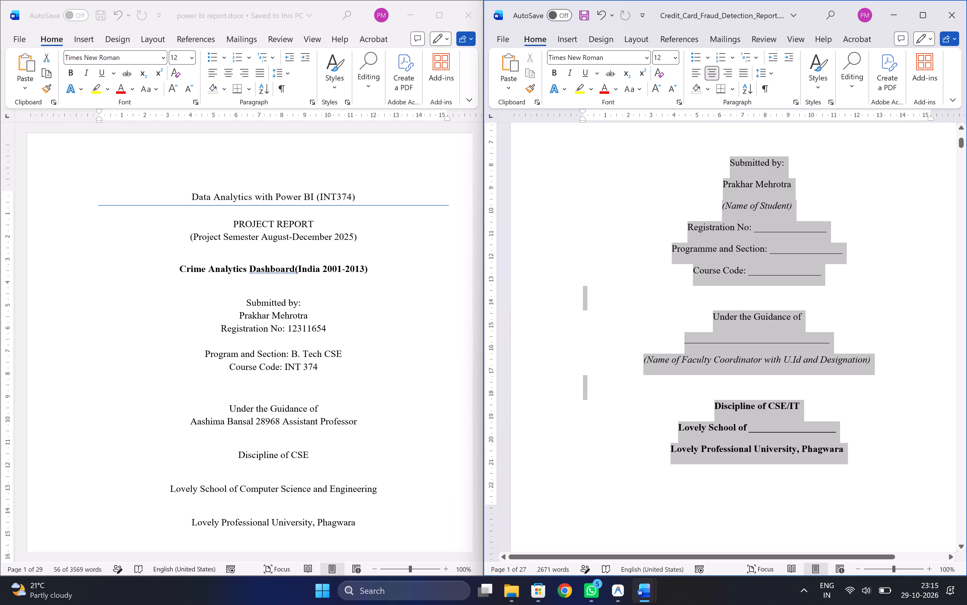
{"action": "left_click_drag", "start_coordinate": [732, 161], "coordinate": [730, 159]}
{"action": "key", "text": "ctrl+v"}
{"action": "scroll", "coordinate": [790, 221], "scroll_direction": "up", "scroll_amount": 7}
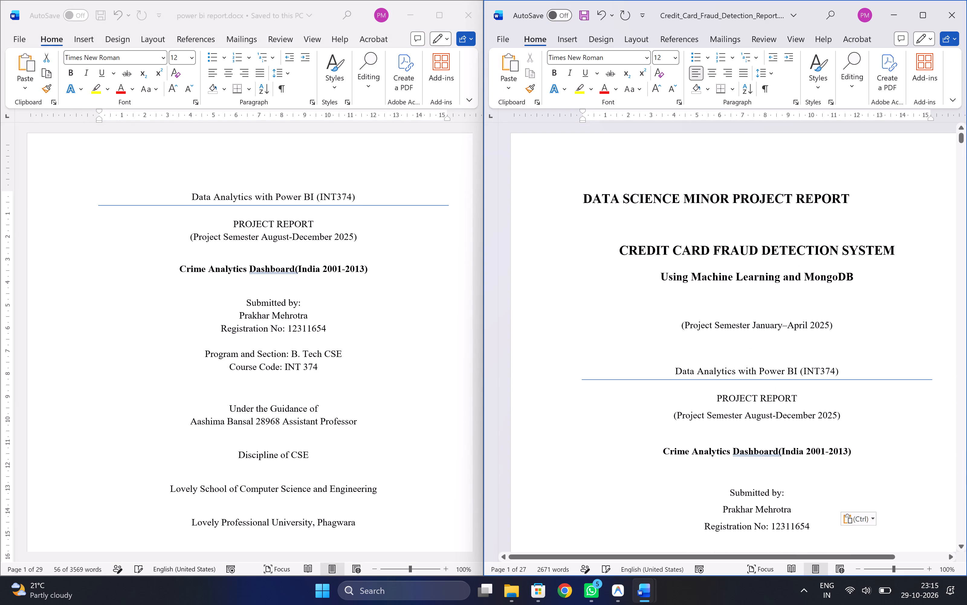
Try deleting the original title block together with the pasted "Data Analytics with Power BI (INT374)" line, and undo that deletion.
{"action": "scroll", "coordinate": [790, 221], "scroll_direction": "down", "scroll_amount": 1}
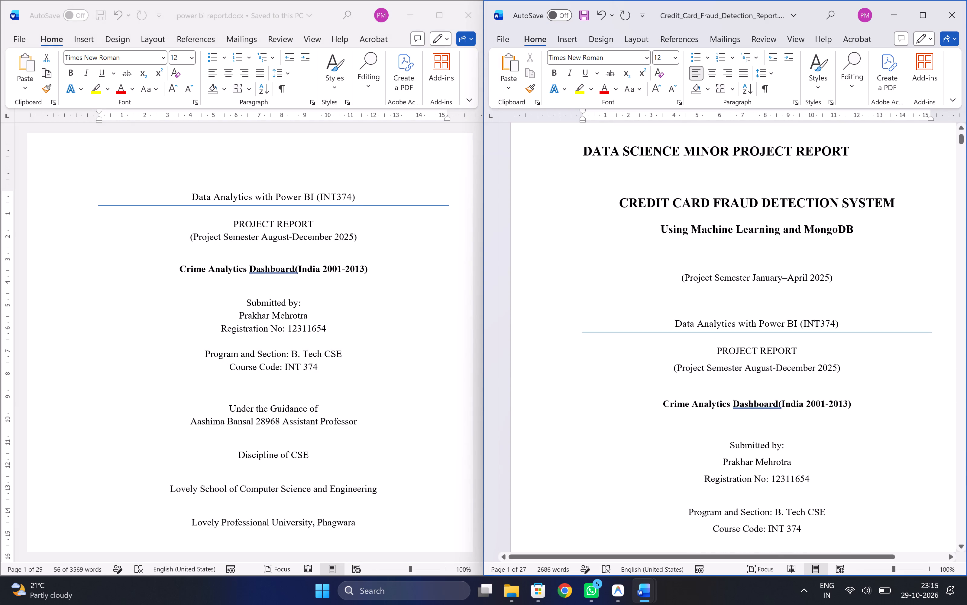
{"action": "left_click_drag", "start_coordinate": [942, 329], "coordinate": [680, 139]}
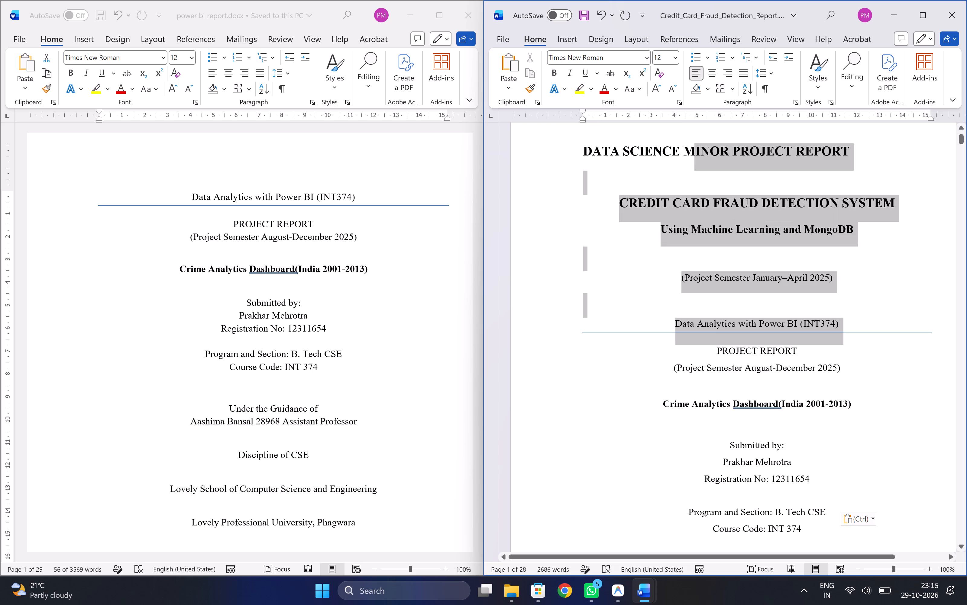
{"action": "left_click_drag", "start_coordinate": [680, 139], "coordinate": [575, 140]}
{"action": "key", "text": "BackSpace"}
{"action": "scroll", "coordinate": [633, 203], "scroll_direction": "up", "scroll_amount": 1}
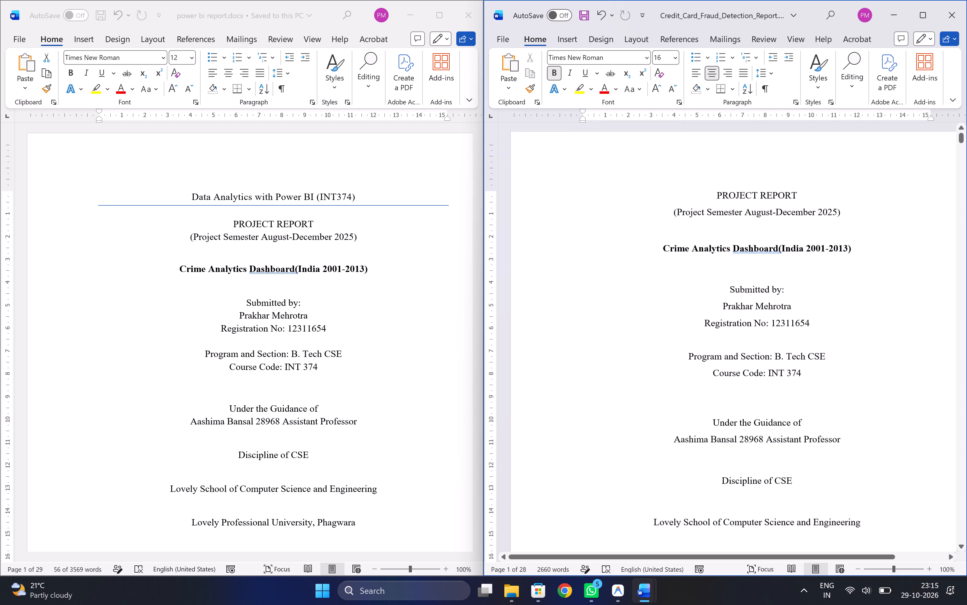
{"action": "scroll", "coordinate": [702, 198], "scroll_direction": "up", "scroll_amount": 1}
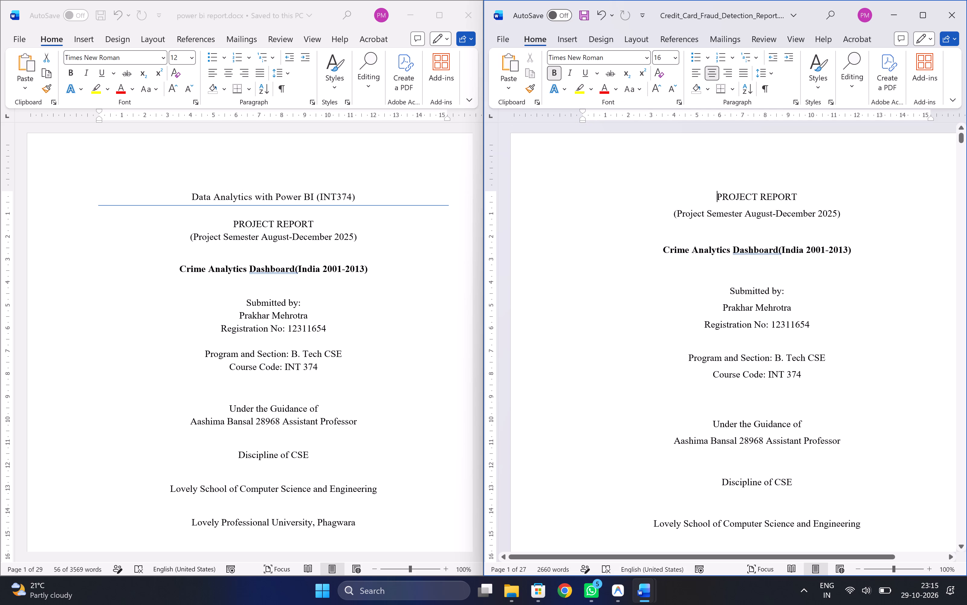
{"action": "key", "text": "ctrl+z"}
Delete the original titles through "(Project Semester January–April 2025)" and the empty lines above the pasted "Data Analytics with Power BI (INT374)" heading.
{"action": "left_click", "coordinate": [883, 311]}
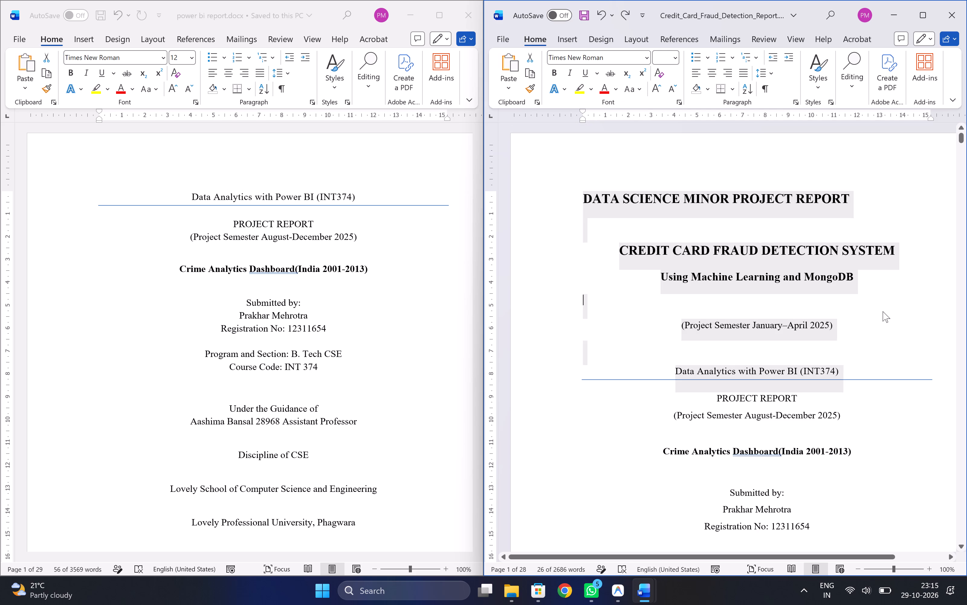
{"action": "left_click_drag", "start_coordinate": [864, 321], "coordinate": [571, 182]}
{"action": "key", "text": "BackSpace"}
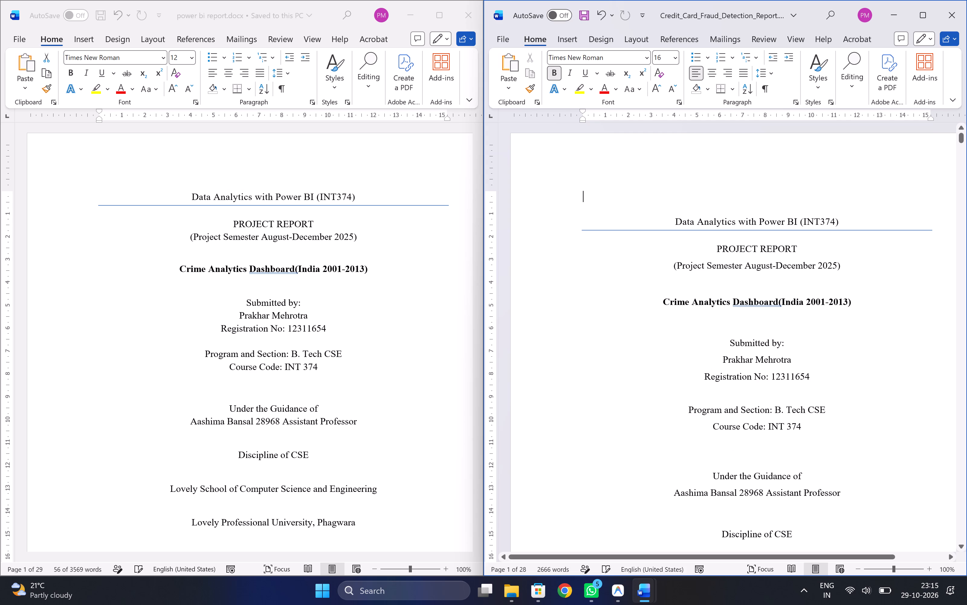
{"action": "key", "text": "BackSpace"}
{"action": "key", "text": "Down"}
{"action": "key", "text": "BackSpace"}
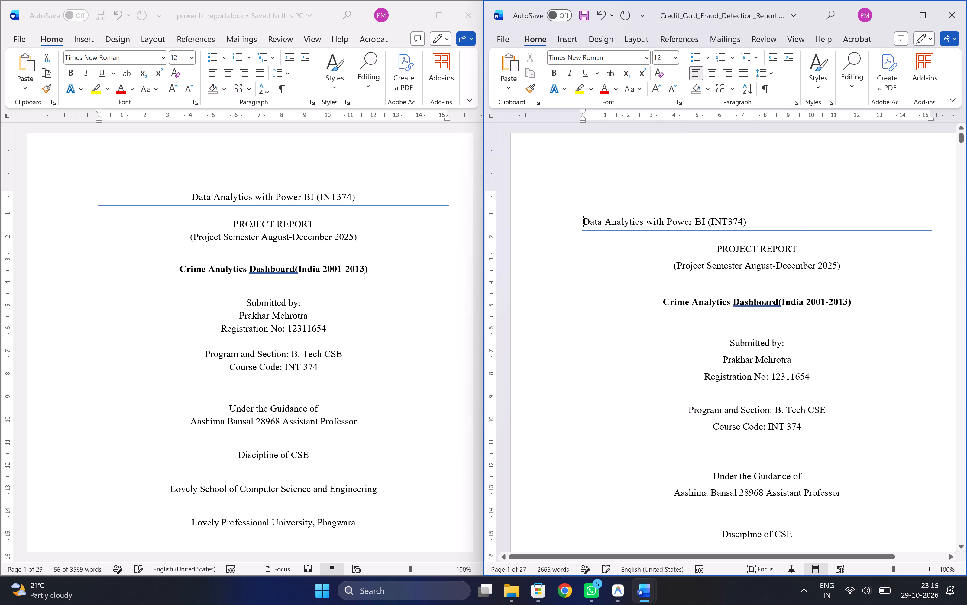
{"action": "key", "text": "BackSpace"}
{"action": "key", "text": "BackSpace"}
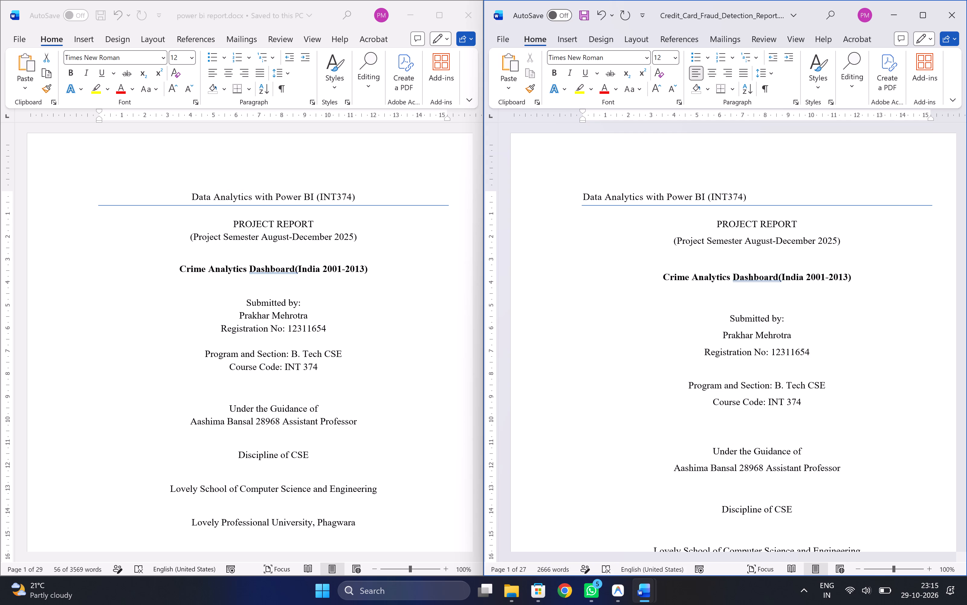
Center the "Data Analytics with Power BI (INT374)" heading on the fraud report's cover page.
{"action": "left_click_drag", "start_coordinate": [761, 200], "coordinate": [651, 187]}
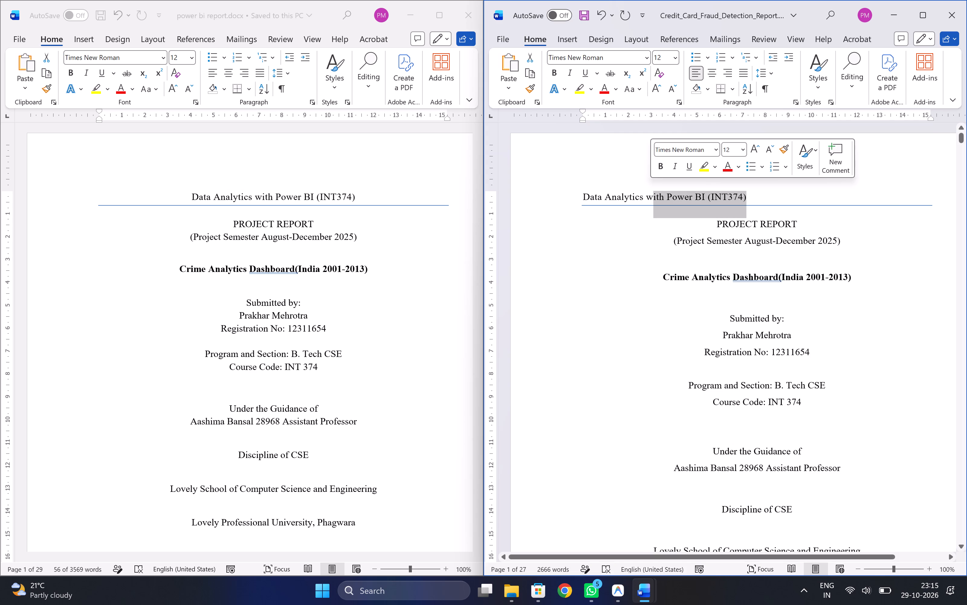
{"action": "left_click", "coordinate": [711, 72]}
{"action": "left_click", "coordinate": [823, 154]}
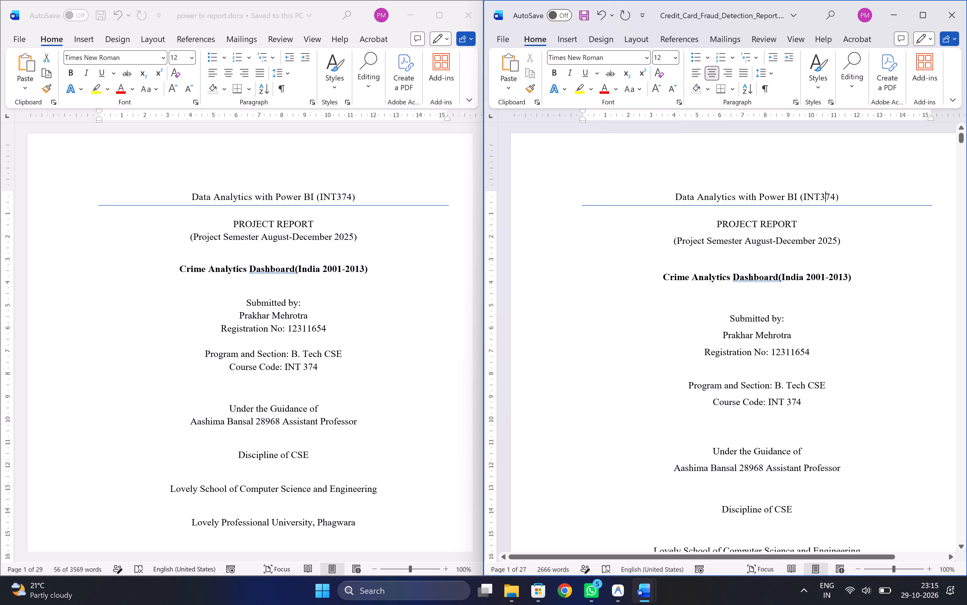
Replace the course name "Data Analytics with Power BI" in the fraud report's cover heading with "Intelligent NOSQL Databases".
{"action": "scroll", "coordinate": [797, 198], "scroll_direction": "up", "scroll_amount": 1}
{"action": "left_click_drag", "start_coordinate": [797, 200], "coordinate": [717, 189]}
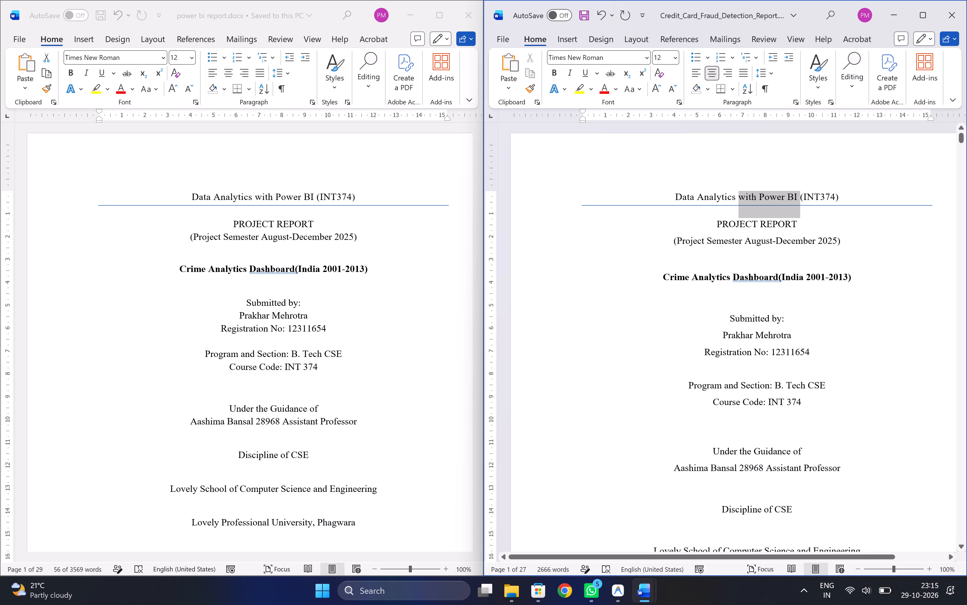
{"action": "left_click_drag", "start_coordinate": [717, 189], "coordinate": [684, 190]}
{"action": "key", "text": "BackSpace"}
{"action": "type", "text": "Intelligent"}
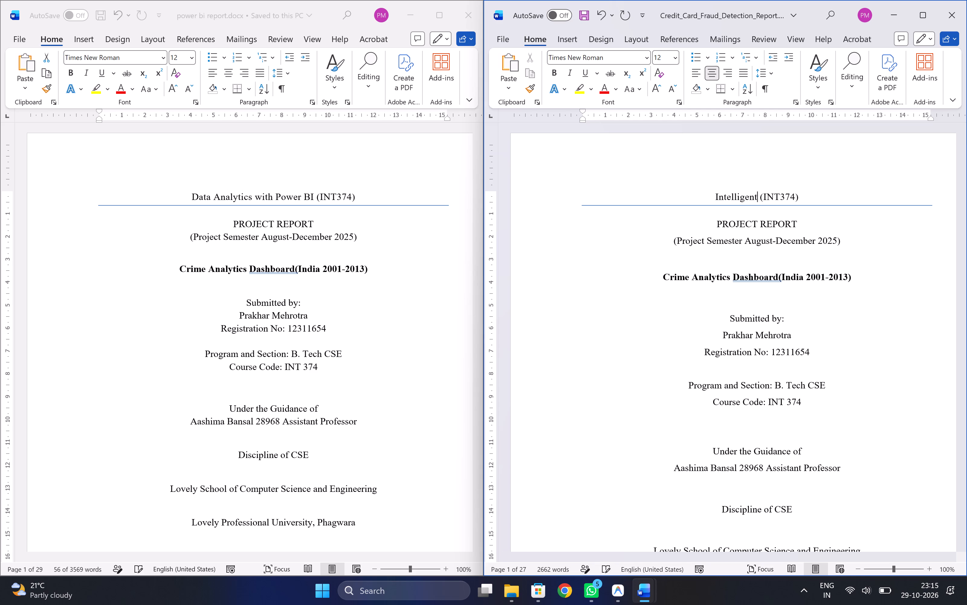
{"action": "key", "text": "space"}
{"action": "type", "text": "No"}
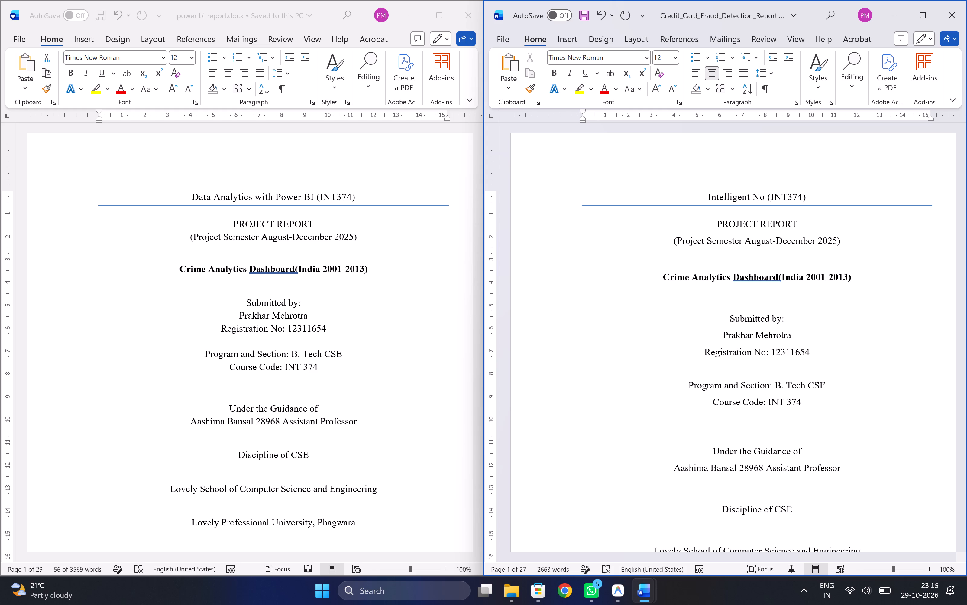
{"action": "type", "text": "Sql"}
{"action": "key", "text": "BackSpace"}
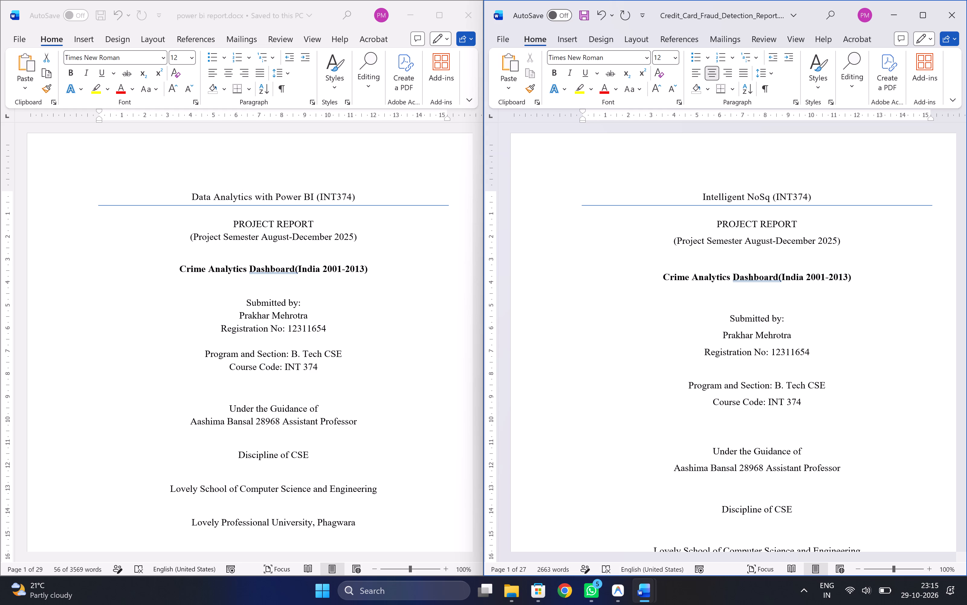
{"action": "key", "text": "BackSpace"}
{"action": "key", "text": "BackSpace"}
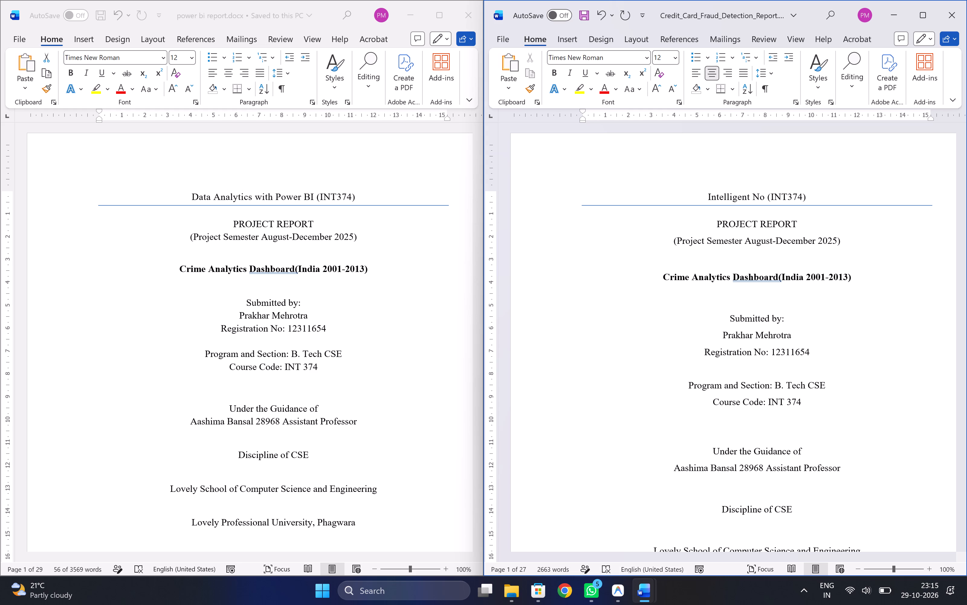
{"action": "key", "text": "BackSpace"}
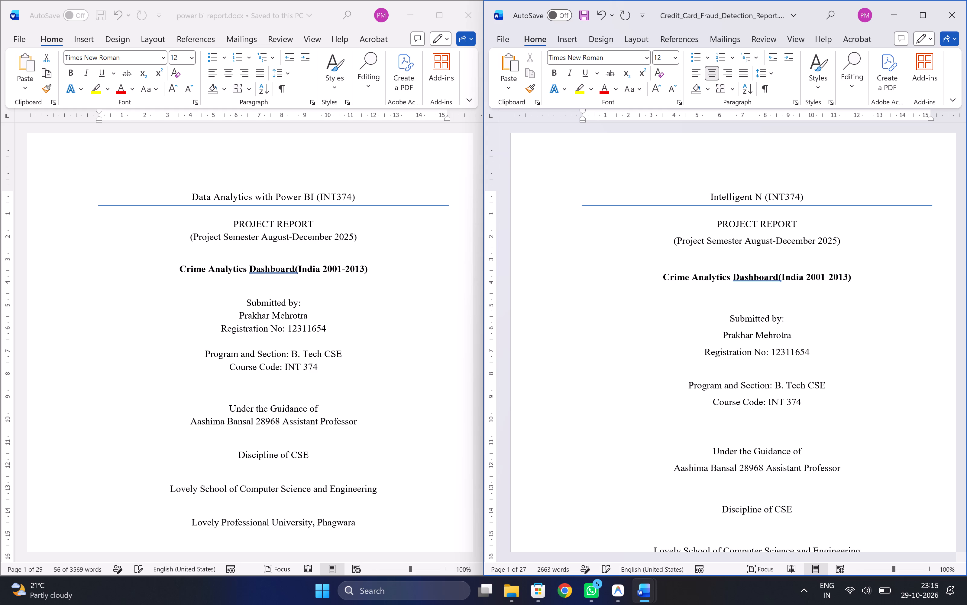
{"action": "key", "text": "o"}
{"action": "key", "text": "BackSpace"}
{"action": "type", "text": "OSQL"}
{"action": "key", "text": "space"}
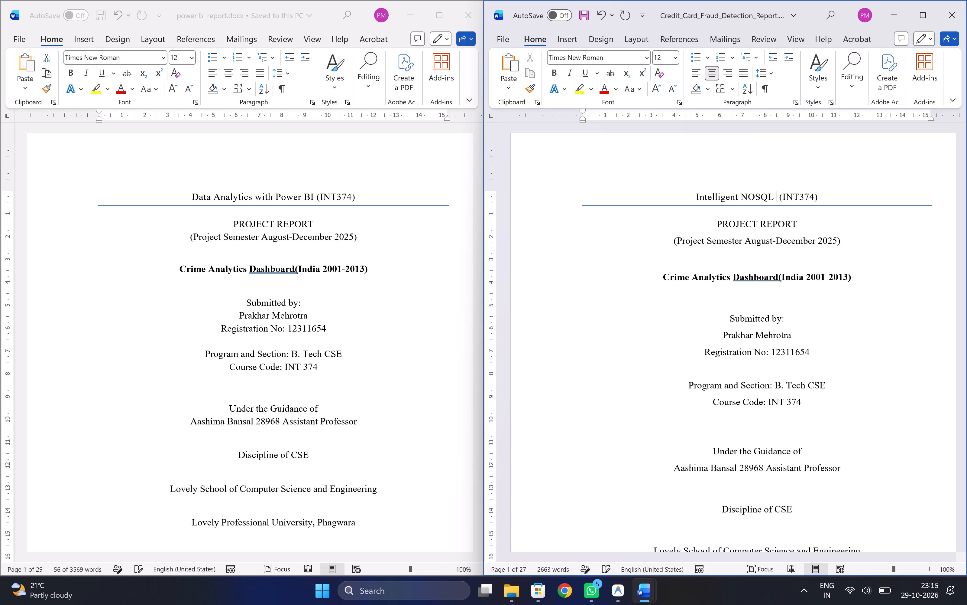
{"action": "type", "text": "Databae"}
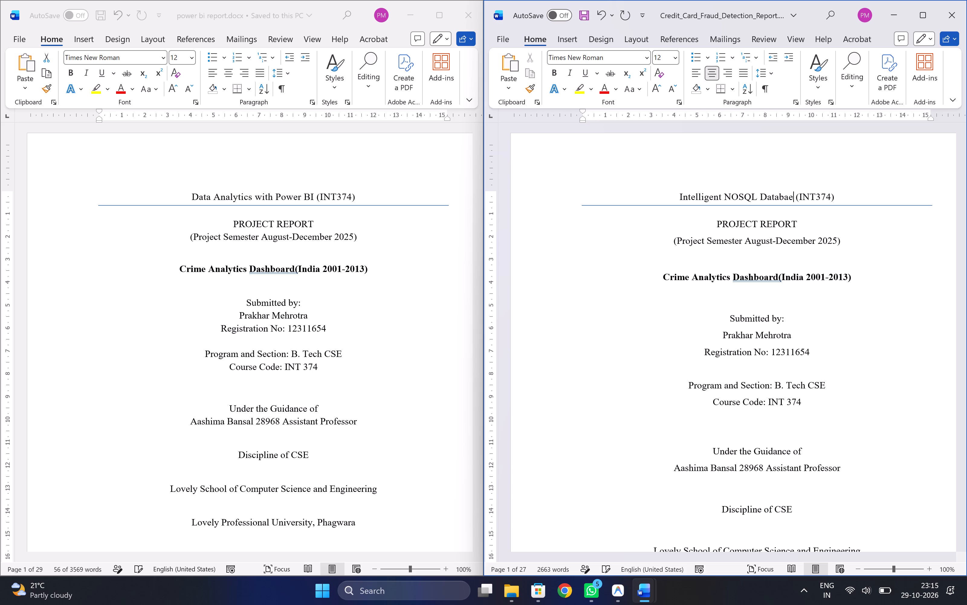
{"action": "key", "text": "BackSpace"}
{"action": "type", "text": "ses"}
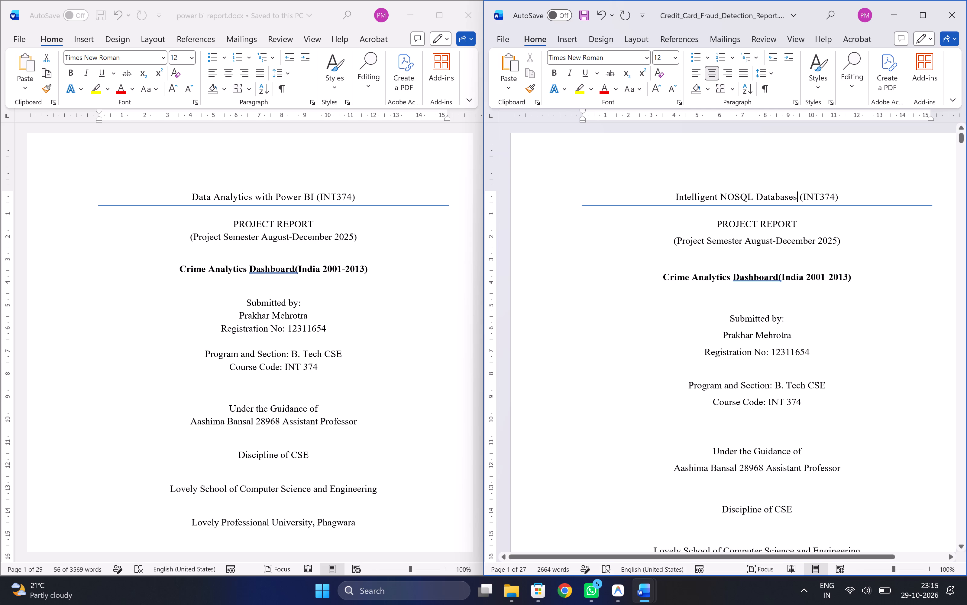
Change the course code in the cover heading's parentheses to CSE494.
{"action": "left_click", "coordinate": [833, 194]}
{"action": "key", "text": "Left"}
{"action": "key", "text": "BackSpace"}
{"action": "key", "text": "BackSpace"}
{"action": "key", "text": "BackSpace"}
{"action": "key", "text": "BackSpace"}
{"action": "key", "text": "BackSpace"}
{"action": "type", "text": "CSE$"}
{"action": "key", "text": "BackSpace"}
{"action": "type", "text": "49"}
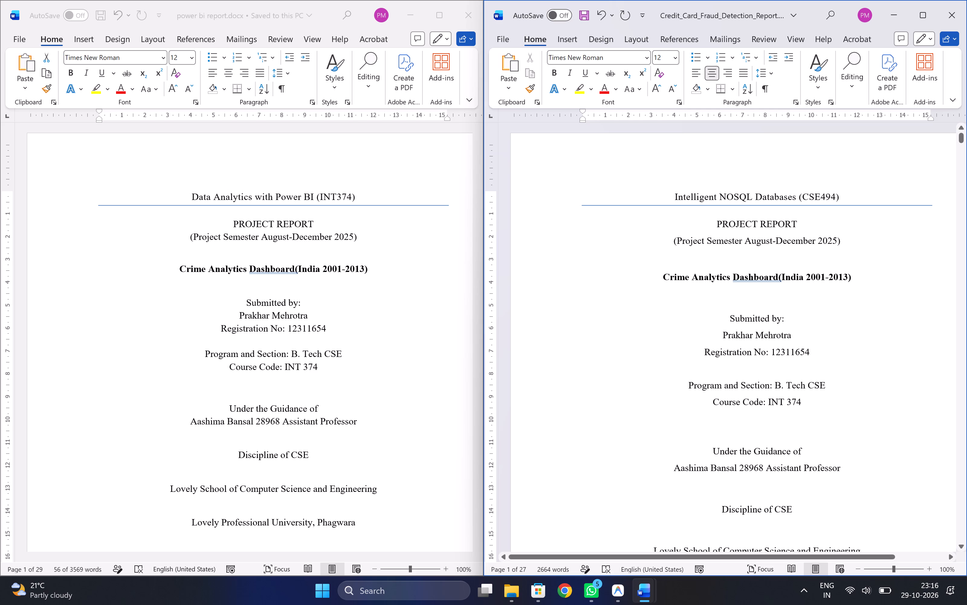
Change the year in the fraud report's project semester line to 2026.
{"action": "left_click", "coordinate": [836, 240]}
{"action": "key", "text": "BackSpace"}
{"action": "key", "text": "5"}
{"action": "key", "text": "BackSpace"}
{"action": "key", "text": "6"}
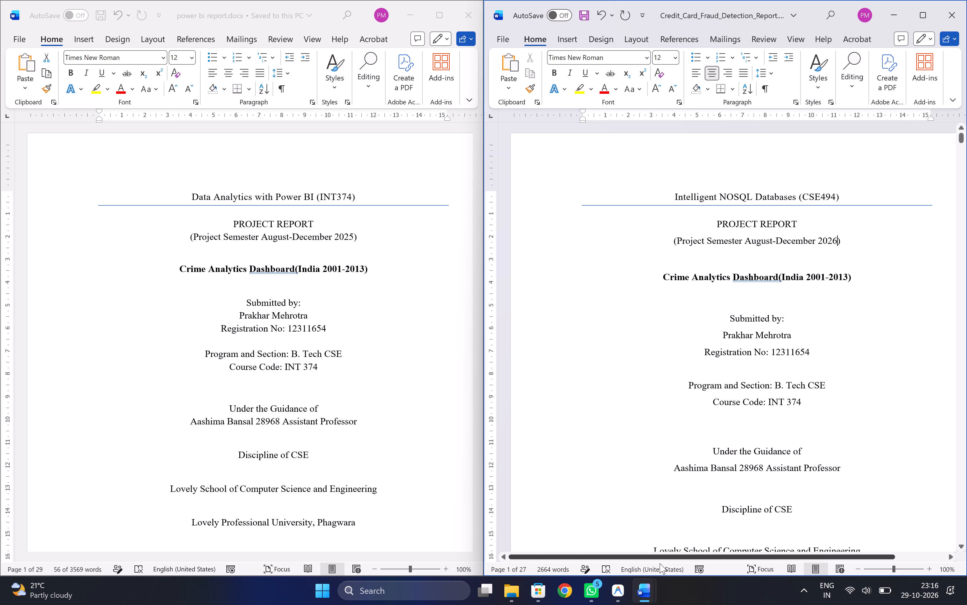
{"action": "scroll", "coordinate": [628, 556], "scroll_direction": "down", "scroll_amount": 1}
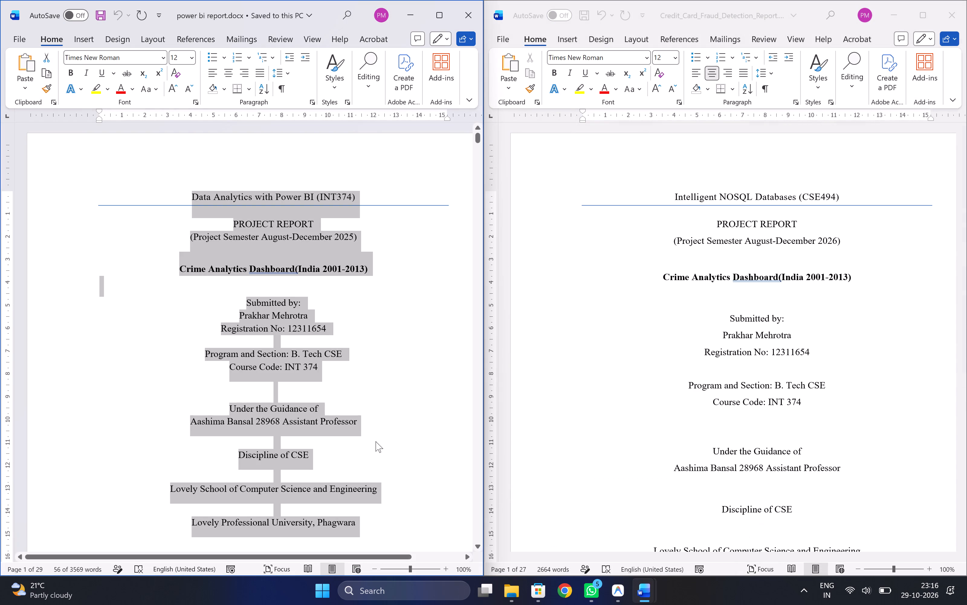
Undo the fraud report's cover page edits back to the original title block and copy the "CREDIT CARD FRAUD DETECTION SYSTEM" title.
{"action": "left_click", "coordinate": [679, 419]}
{"action": "key", "text": "ctrl+z"}
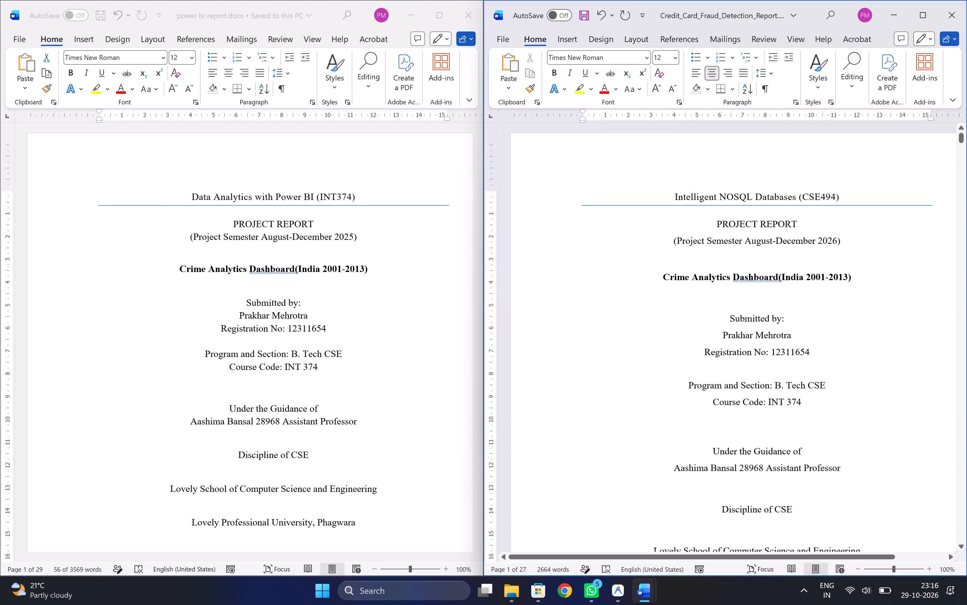
{"action": "key", "text": "ctrl+z"}
{"action": "key", "text": "ctrl+z"}
{"action": "key", "text": "ctrl+z"}
{"action": "key", "text": "ctrl+z"}
{"action": "key", "text": "ctrl+z"}
{"action": "key", "text": "ctrl+z"}
{"action": "key", "text": "ctrl+z"}
{"action": "key", "text": "ctrl+z"}
{"action": "key", "text": "ctrl+z"}
{"action": "key", "text": "ctrl+z"}
{"action": "key", "text": "ctrl+z"}
{"action": "key", "text": "ctrl+z"}
{"action": "key", "text": "ctrl+z"}
{"action": "key", "text": "ctrl+z"}
{"action": "key", "text": "ctrl+z"}
{"action": "key", "text": "ctrl+z"}
{"action": "key", "text": "ctrl+z"}
{"action": "key", "text": "ctrl+z"}
{"action": "key", "text": "ctrl+z"}
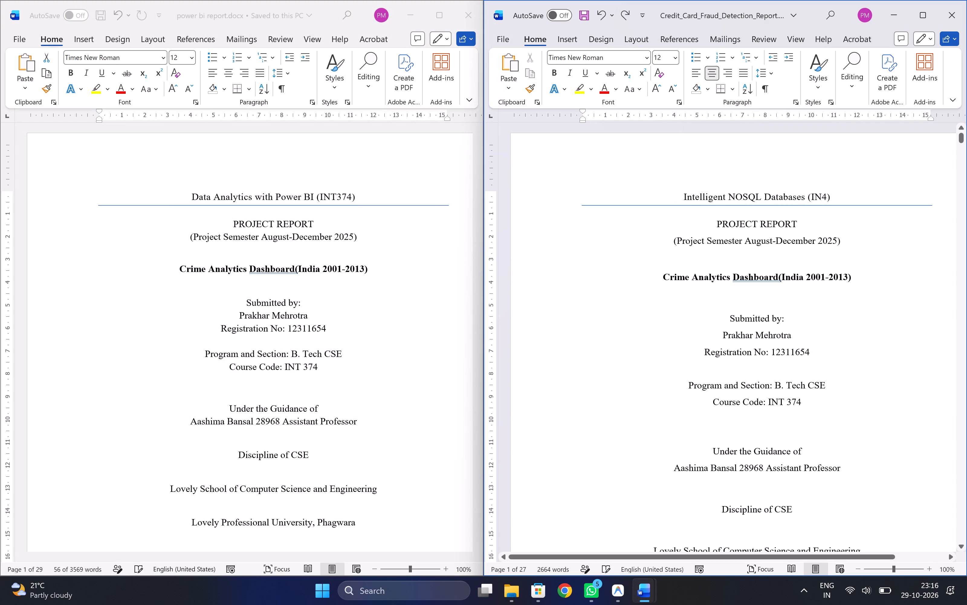
{"action": "key", "text": "ctrl+z"}
{"action": "key", "text": "ctrl+z"}
{"action": "key", "text": "ctrl+z"}
{"action": "key", "text": "ctrl+z"}
{"action": "key", "text": "ctrl+z"}
{"action": "key", "text": "ctrl+z"}
{"action": "key", "text": "ctrl+z"}
{"action": "key", "text": "ctrl+z"}
{"action": "key", "text": "ctrl+z"}
{"action": "key", "text": "ctrl+z"}
{"action": "key", "text": "ctrl+z"}
{"action": "key", "text": "ctrl+z"}
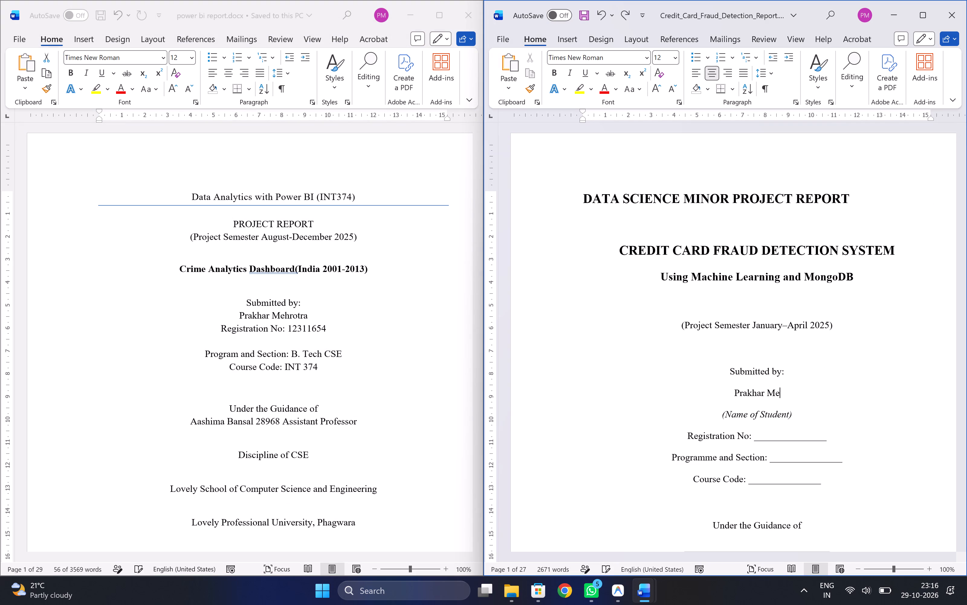
{"action": "triple_click", "coordinate": [867, 259]}
{"action": "key", "text": "ctrl+c"}
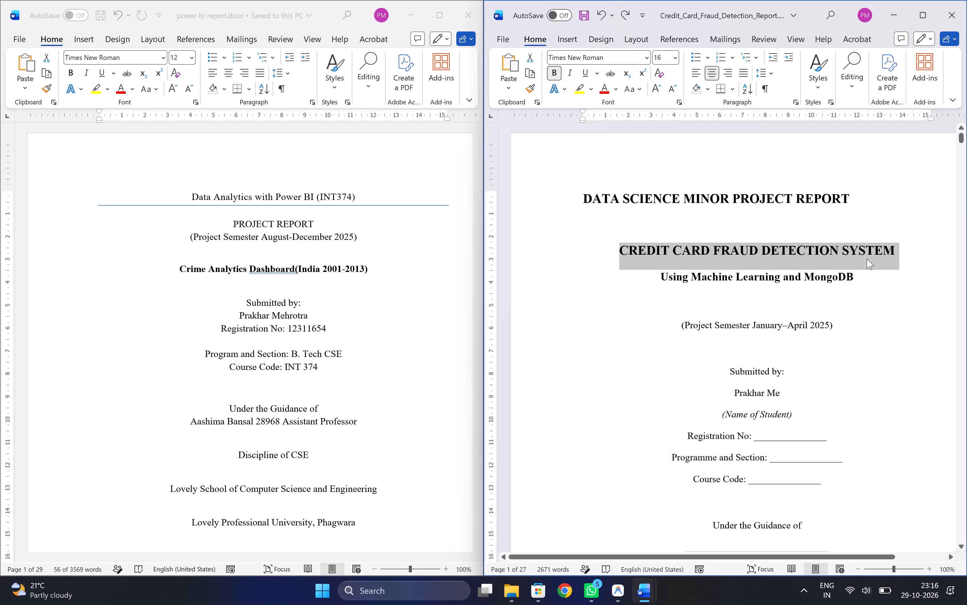
Redo all the undone edits to the fraud report's cover page, through the semester year 2026.
{"action": "left_click", "coordinate": [875, 293]}
{"action": "key", "text": "ctrl+y"}
{"action": "key", "text": "ctrl+y"}
{"action": "key", "text": "ctrl+y"}
{"action": "key", "text": "ctrl+y"}
{"action": "key", "text": "ctrl+y"}
{"action": "key", "text": "ctrl+y"}
{"action": "key", "text": "ctrl+y"}
{"action": "key", "text": "ctrl+y"}
{"action": "key", "text": "ctrl+y"}
{"action": "key", "text": "ctrl+y"}
{"action": "key", "text": "ctrl+y"}
{"action": "key", "text": "ctrl+y"}
{"action": "key", "text": "ctrl+y"}
{"action": "key", "text": "ctrl+y"}
{"action": "key", "text": "ctrl+y"}
{"action": "key", "text": "ctrl+y"}
{"action": "key", "text": "ctrl+y"}
{"action": "key", "text": "ctrl+y"}
{"action": "key", "text": "ctrl+y"}
{"action": "key", "text": "ctrl+y"}
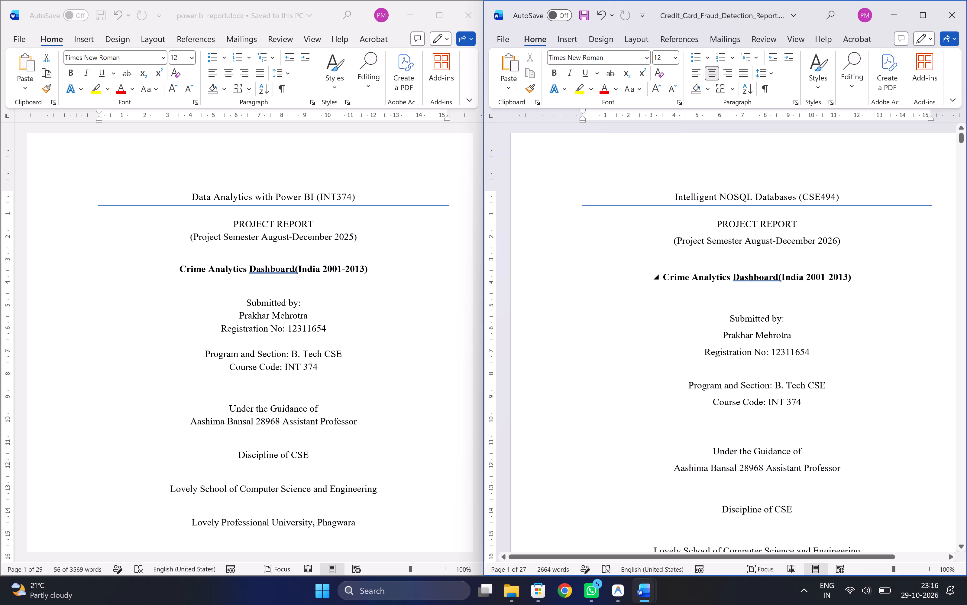
Paste the copied "CREDIT CARD FRAUD DETECTION SYSTEM" title on a new line between the project semester line and the Crime Analytics title.
{"action": "left_click", "coordinate": [868, 257]}
{"action": "key", "text": "Return"}
{"action": "key", "text": "ctrl+v"}
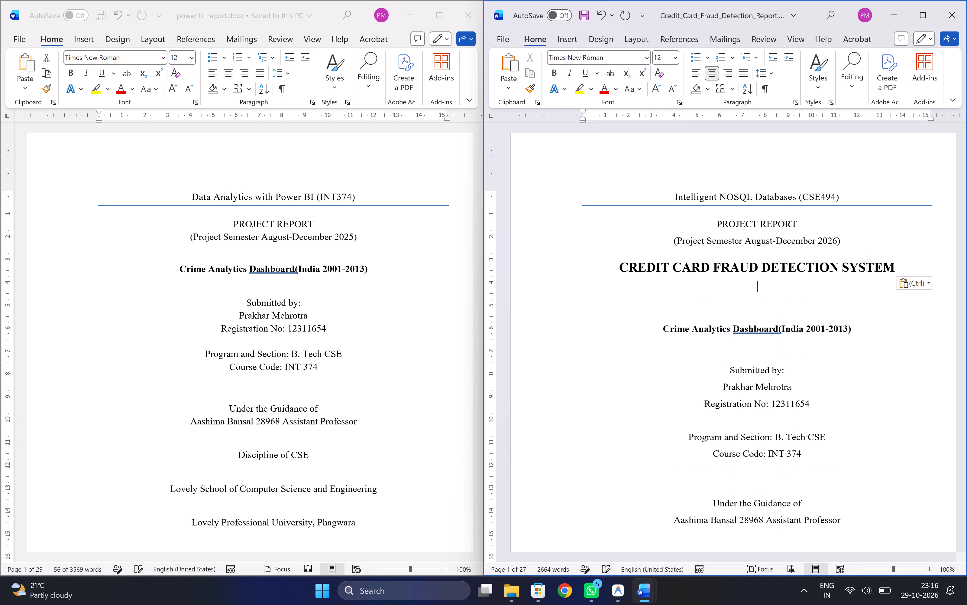
{"action": "key", "text": "BackSpace"}
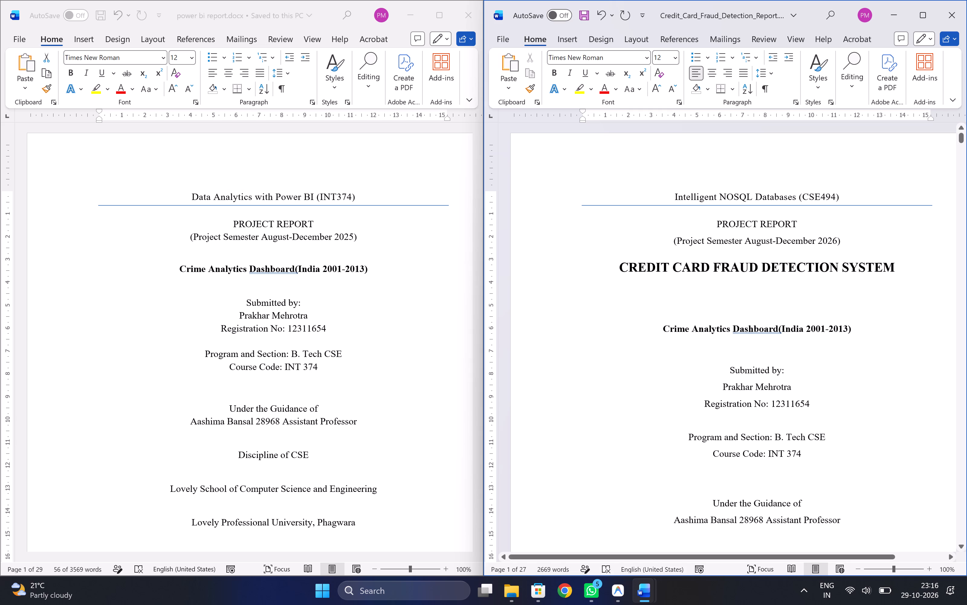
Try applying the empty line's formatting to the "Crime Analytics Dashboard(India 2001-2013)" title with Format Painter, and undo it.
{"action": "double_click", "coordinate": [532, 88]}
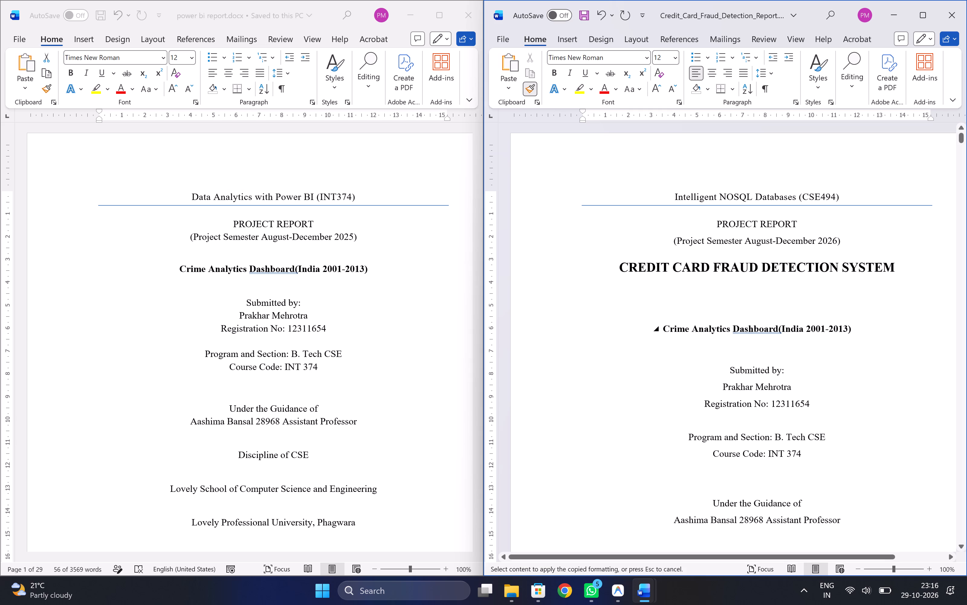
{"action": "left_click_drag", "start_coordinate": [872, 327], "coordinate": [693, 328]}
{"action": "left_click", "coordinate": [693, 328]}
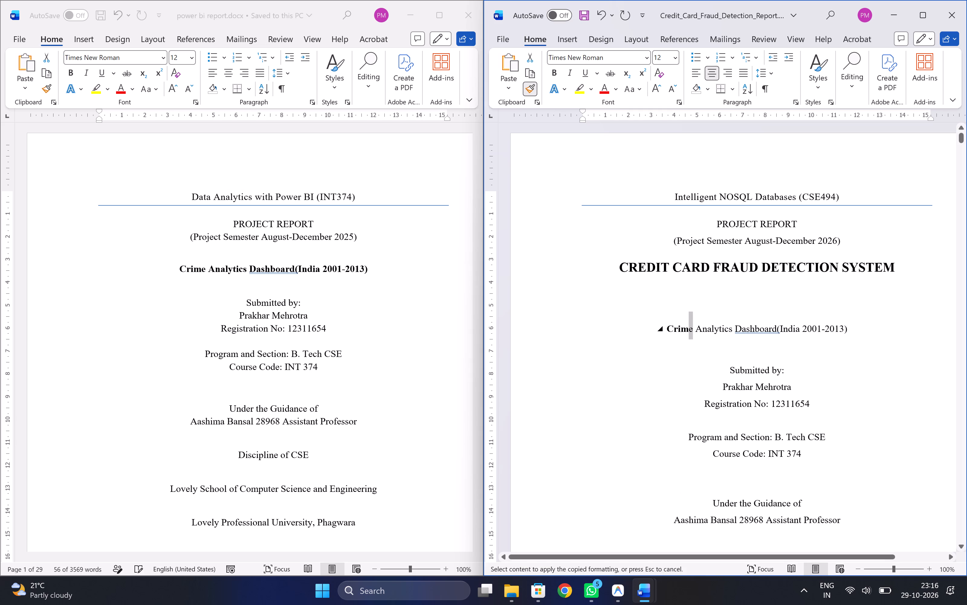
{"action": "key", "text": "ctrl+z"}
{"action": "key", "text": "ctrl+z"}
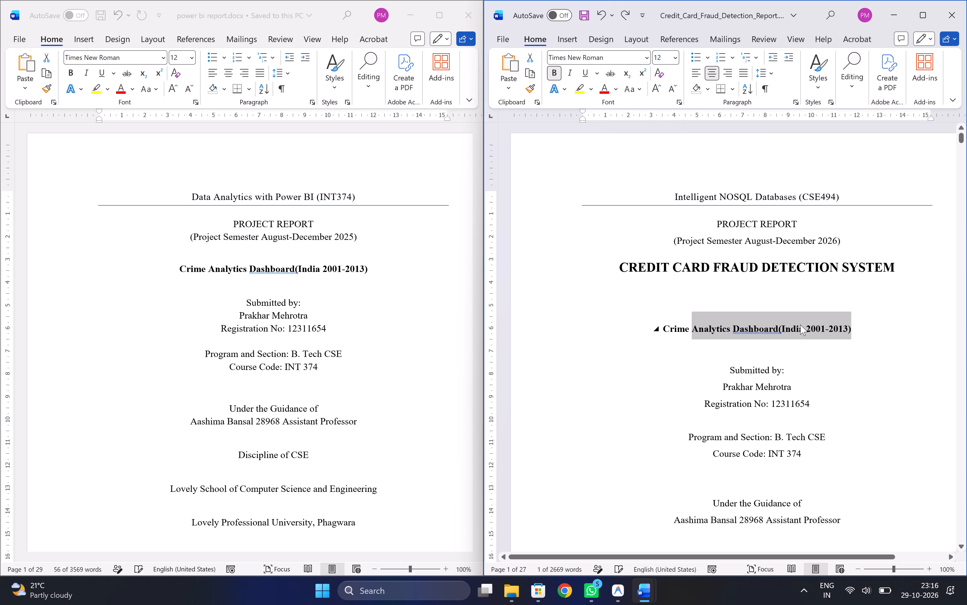
Copy the "Crime Analytics Dashboard(India 2001-2013)" title's formatting onto the "CREDIT CARD FRAUD DETECTION SYSTEM" title with Format Painter.
{"action": "left_click", "coordinate": [856, 321]}
{"action": "left_click_drag", "start_coordinate": [863, 325], "coordinate": [703, 329]}
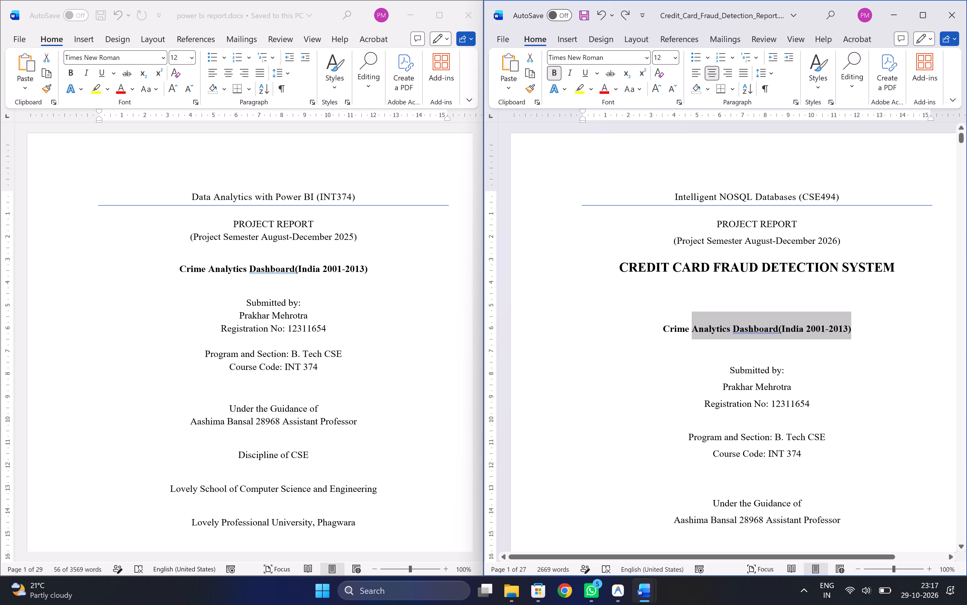
{"action": "left_click", "coordinate": [531, 86]}
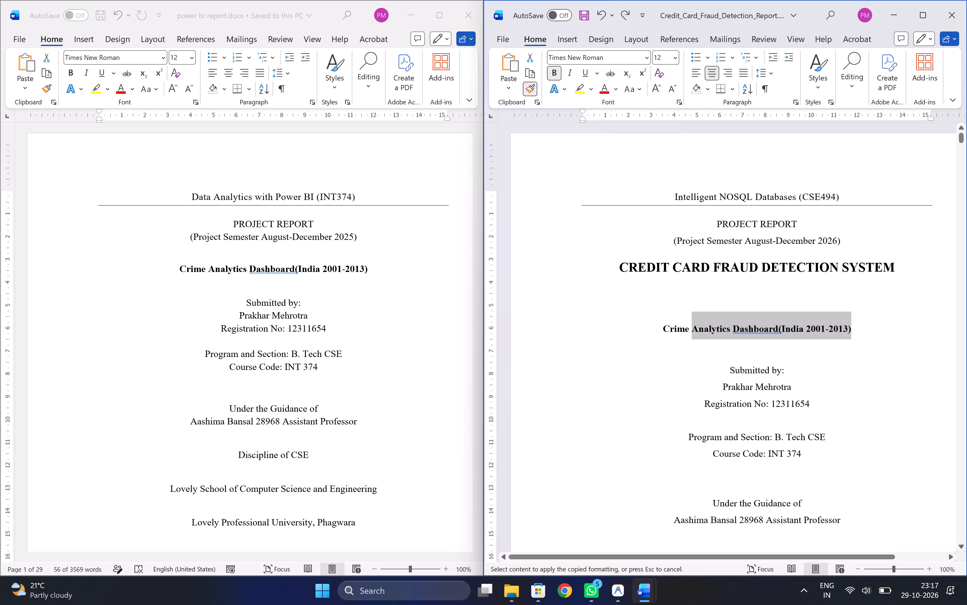
{"action": "left_click_drag", "start_coordinate": [629, 264], "coordinate": [892, 272]}
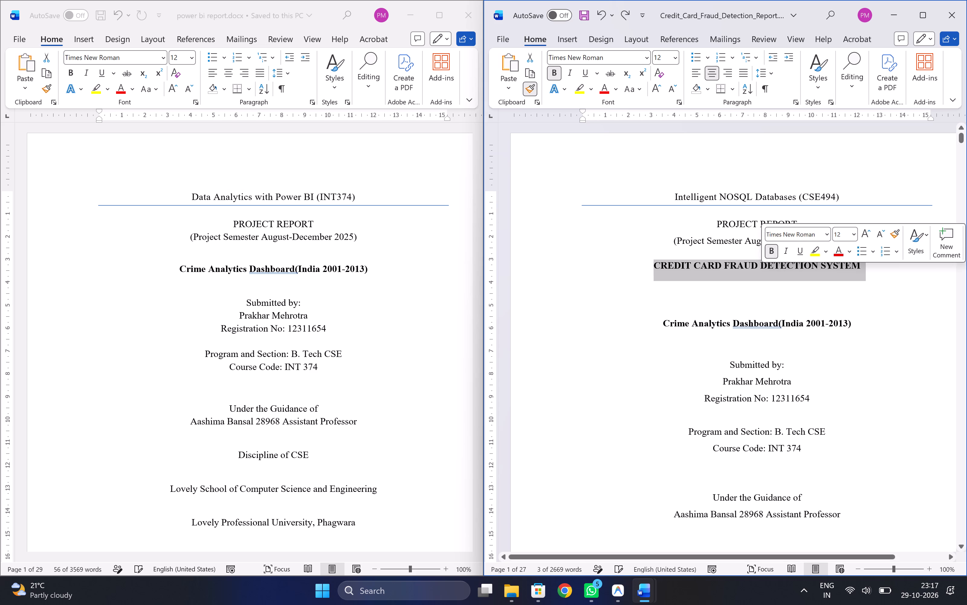
Delete the "Crime Analytics Dashboard(India 2001-2013)" title and the empty line above it from the fraud report's cover page.
{"action": "left_click", "coordinate": [870, 315]}
{"action": "left_click_drag", "start_coordinate": [881, 329], "coordinate": [896, 262]}
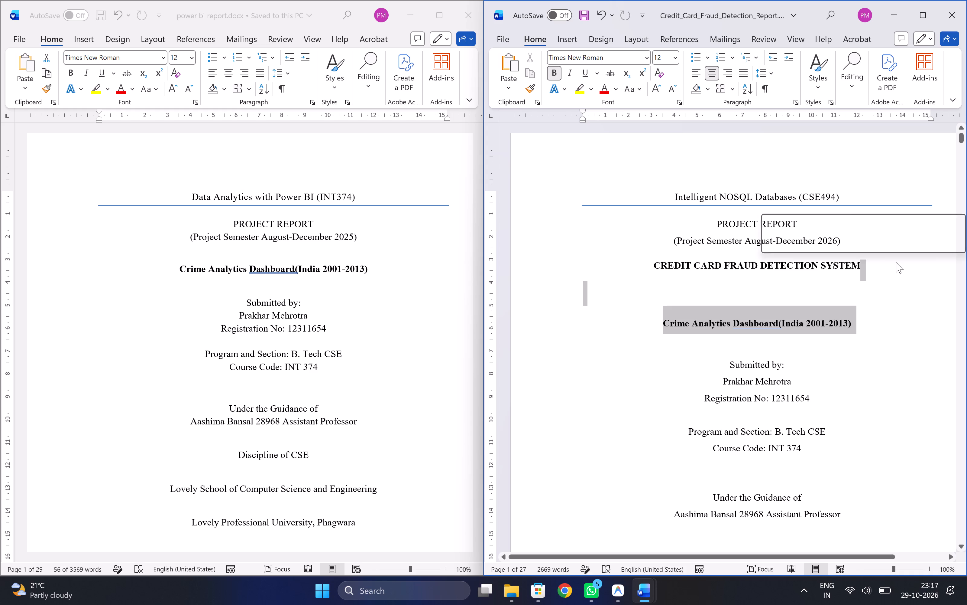
{"action": "key", "text": "BackSpace"}
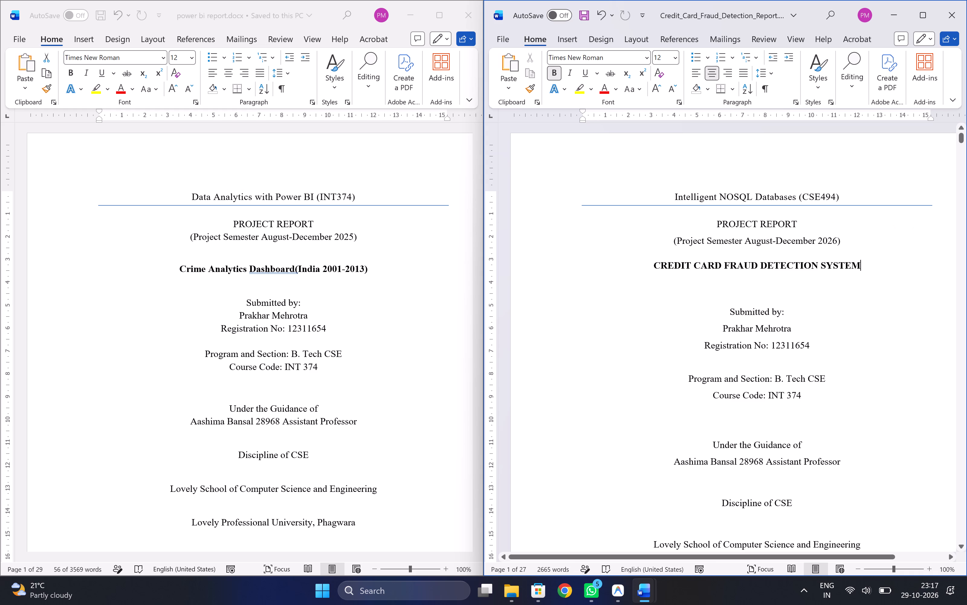
Retype the first word of the fraud report's project title as "Credit".
{"action": "left_click", "coordinate": [690, 266]}
{"action": "key", "text": "BackSpace"}
{"action": "key", "text": "BackSpace"}
{"action": "key", "text": "BackSpace"}
{"action": "key", "text": "BackSpace"}
{"action": "key", "text": "BackSpace"}
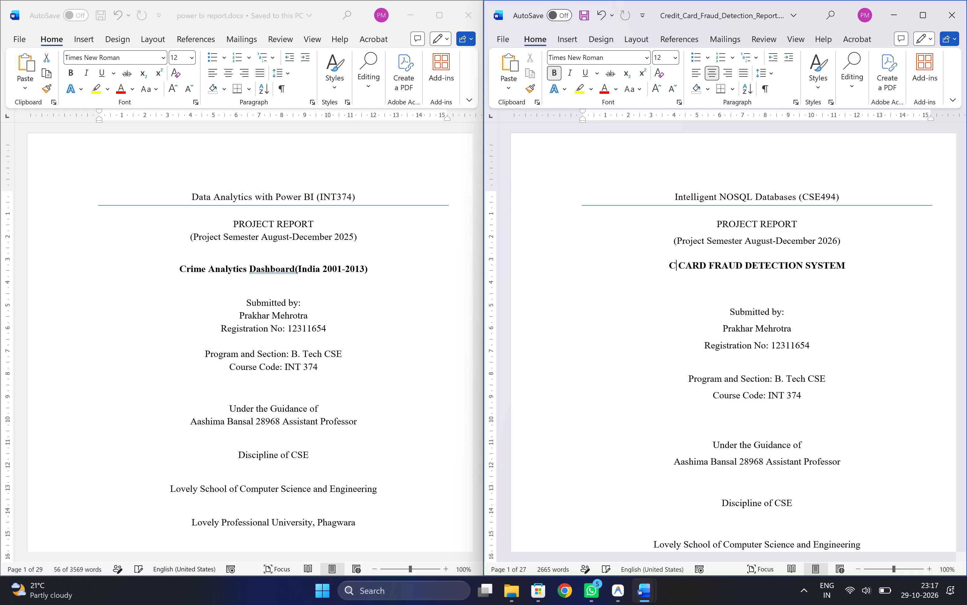
{"action": "type", "text": "rd"}
{"action": "key", "text": "BackSpace"}
{"action": "type", "text": "edit"}
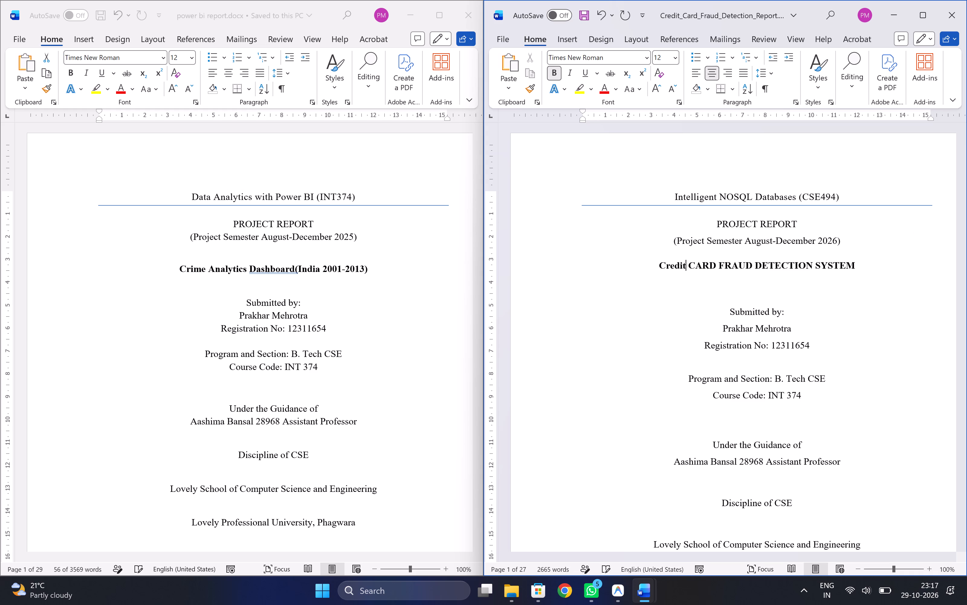
Retype the second word of the project title as "Card".
{"action": "key", "text": "Right"}
{"action": "key", "text": "Right"}
{"action": "key", "text": "Right"}
{"action": "key", "text": "Right"}
{"action": "key", "text": "Right"}
{"action": "key", "text": "backslash"}
{"action": "key", "text": "BackSpace"}
{"action": "key", "text": "BackSpace"}
{"action": "key", "text": "BackSpace"}
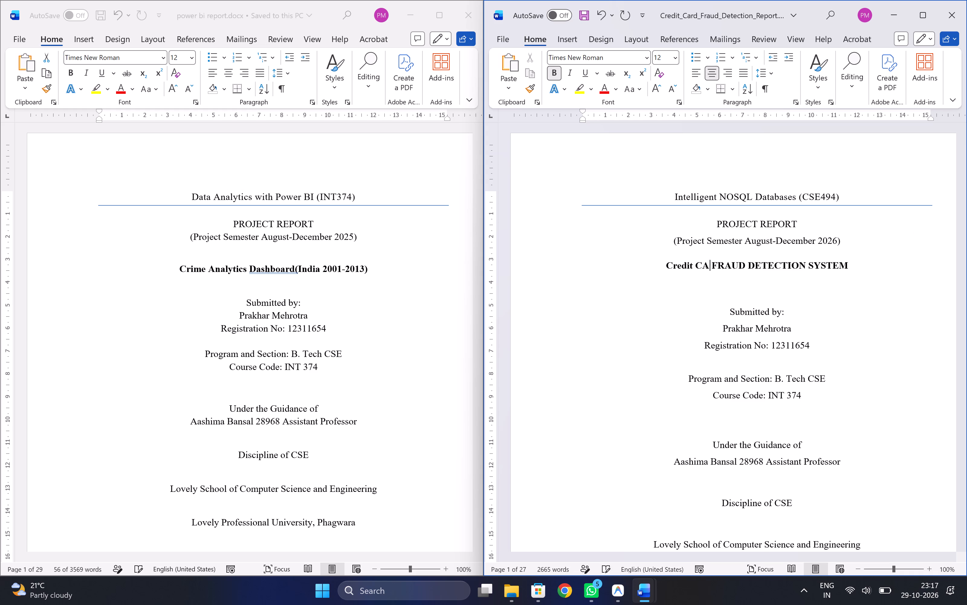
{"action": "key", "text": "BackSpace"}
{"action": "type", "text": "ard"}
Retype the third word of the project title as "Fraud".
{"action": "key", "text": "Right"}
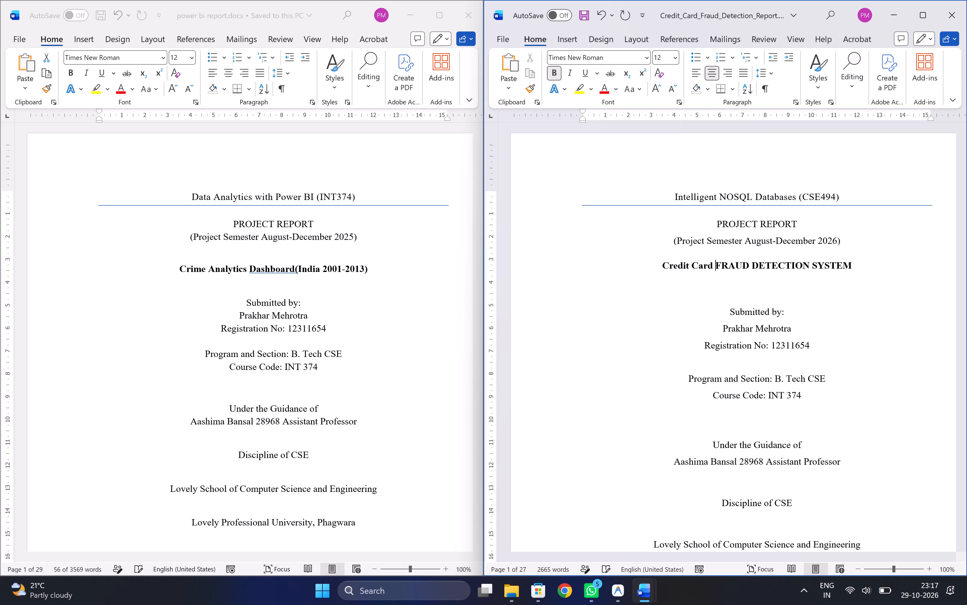
{"action": "key", "text": "Right"}
{"action": "key", "text": "Right"}
{"action": "key", "text": "Right"}
{"action": "key", "text": "Right"}
{"action": "key", "text": "Right"}
{"action": "key", "text": "BackSpace"}
{"action": "key", "text": "BackSpace"}
{"action": "key", "text": "BackSpace"}
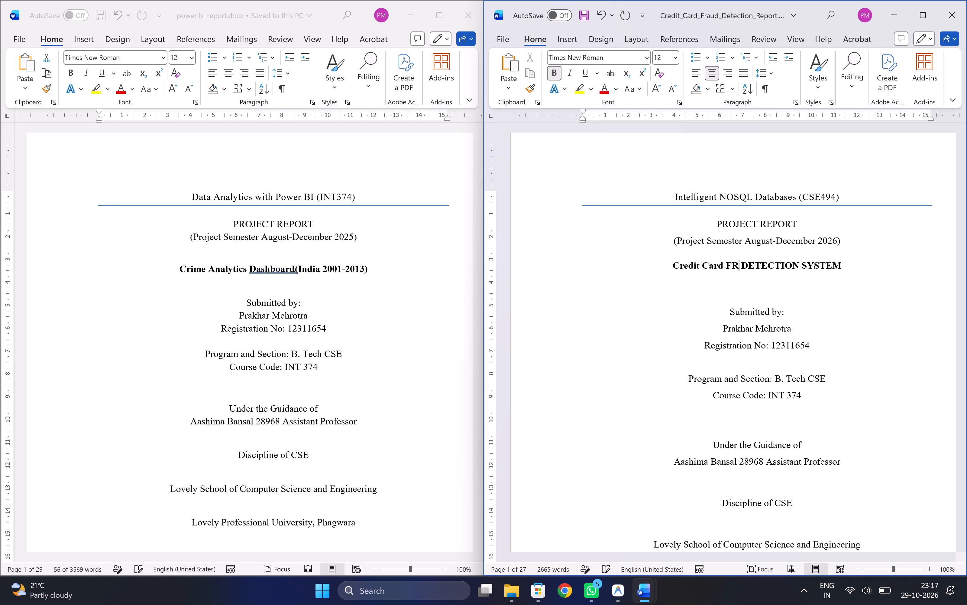
{"action": "key", "text": "BackSpace"}
{"action": "type", "text": "raud"}
Retype the fourth word of the project title as "Detection".
{"action": "key", "text": "Right"}
{"action": "key", "text": "Right"}
{"action": "key", "text": "Right"}
{"action": "key", "text": "Right"}
{"action": "key", "text": "Right"}
{"action": "key", "text": "Right"}
{"action": "key", "text": "Right"}
{"action": "key", "text": "Right"}
{"action": "key", "text": "Right"}
{"action": "key", "text": "Right"}
{"action": "key", "text": "Right"}
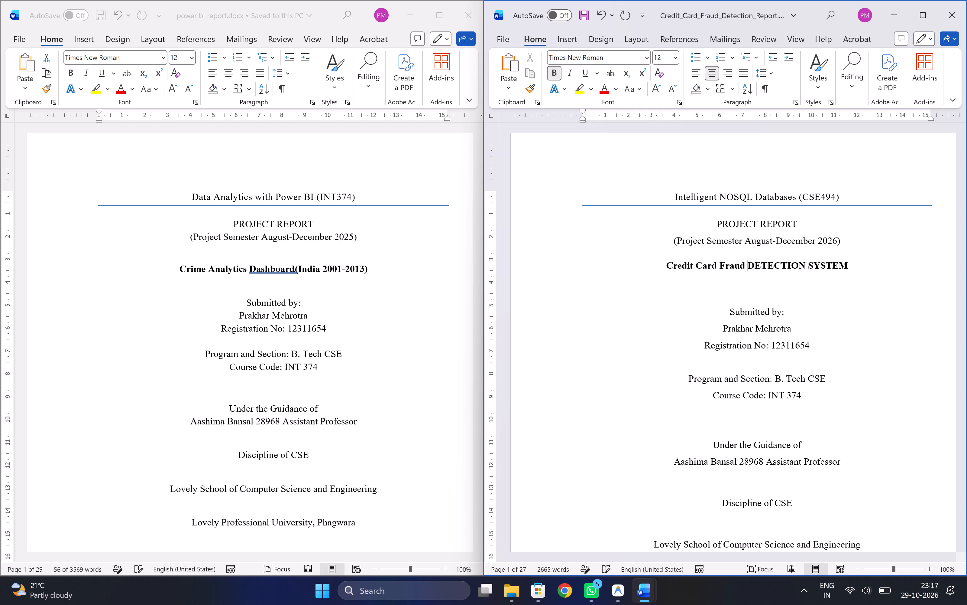
{"action": "key", "text": "Left"}
{"action": "key", "text": "BackSpace"}
{"action": "key", "text": "BackSpace"}
{"action": "key", "text": "BackSpace"}
{"action": "key", "text": "BackSpace"}
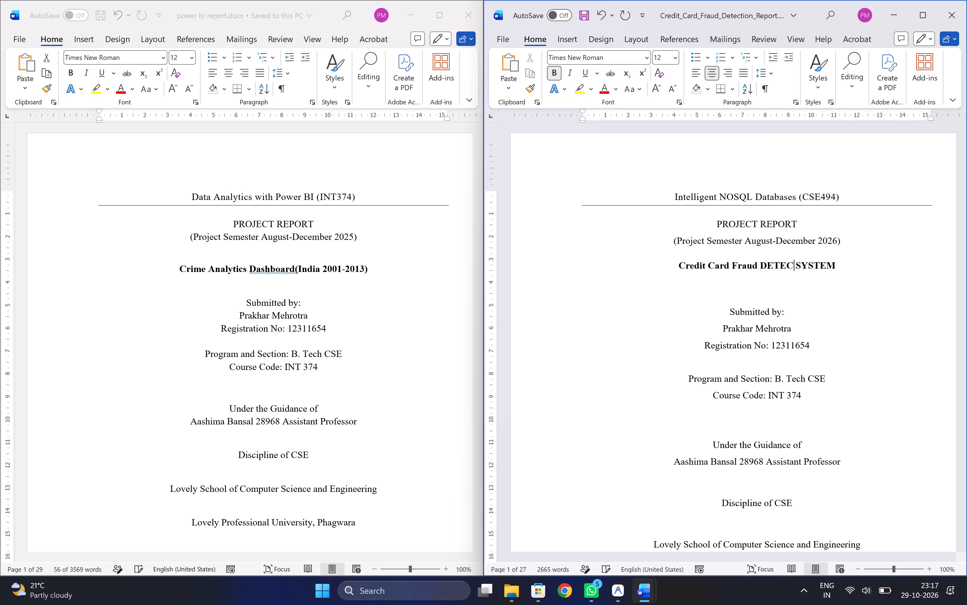
{"action": "key", "text": "BackSpace"}
{"action": "key", "text": "BackSpace"}
{"action": "key", "text": "BackSpace"}
{"action": "key", "text": "BackSpace"}
{"action": "type", "text": "etection"}
Retype the last word of the project title as "System".
{"action": "key", "text": "Right"}
{"action": "key", "text": "Right"}
{"action": "key", "text": "Right"}
{"action": "key", "text": "Right"}
{"action": "key", "text": "Right"}
{"action": "key", "text": "Right"}
{"action": "key", "text": "Right"}
{"action": "key", "text": "Right"}
{"action": "key", "text": "Right"}
{"action": "key", "text": "Right"}
{"action": "key", "text": "Right"}
{"action": "key", "text": "Right"}
{"action": "key", "text": "Right"}
{"action": "key", "text": "Right"}
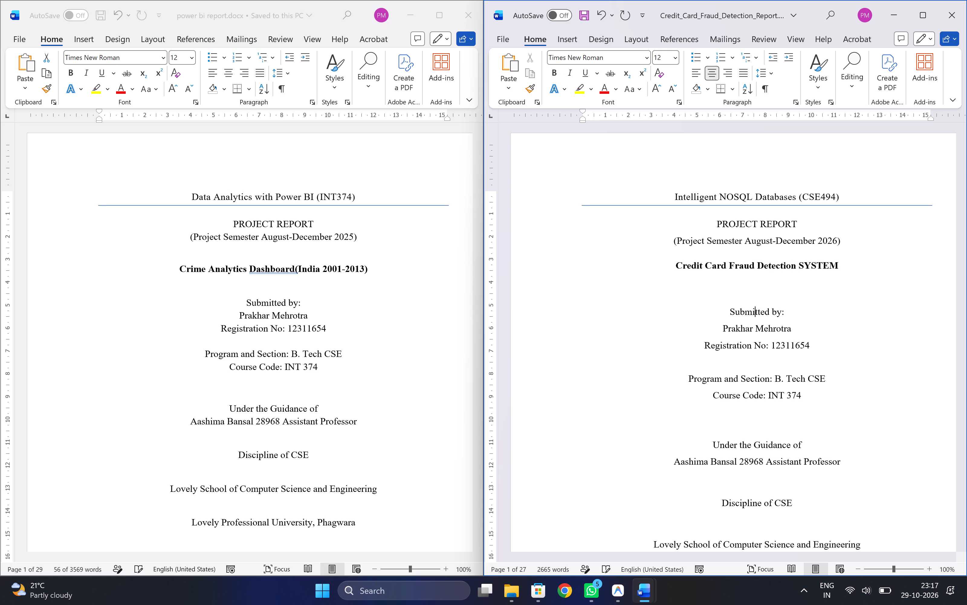
{"action": "key", "text": "Left"}
{"action": "key", "text": "Left"}
{"action": "key", "text": "Left"}
{"action": "key", "text": "Left"}
{"action": "key", "text": "Left"}
{"action": "key", "text": "Left"}
{"action": "key", "text": "Left"}
{"action": "key", "text": "BackSpace"}
{"action": "key", "text": "BackSpace"}
{"action": "key", "text": "BackSpace"}
{"action": "key", "text": "BackSpace"}
{"action": "key", "text": "BackSpace"}
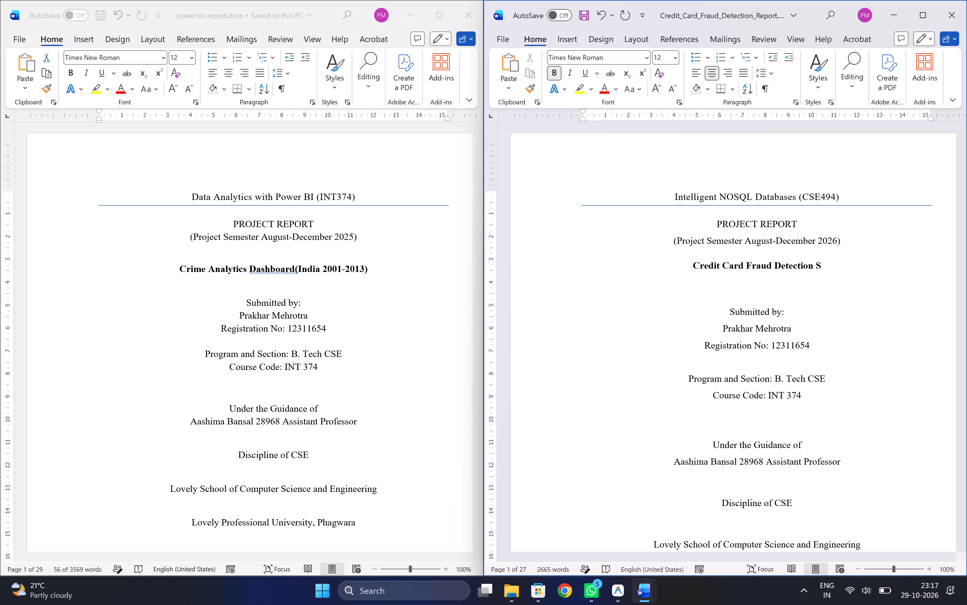
{"action": "type", "text": "ystem"}
Change the course code on the fraud report's cover page to CSE 494.
{"action": "key", "text": "Down"}
{"action": "key", "text": "Down"}
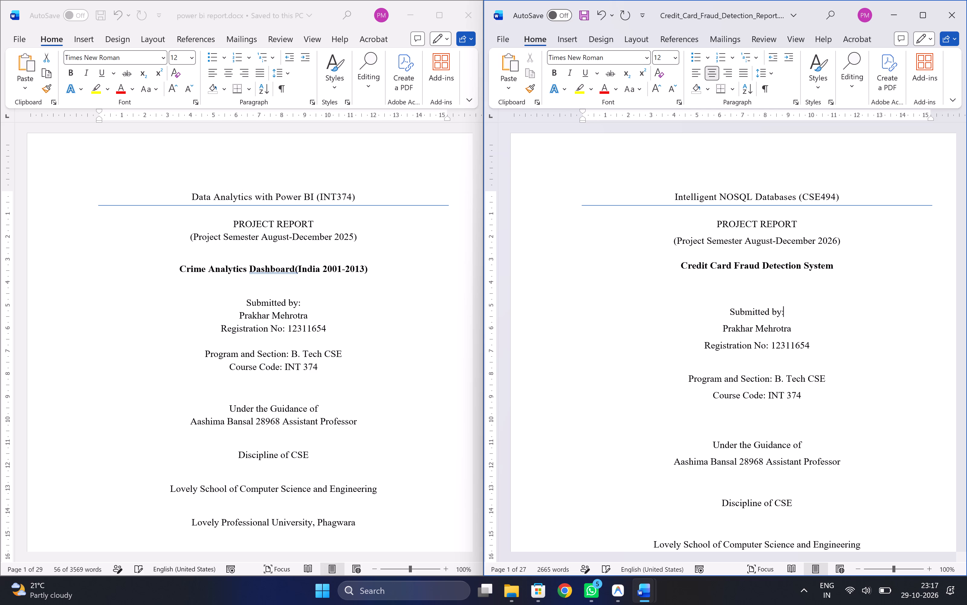
{"action": "key", "text": "Down"}
{"action": "key", "text": "Down"}
{"action": "key", "text": "Down"}
{"action": "key", "text": "Down"}
{"action": "key", "text": "Down"}
{"action": "key", "text": "BackSpace"}
{"action": "key", "text": "BackSpace"}
{"action": "key", "text": "BackSpace"}
{"action": "key", "text": "BackSpace"}
{"action": "key", "text": "BackSpace"}
{"action": "key", "text": "BackSpace"}
{"action": "key", "text": "BackSpace"}
{"action": "type", "text": "cs"}
{"action": "key", "text": "BackSpace"}
{"action": "key", "text": "BackSpace"}
{"action": "type", "text": "CSE 494"}
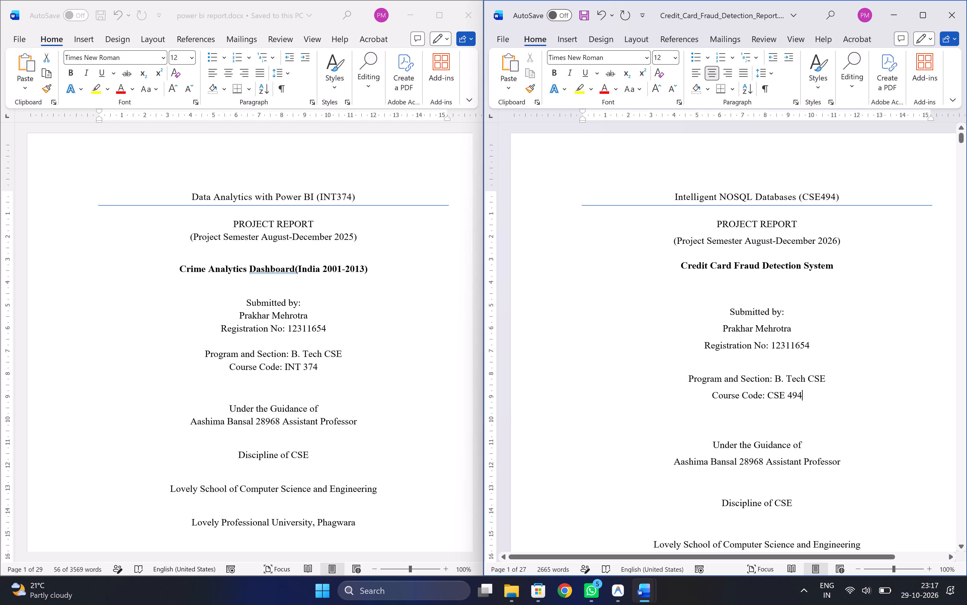
Delete the supervisor's surname from the line below "Under the Guidance of" on the fraud report's cover page.
{"action": "scroll", "coordinate": [776, 296], "scroll_direction": "down", "scroll_amount": 1}
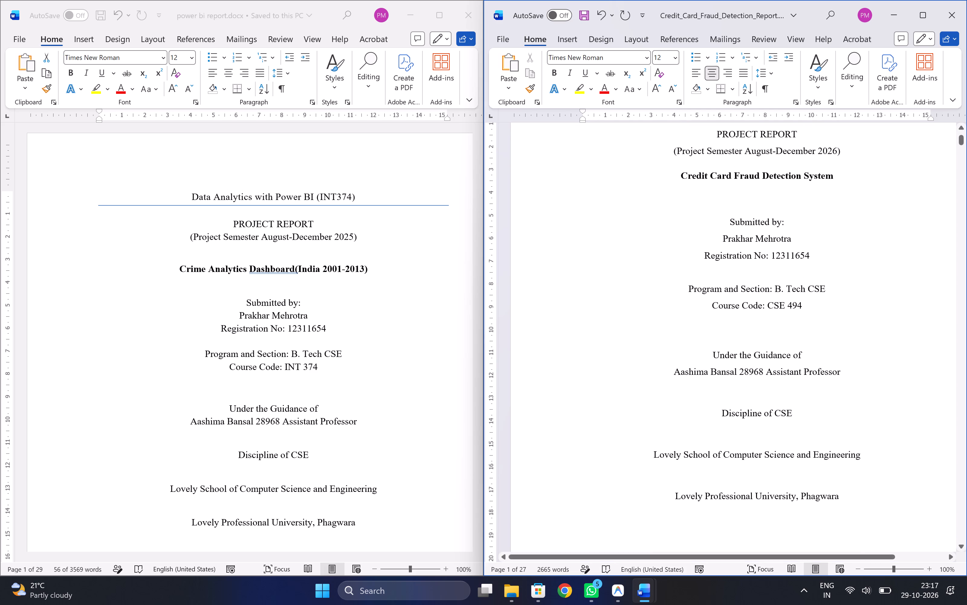
{"action": "double_click", "coordinate": [740, 374]}
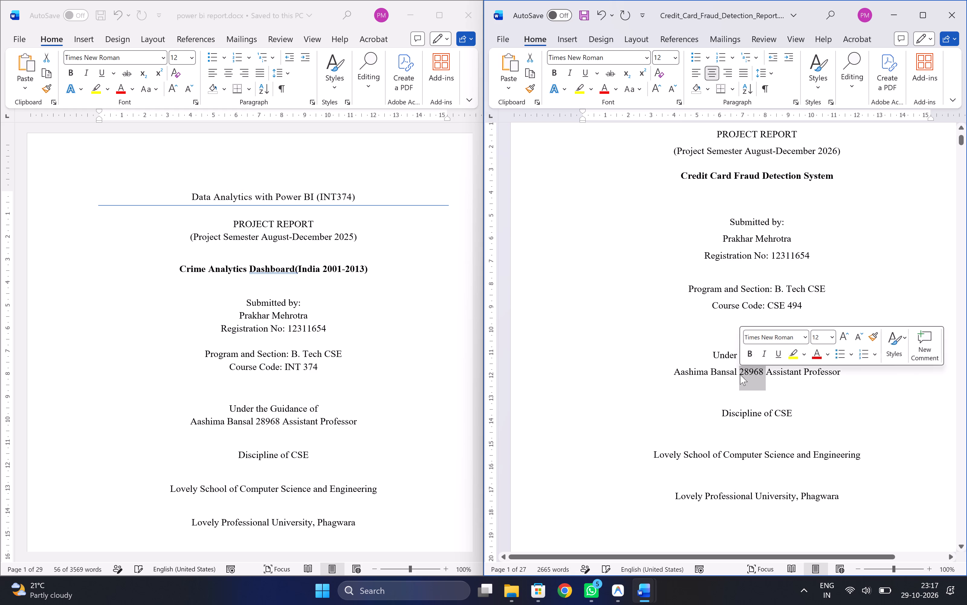
{"action": "left_click", "coordinate": [759, 394]}
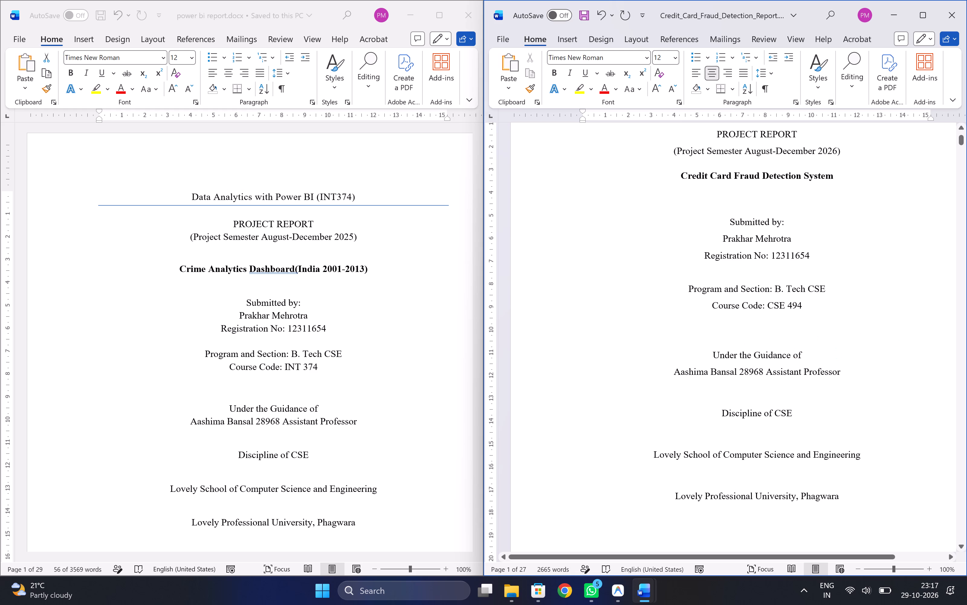
{"action": "left_click", "coordinate": [737, 372]}
{"action": "key", "text": "BackSpace"}
{"action": "key", "text": "BackSpace"}
{"action": "key", "text": "BackSpace"}
{"action": "key", "text": "BackSpace"}
{"action": "key", "text": "BackSpace"}
{"action": "key", "text": "BackSpace"}
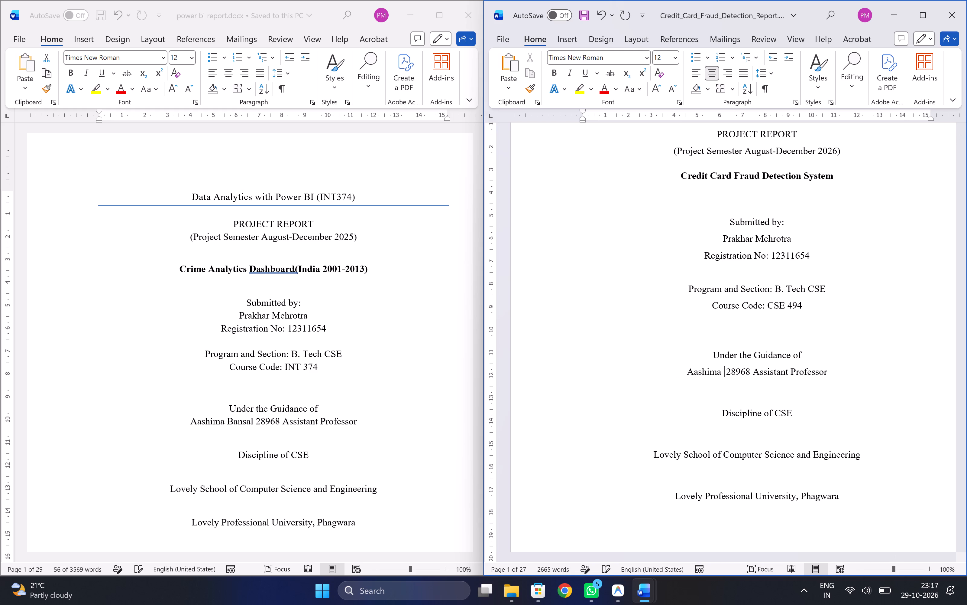
Switch to Chrome and open the report author's LinkedIn profile page.
{"action": "left_click", "coordinate": [571, 594]}
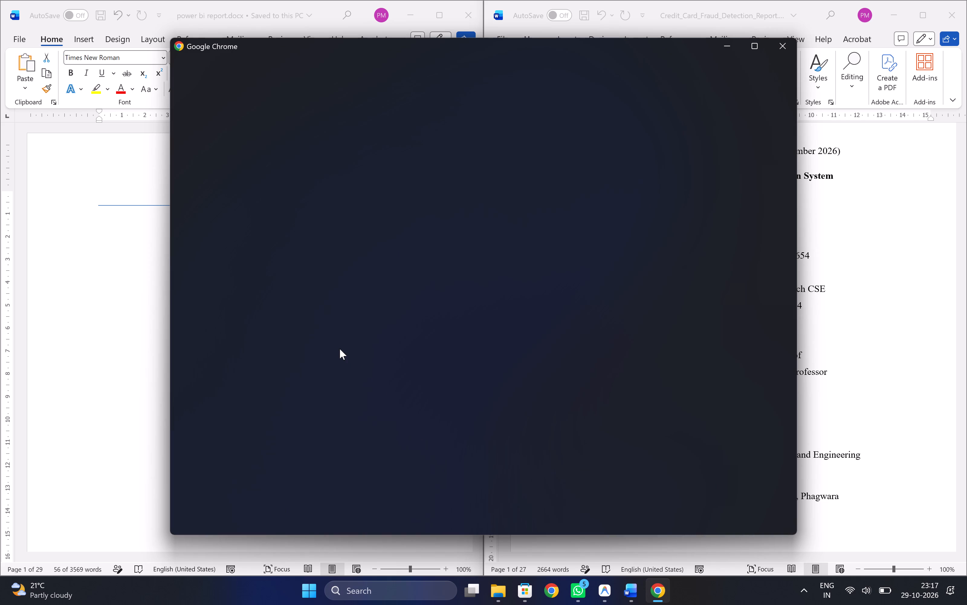
{"action": "left_click", "coordinate": [352, 340]}
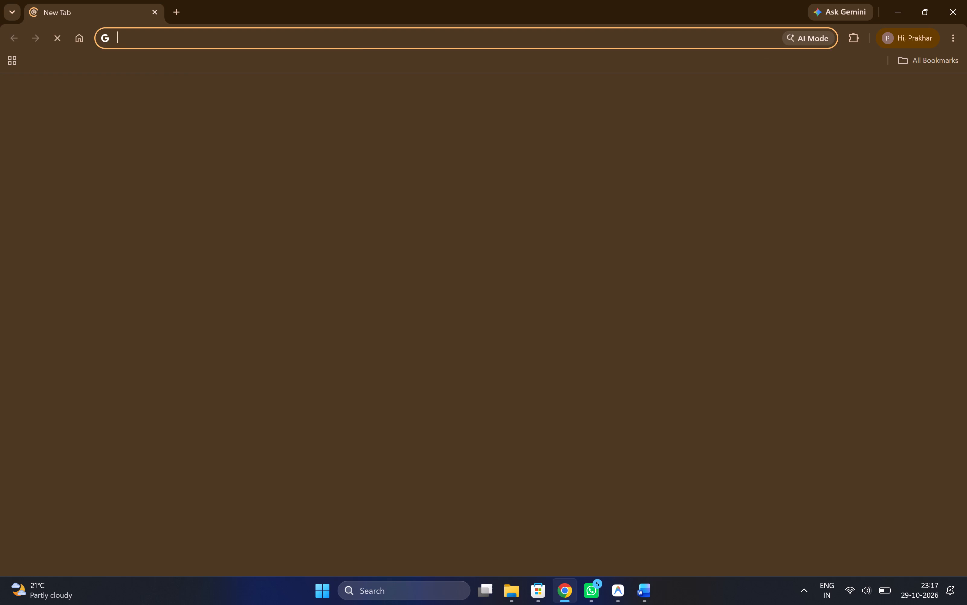
{"action": "left_click", "coordinate": [355, 45]}
{"action": "type", "text": "link"}
{"action": "key", "text": "Return"}
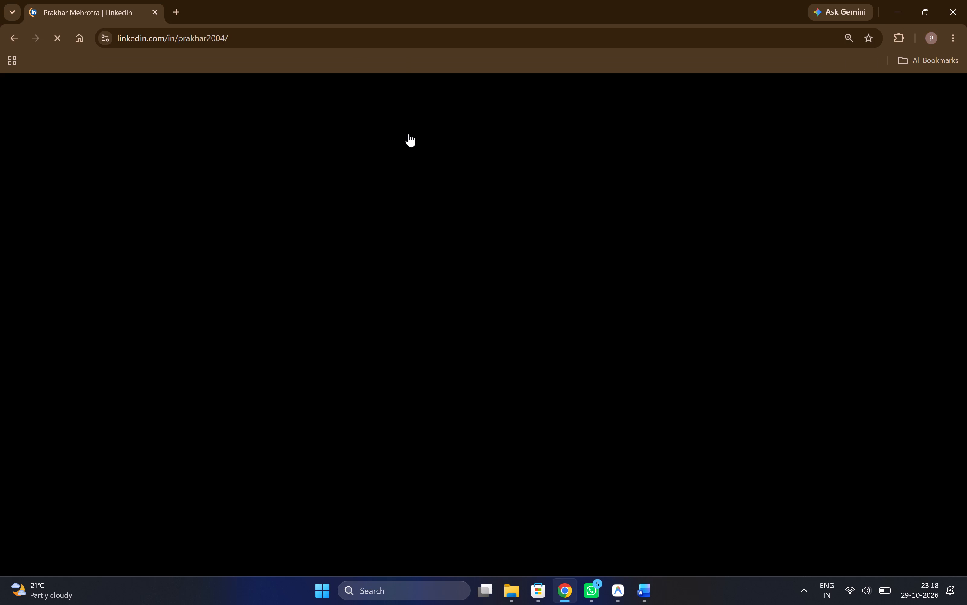
{"action": "left_click", "coordinate": [334, 88]}
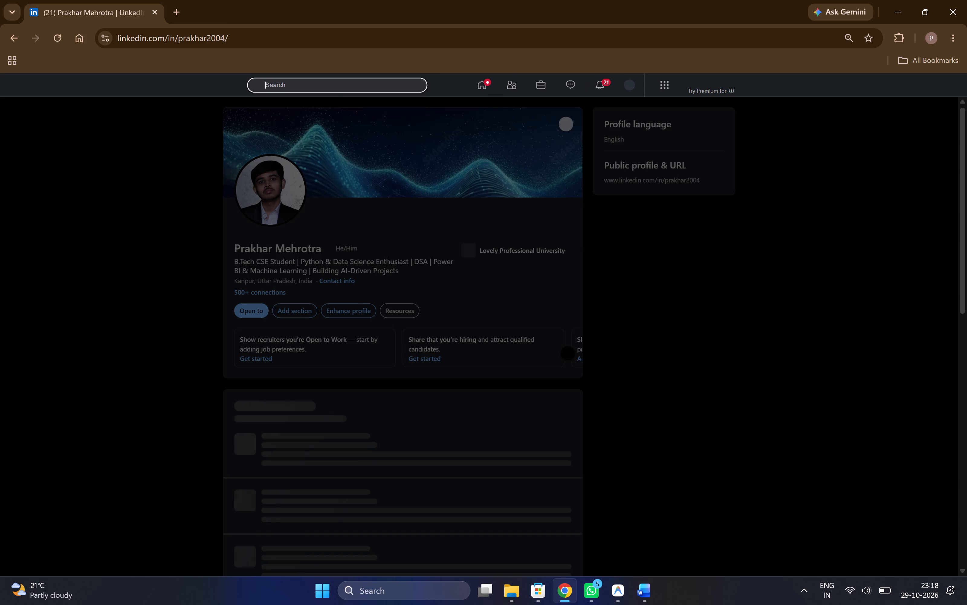
Search LinkedIn for "ashu lpu" and look through the people results for the supervisor.
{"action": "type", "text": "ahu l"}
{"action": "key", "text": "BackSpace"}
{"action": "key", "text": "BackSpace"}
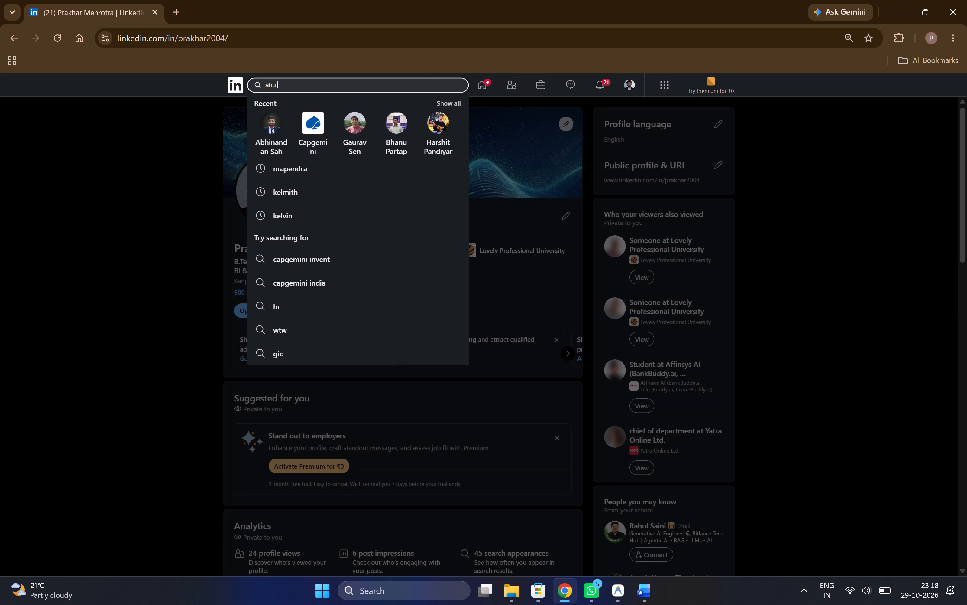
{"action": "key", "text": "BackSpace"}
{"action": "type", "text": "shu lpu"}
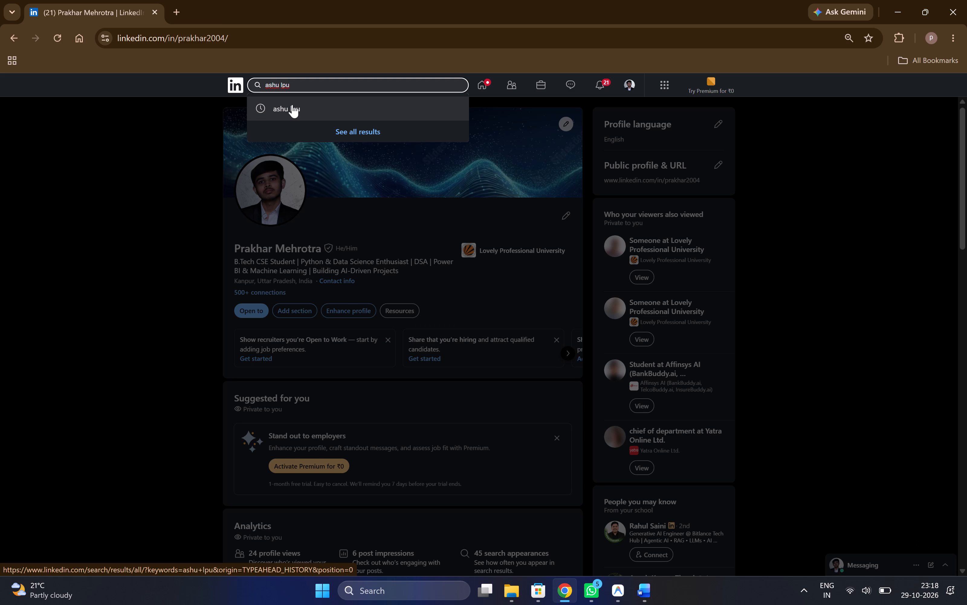
{"action": "left_click", "coordinate": [281, 109]}
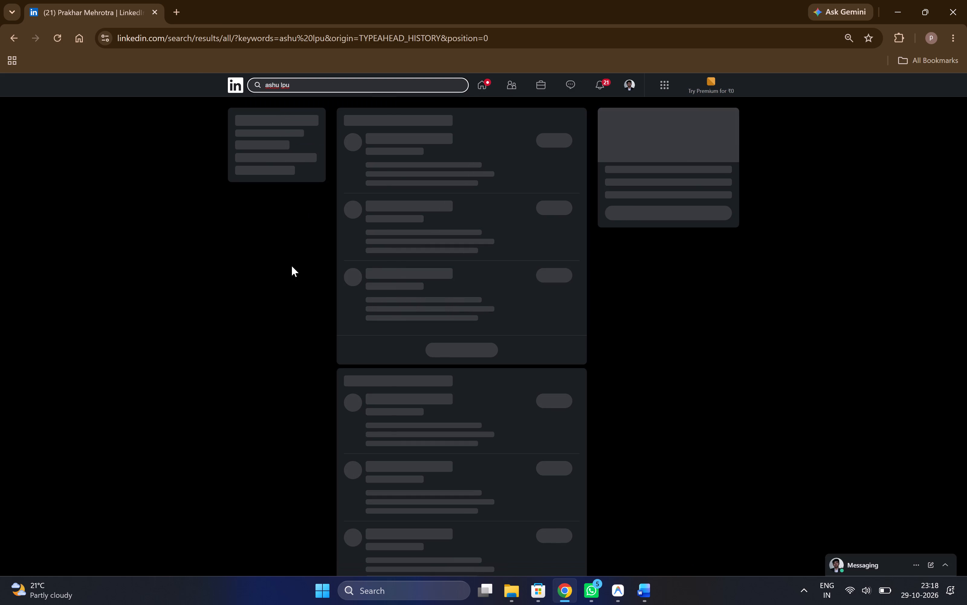
{"action": "scroll", "coordinate": [292, 266], "scroll_direction": "up", "scroll_amount": 1}
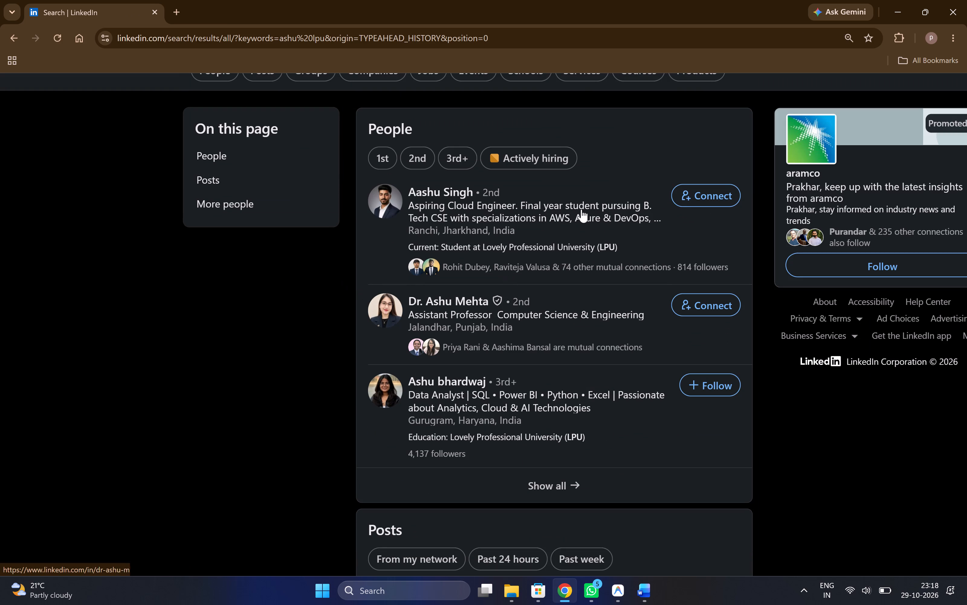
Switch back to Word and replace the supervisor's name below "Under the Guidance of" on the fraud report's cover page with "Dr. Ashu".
{"action": "left_click", "coordinate": [901, 8]}
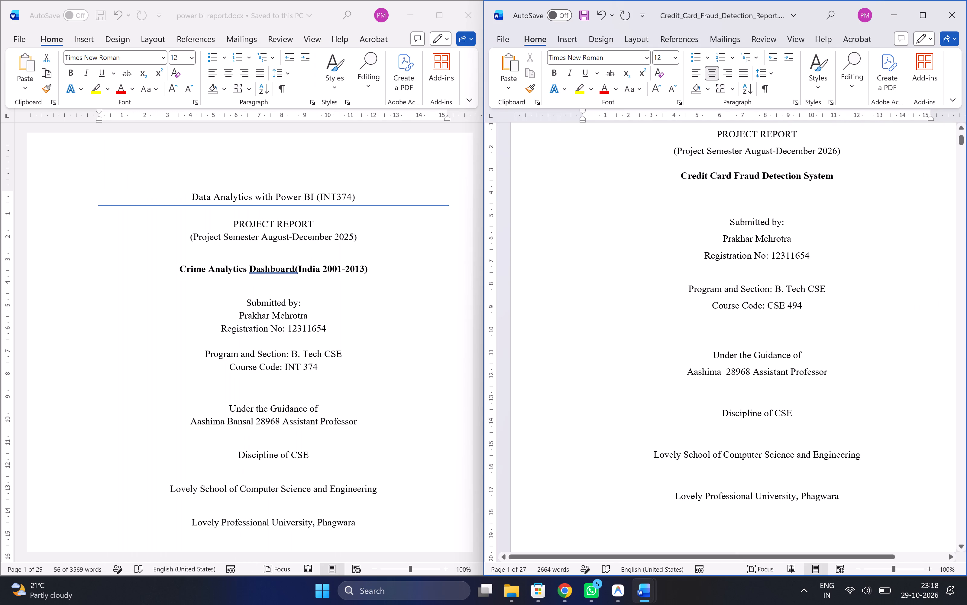
{"action": "key", "text": "BackSpace"}
{"action": "key", "text": "BackSpace"}
{"action": "key", "text": "BackSpace"}
{"action": "key", "text": "BackSpace"}
{"action": "key", "text": "BackSpace"}
{"action": "key", "text": "BackSpace"}
{"action": "key", "text": "BackSpace"}
{"action": "key", "text": "BackSpace"}
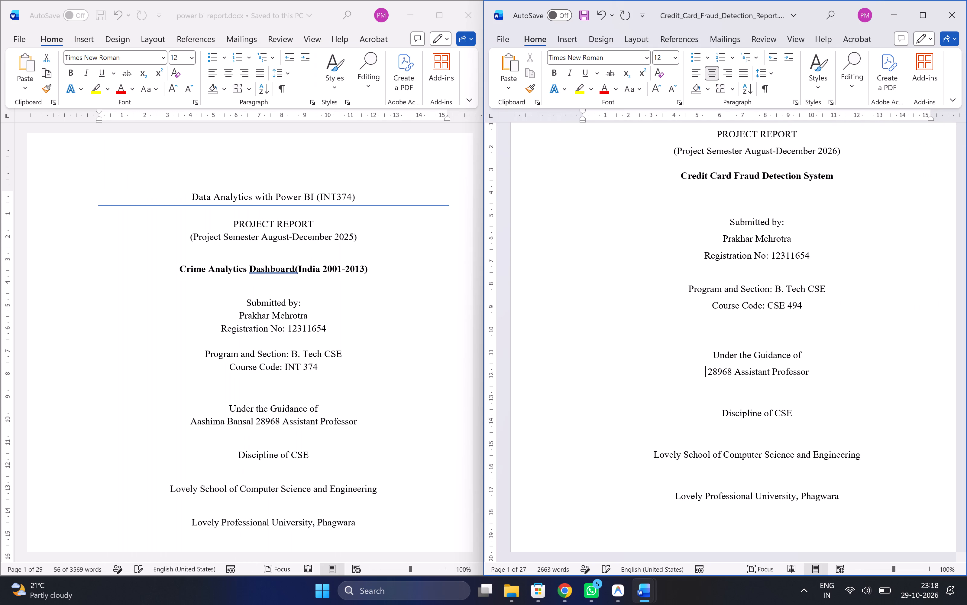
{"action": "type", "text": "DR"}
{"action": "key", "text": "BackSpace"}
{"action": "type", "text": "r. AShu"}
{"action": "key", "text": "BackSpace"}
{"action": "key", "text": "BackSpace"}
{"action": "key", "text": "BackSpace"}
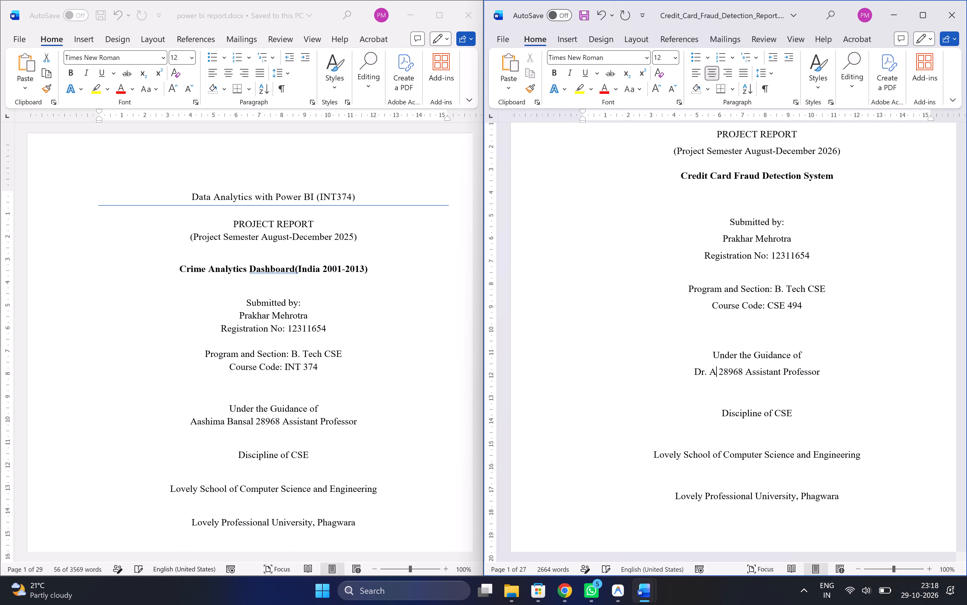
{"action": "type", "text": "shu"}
Replace the ID number before "Assistant Professor" on the fraud report's cover page with the new supervisor's ID number.
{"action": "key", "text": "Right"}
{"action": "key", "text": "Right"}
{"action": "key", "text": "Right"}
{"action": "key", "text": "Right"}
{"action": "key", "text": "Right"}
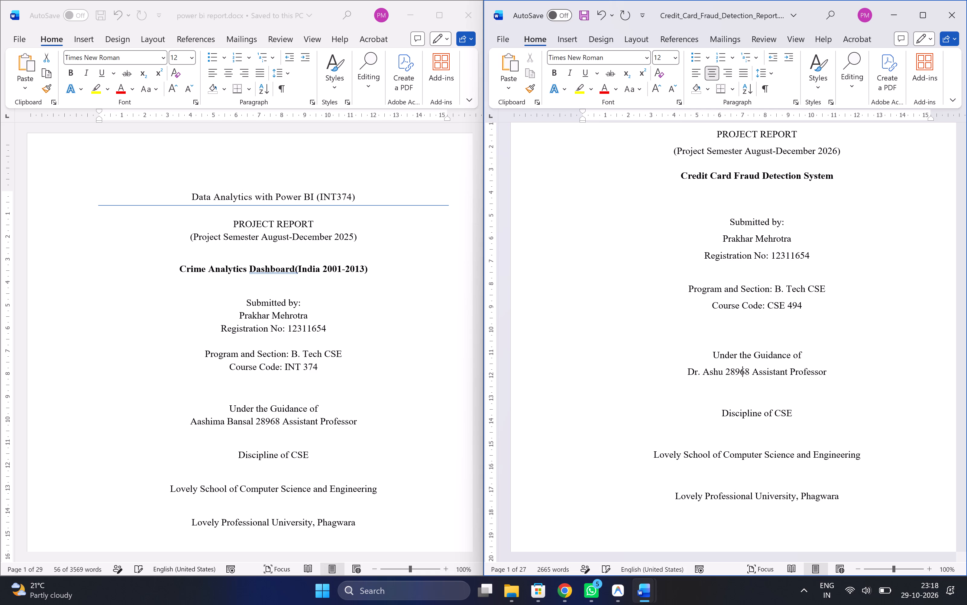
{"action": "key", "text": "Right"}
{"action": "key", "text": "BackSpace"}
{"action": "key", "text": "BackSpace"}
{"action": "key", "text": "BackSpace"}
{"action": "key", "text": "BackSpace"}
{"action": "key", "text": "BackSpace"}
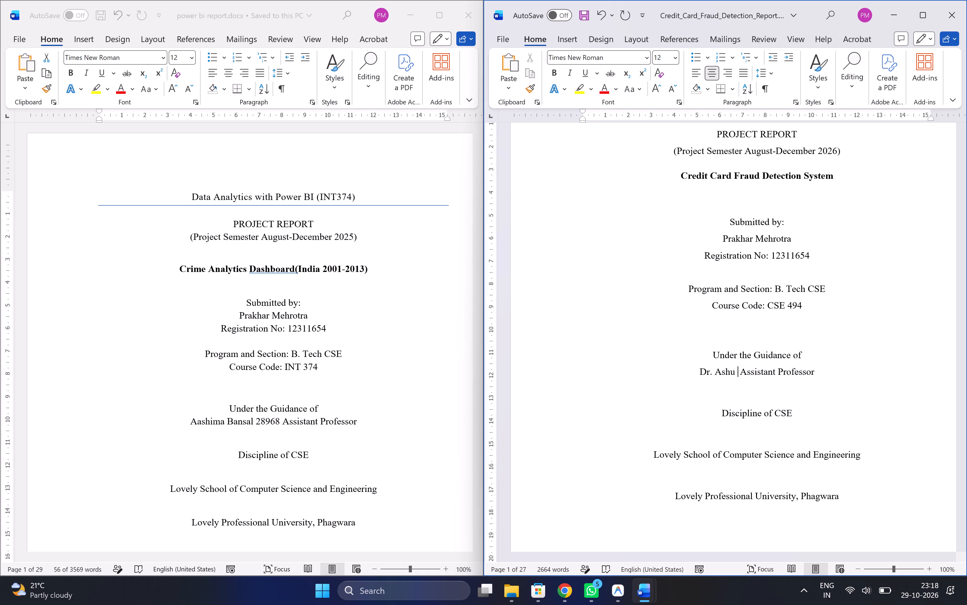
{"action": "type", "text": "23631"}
Select the Declaration section in the Power BI report, from its heading through the signature, registration number and name lines.
{"action": "scroll", "coordinate": [833, 434], "scroll_direction": "down", "scroll_amount": 1}
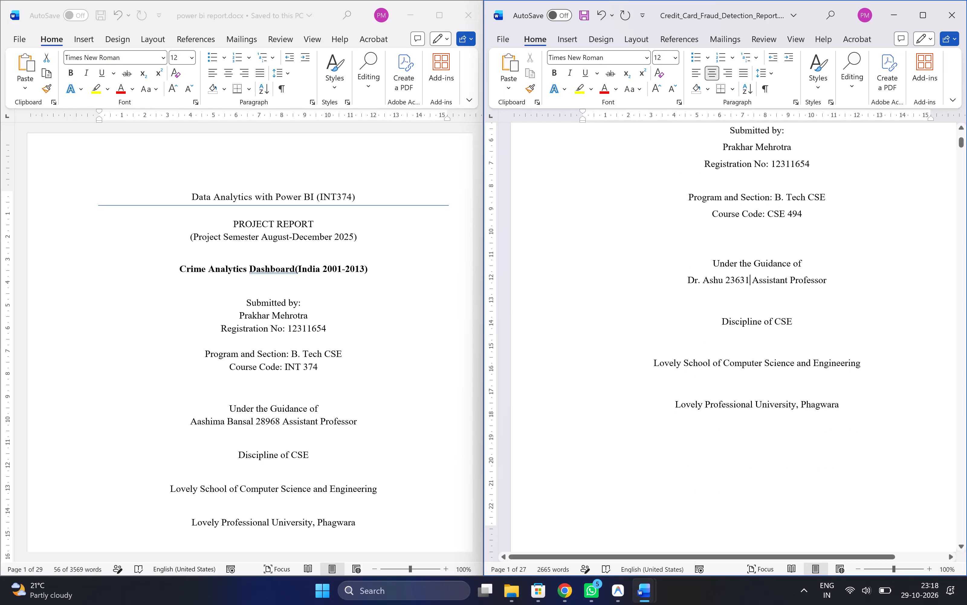
{"action": "scroll", "coordinate": [833, 434], "scroll_direction": "down", "scroll_amount": 1}
{"action": "scroll", "coordinate": [359, 474], "scroll_direction": "down", "scroll_amount": 3}
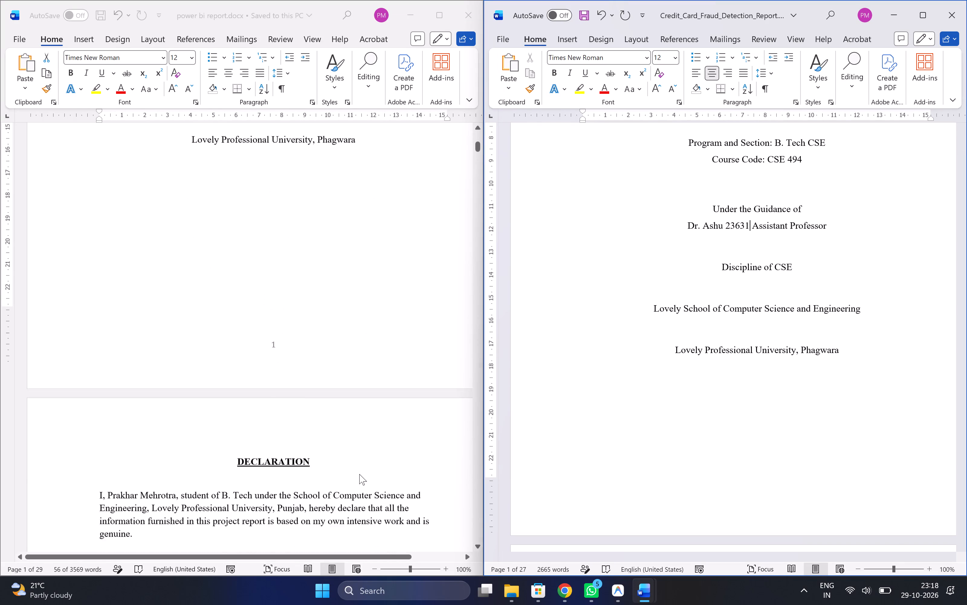
{"action": "scroll", "coordinate": [652, 462], "scroll_direction": "down", "scroll_amount": 3}
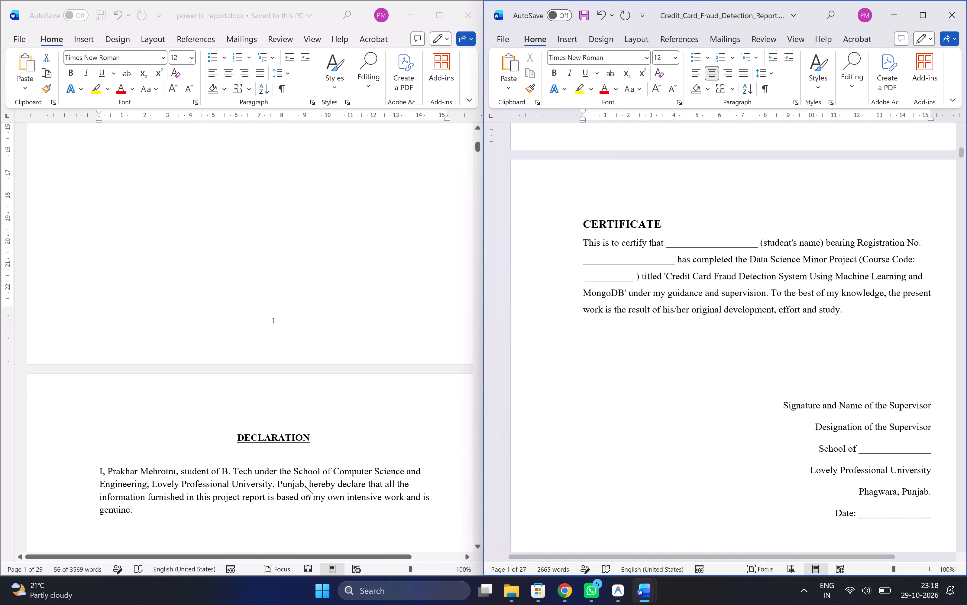
{"action": "scroll", "coordinate": [306, 487], "scroll_direction": "down", "scroll_amount": 4}
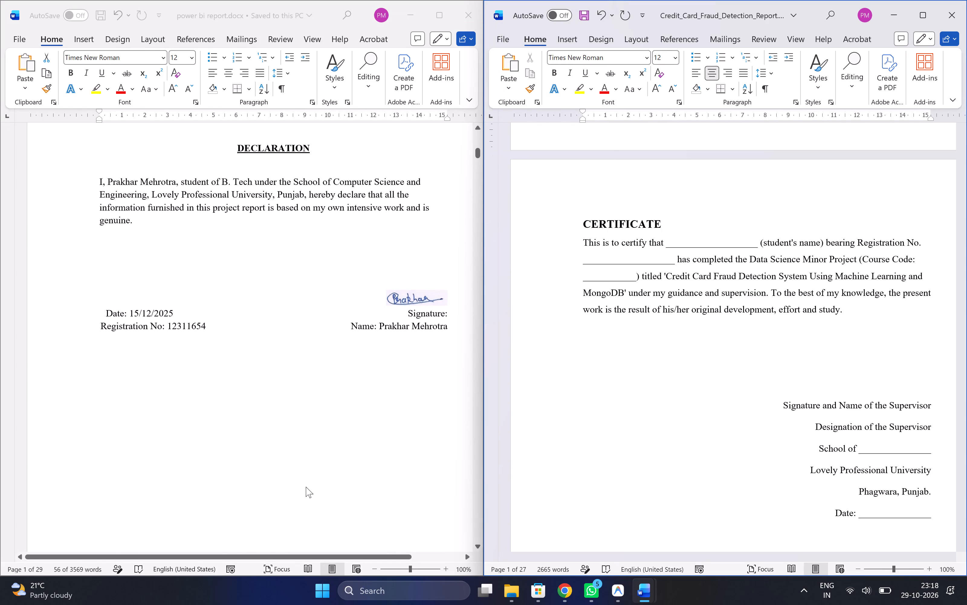
{"action": "scroll", "coordinate": [306, 487], "scroll_direction": "down", "scroll_amount": 1}
{"action": "scroll", "coordinate": [306, 487], "scroll_direction": "up", "scroll_amount": 1}
{"action": "scroll", "coordinate": [398, 474], "scroll_direction": "down", "scroll_amount": 1}
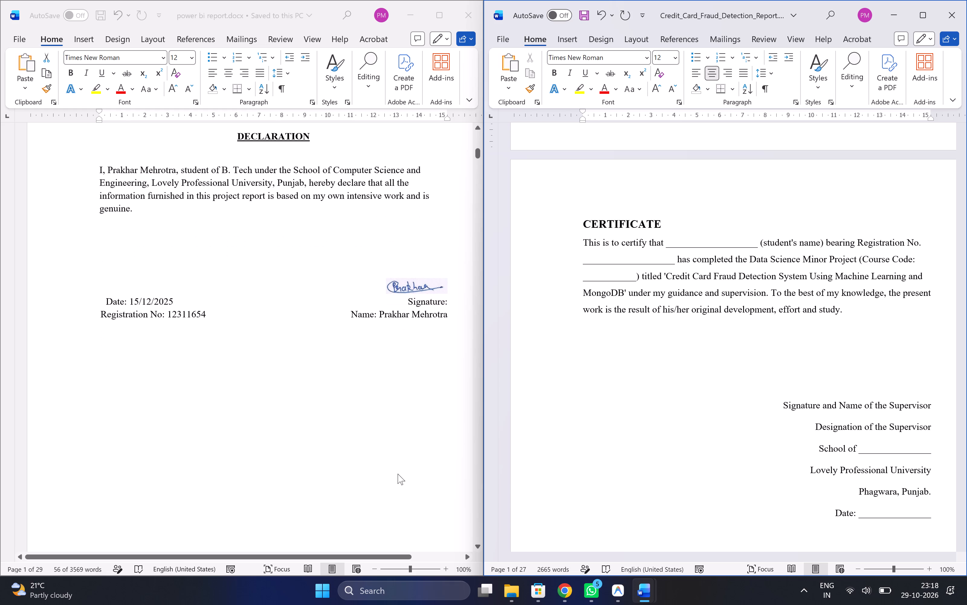
{"action": "scroll", "coordinate": [398, 474], "scroll_direction": "down", "scroll_amount": 1}
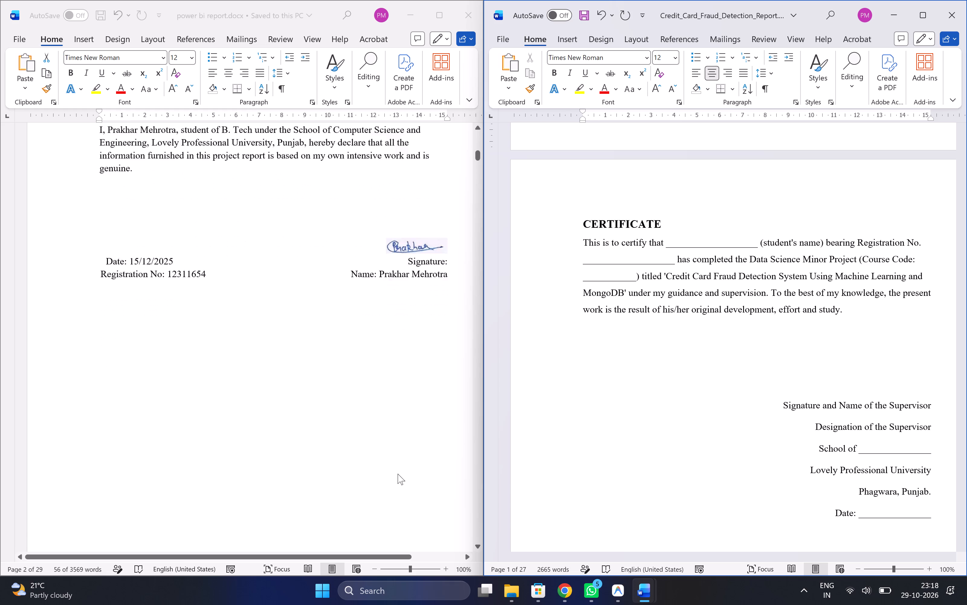
{"action": "left_click_drag", "start_coordinate": [459, 359], "coordinate": [175, 166]}
{"action": "left_click_drag", "start_coordinate": [167, 136], "coordinate": [440, 345]}
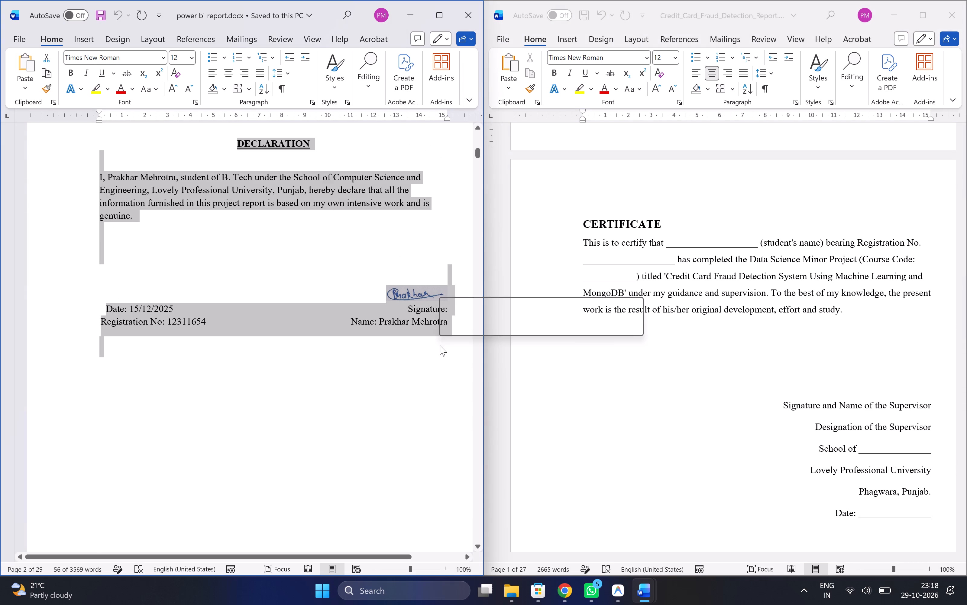
Copy the signed DECLARATION section from the Power BI report in Word and paste it over the fraud report's CERTIFICATE section.
{"action": "key", "text": "ctrl+c"}
{"action": "scroll", "coordinate": [964, 444], "scroll_direction": "up", "scroll_amount": 1}
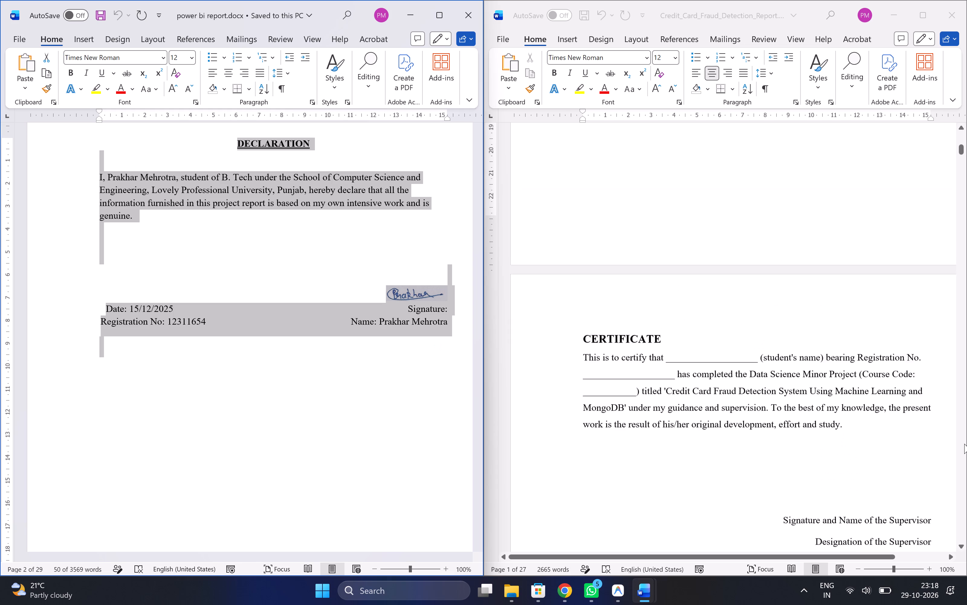
{"action": "scroll", "coordinate": [964, 444], "scroll_direction": "up", "scroll_amount": 2}
{"action": "scroll", "coordinate": [479, 353], "scroll_direction": "up", "scroll_amount": 2}
{"action": "scroll", "coordinate": [696, 361], "scroll_direction": "down", "scroll_amount": 4}
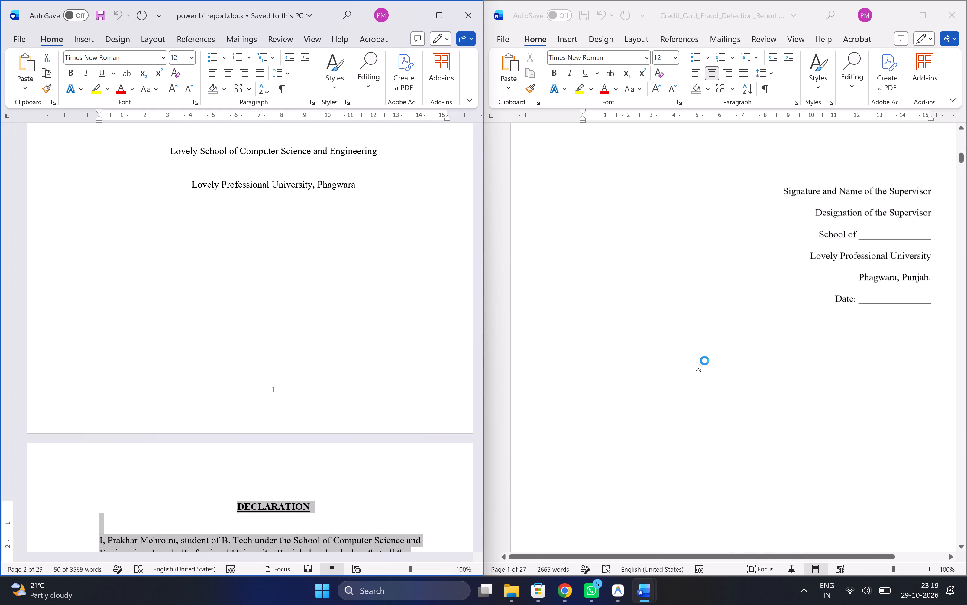
{"action": "scroll", "coordinate": [696, 361], "scroll_direction": "up", "scroll_amount": 1}
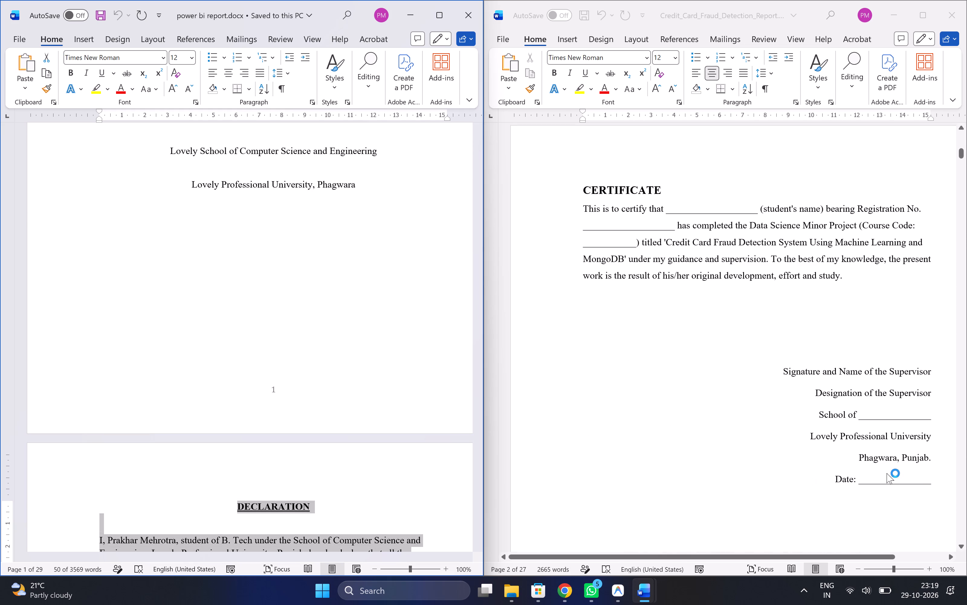
{"action": "left_click_drag", "start_coordinate": [944, 480], "coordinate": [580, 183]}
{"action": "left_click_drag", "start_coordinate": [582, 189], "coordinate": [933, 483]}
{"action": "key", "text": "ctrl+v"}
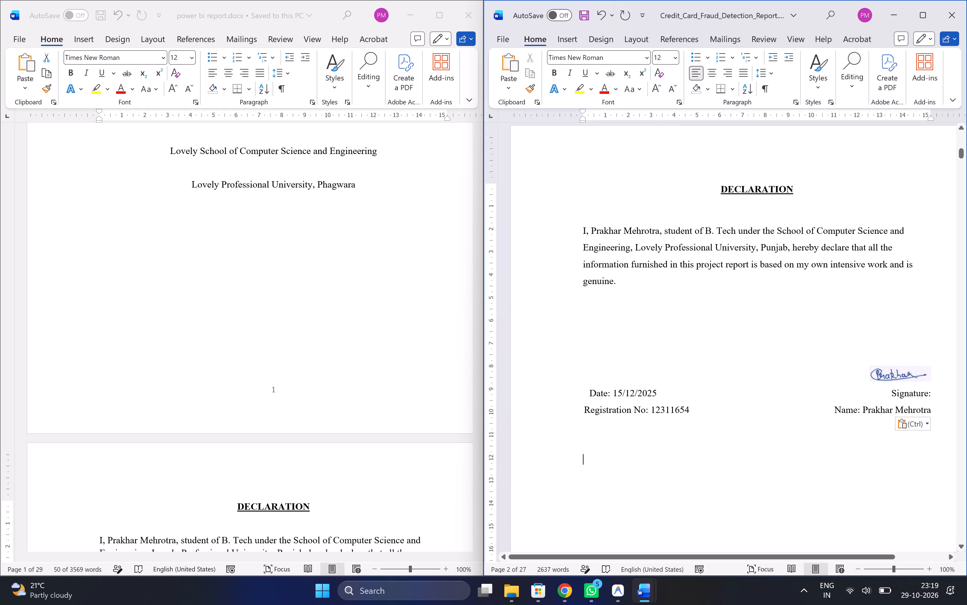
Set the date in the fraud report's declaration to 29/10/2026.
{"action": "left_click", "coordinate": [657, 390]}
{"action": "key", "text": "Left"}
{"action": "key", "text": "Left"}
{"action": "key", "text": "Left"}
{"action": "key", "text": "Left"}
{"action": "key", "text": "Left"}
{"action": "key", "text": "Left"}
{"action": "key", "text": "Left"}
{"action": "key", "text": "Left"}
{"action": "key", "text": "BackSpace"}
{"action": "key", "text": "BackSpace"}
{"action": "type", "text": "29"}
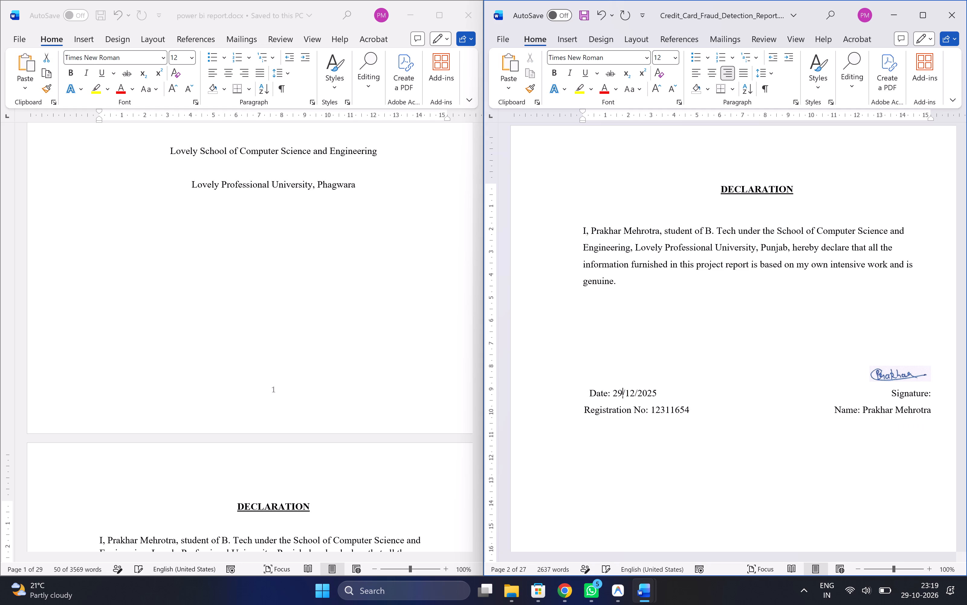
{"action": "key", "text": "Right"}
{"action": "key", "text": "Right"}
{"action": "key", "text": "Right"}
{"action": "key", "text": "BackSpace"}
{"action": "key", "text": "0"}
{"action": "key", "text": "Right"}
{"action": "key", "text": "Right"}
{"action": "key", "text": "Right"}
{"action": "key", "text": "Right"}
{"action": "key", "text": "Right"}
{"action": "key", "text": "BackSpace"}
{"action": "key", "text": "6"}
Copy the CERTIFICATE section from the Power BI report and paste it over the fraud report's unfilled DECLARATION template.
{"action": "left_click", "coordinate": [794, 437]}
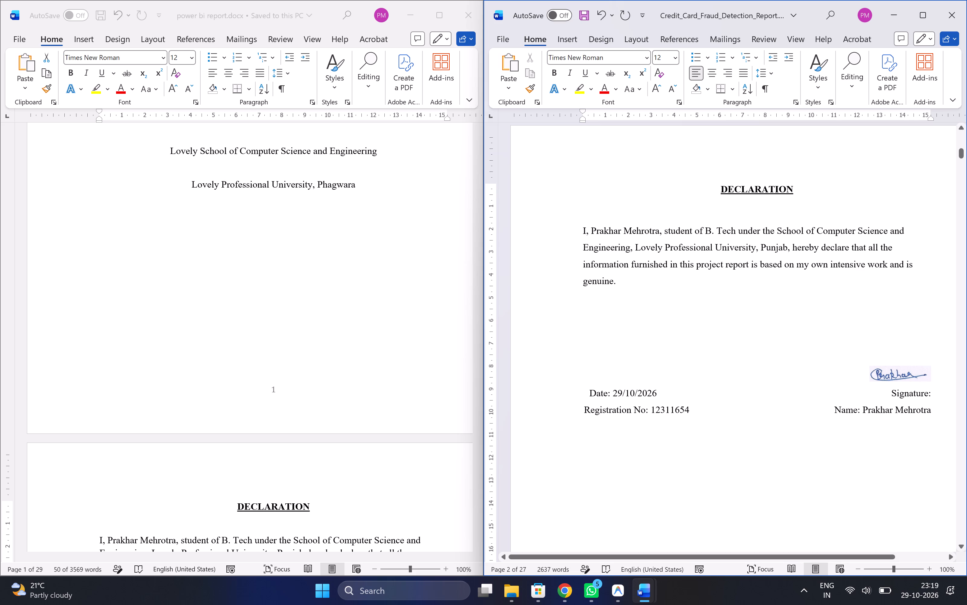
{"action": "scroll", "coordinate": [771, 444], "scroll_direction": "down", "scroll_amount": 1}
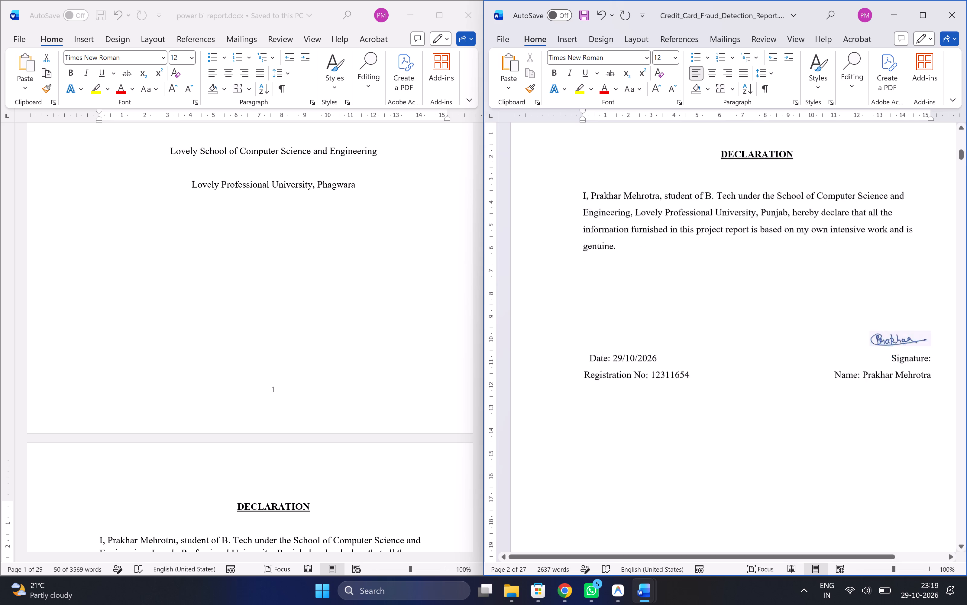
{"action": "scroll", "coordinate": [771, 444], "scroll_direction": "down", "scroll_amount": 5}
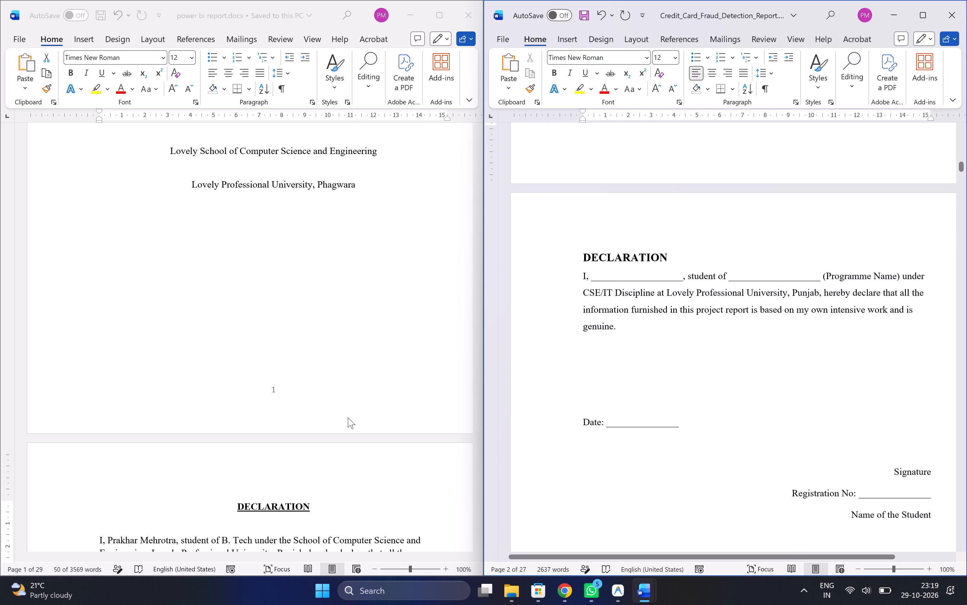
{"action": "scroll", "coordinate": [348, 417], "scroll_direction": "down", "scroll_amount": 3}
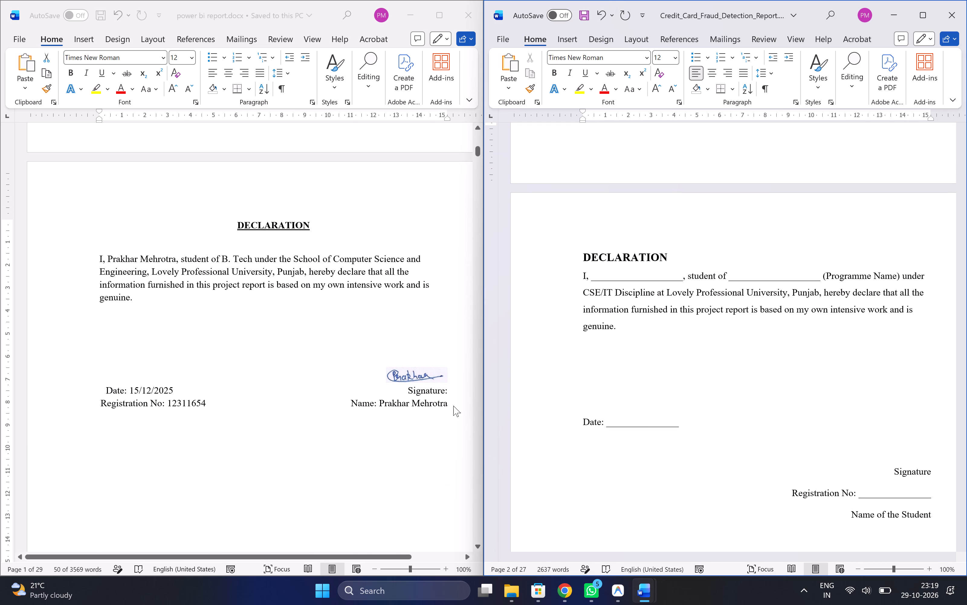
{"action": "left_click_drag", "start_coordinate": [459, 408], "coordinate": [172, 215]}
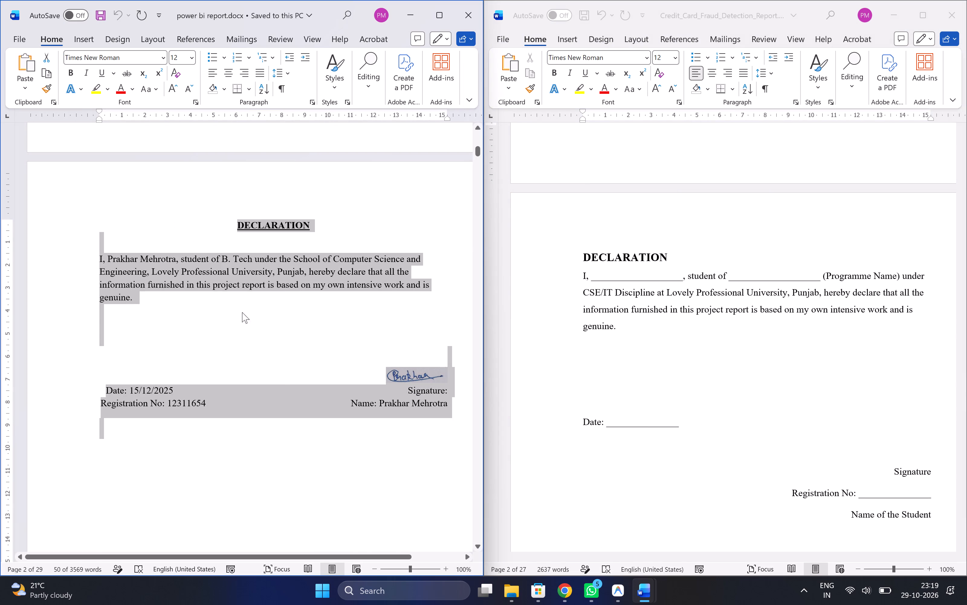
{"action": "left_click", "coordinate": [279, 378]}
{"action": "scroll", "coordinate": [714, 328], "scroll_direction": "up", "scroll_amount": 1}
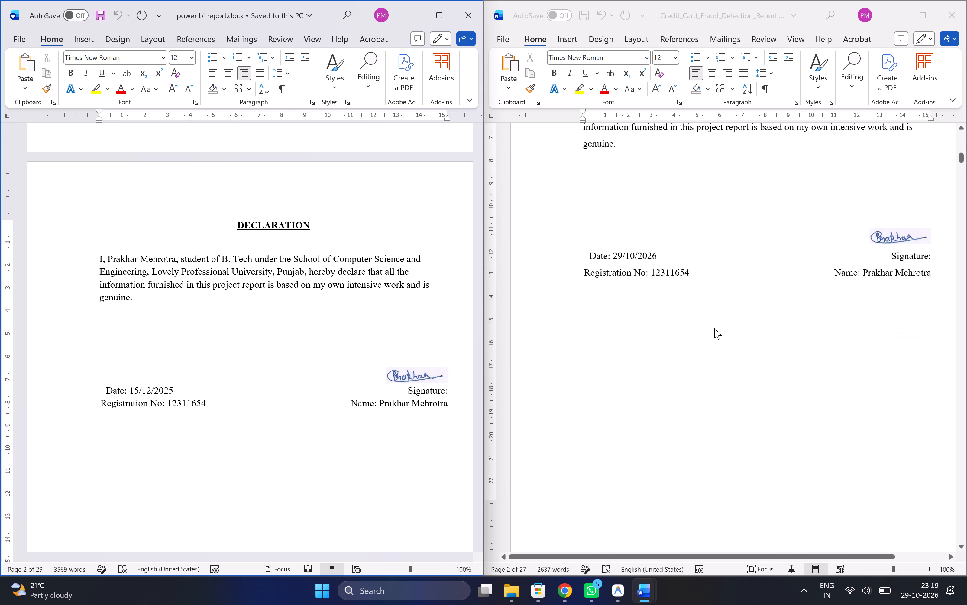
{"action": "scroll", "coordinate": [714, 328], "scroll_direction": "up", "scroll_amount": 1}
{"action": "scroll", "coordinate": [299, 363], "scroll_direction": "down", "scroll_amount": 4}
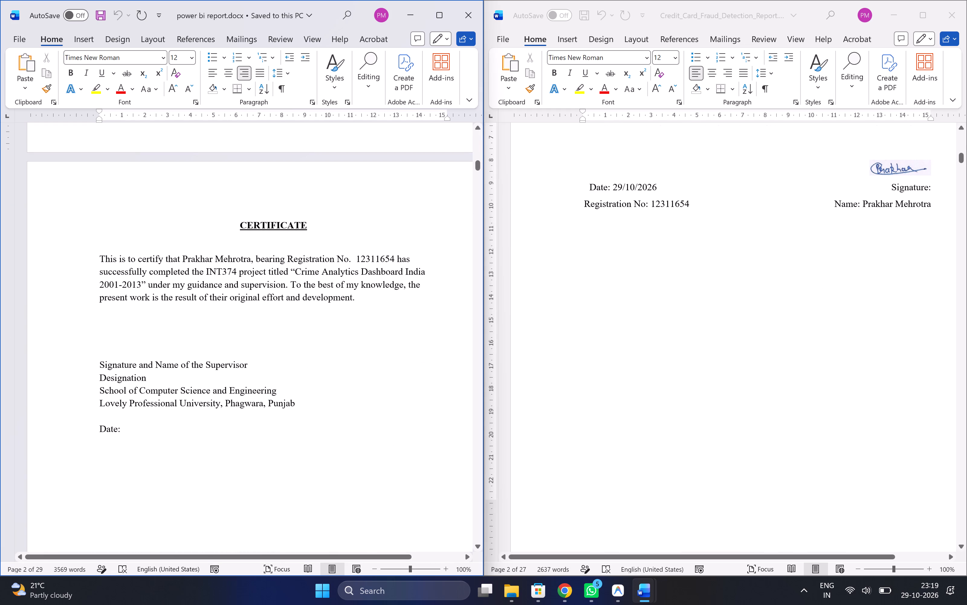
{"action": "left_click_drag", "start_coordinate": [308, 453], "coordinate": [225, 223]}
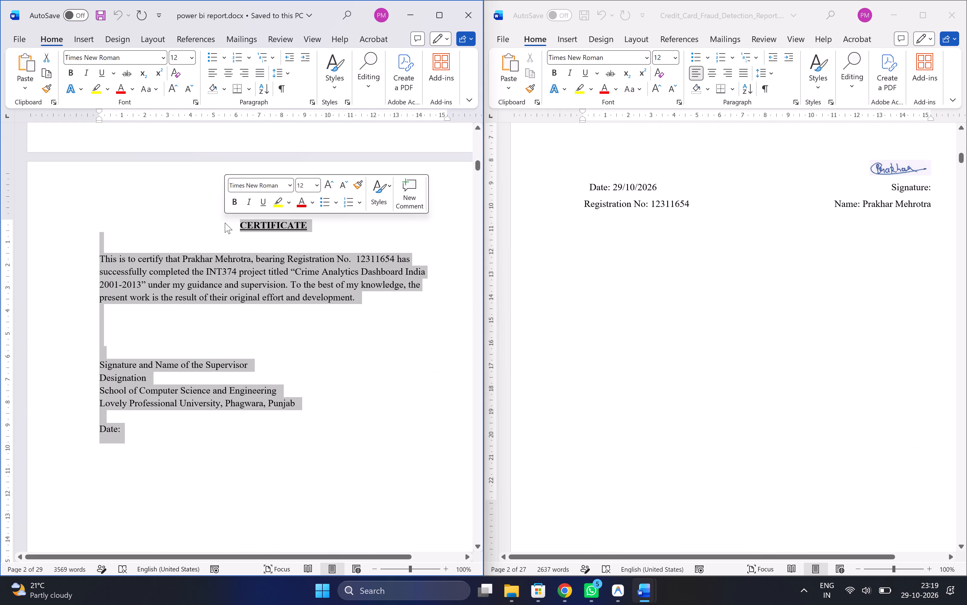
{"action": "key", "text": "ctrl+c"}
{"action": "scroll", "coordinate": [945, 366], "scroll_direction": "down", "scroll_amount": 2}
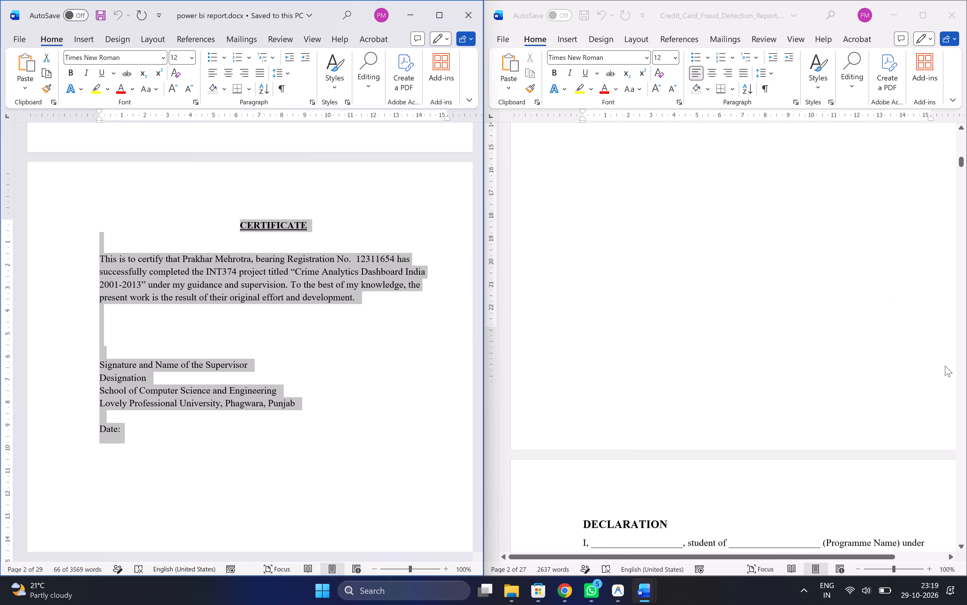
{"action": "scroll", "coordinate": [945, 366], "scroll_direction": "down", "scroll_amount": 4}
{"action": "scroll", "coordinate": [945, 366], "scroll_direction": "up", "scroll_amount": 1}
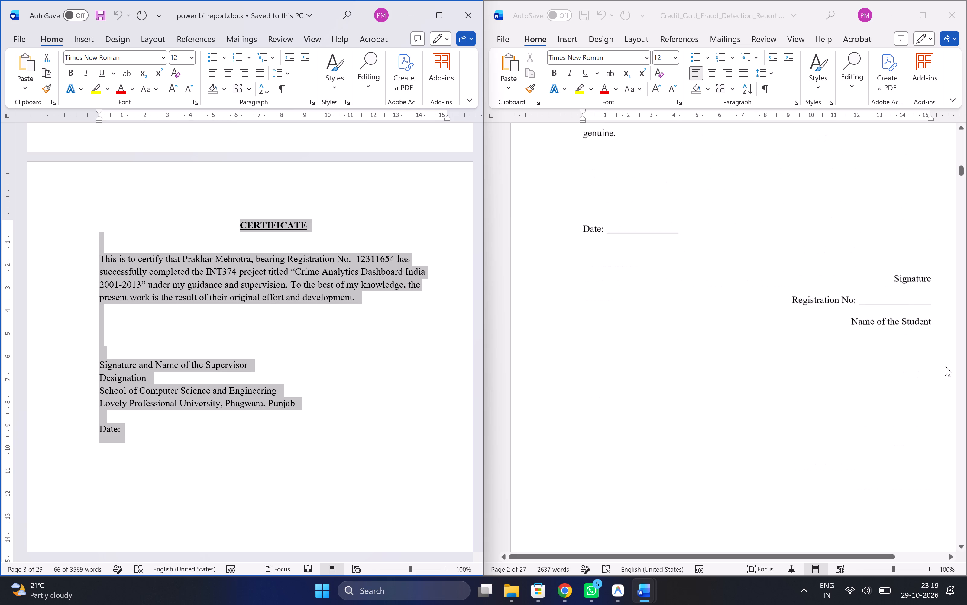
{"action": "scroll", "coordinate": [945, 366], "scroll_direction": "up", "scroll_amount": 1}
{"action": "left_click_drag", "start_coordinate": [943, 363], "coordinate": [638, 125]}
{"action": "left_click_drag", "start_coordinate": [942, 350], "coordinate": [930, 347]}
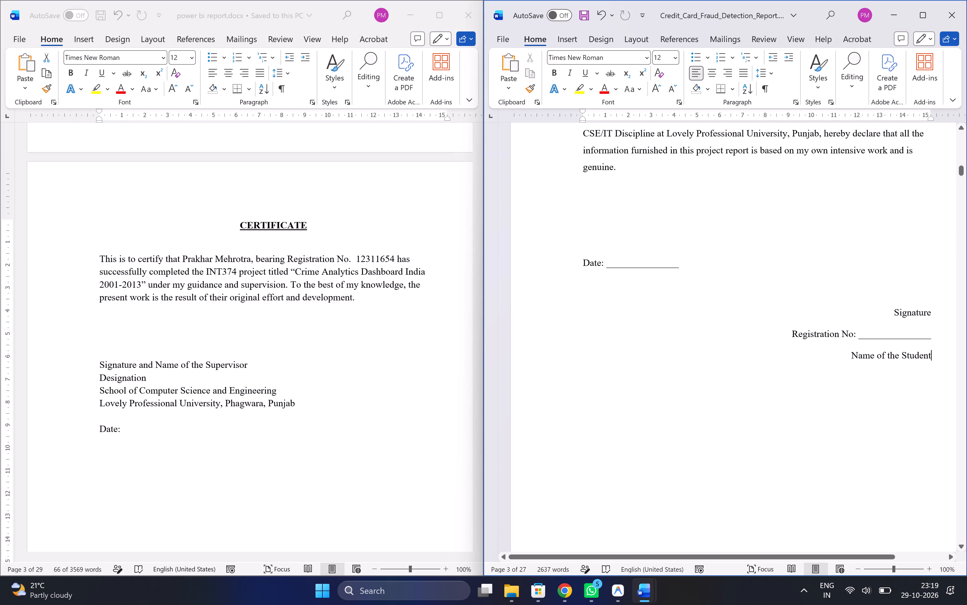
{"action": "left_click_drag", "start_coordinate": [930, 347], "coordinate": [570, 129]}
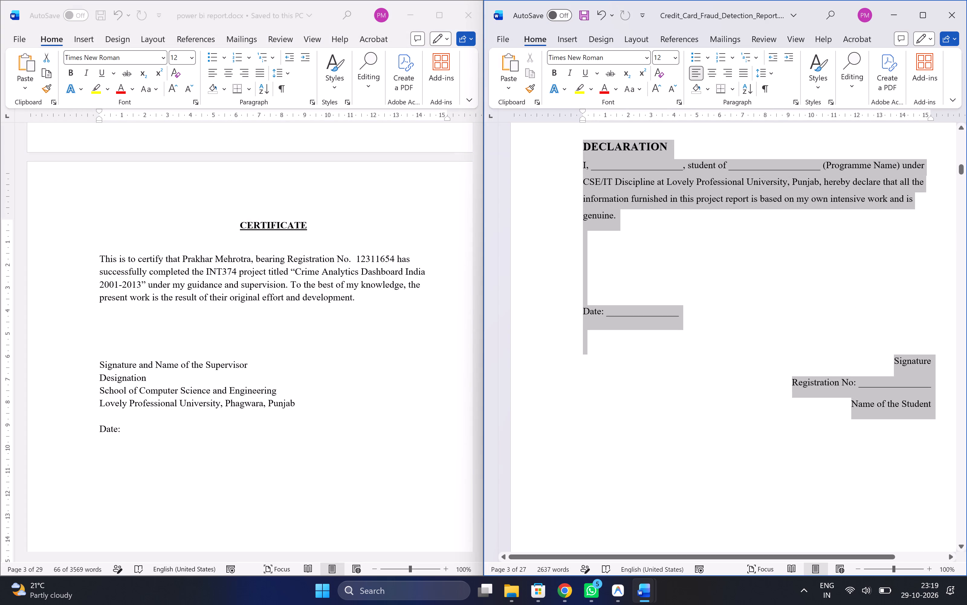
{"action": "left_click_drag", "start_coordinate": [570, 129], "coordinate": [570, 129]}
{"action": "key", "text": "ctrl+v"}
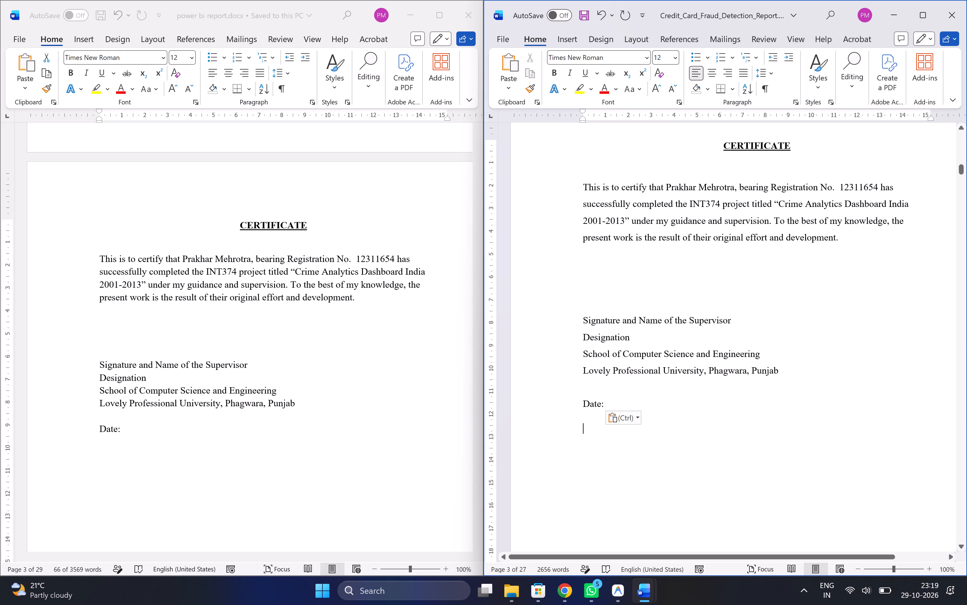
Change the course code in the fraud report's certificate to CSE494.
{"action": "left_click", "coordinate": [720, 204]}
{"action": "key", "text": "BackSpace"}
{"action": "key", "text": "BackSpace"}
{"action": "key", "text": "BackSpace"}
{"action": "key", "text": "BackSpace"}
{"action": "key", "text": "BackSpace"}
{"action": "key", "text": "BackSpace"}
{"action": "type", "text": "CSE"}
{"action": "type", "text": "494"}
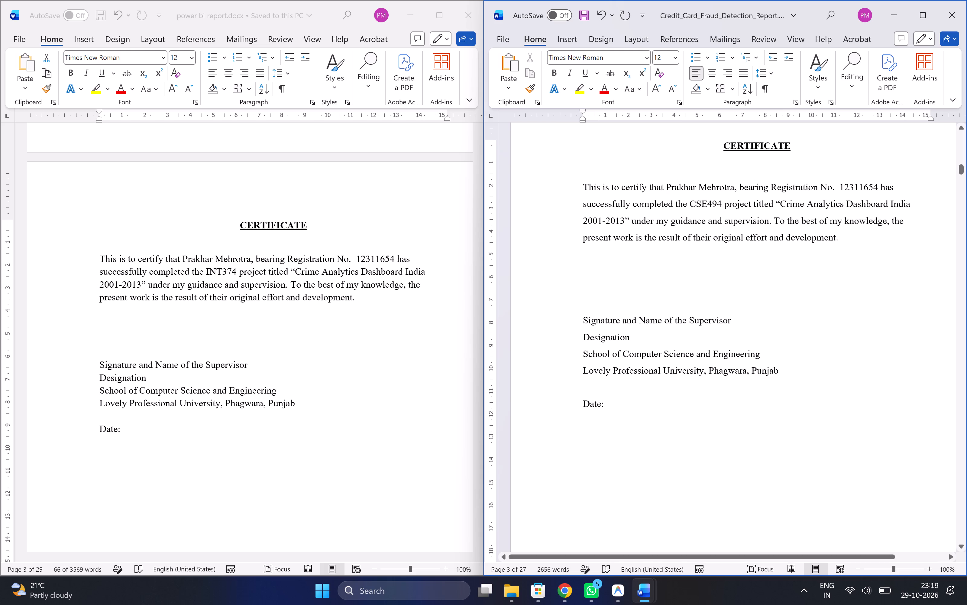
Replace the project title in the fraud report's certificate with "Credit Card Fraud Detection System", keeping the quotation marks.
{"action": "left_click_drag", "start_coordinate": [624, 221], "coordinate": [768, 205]}
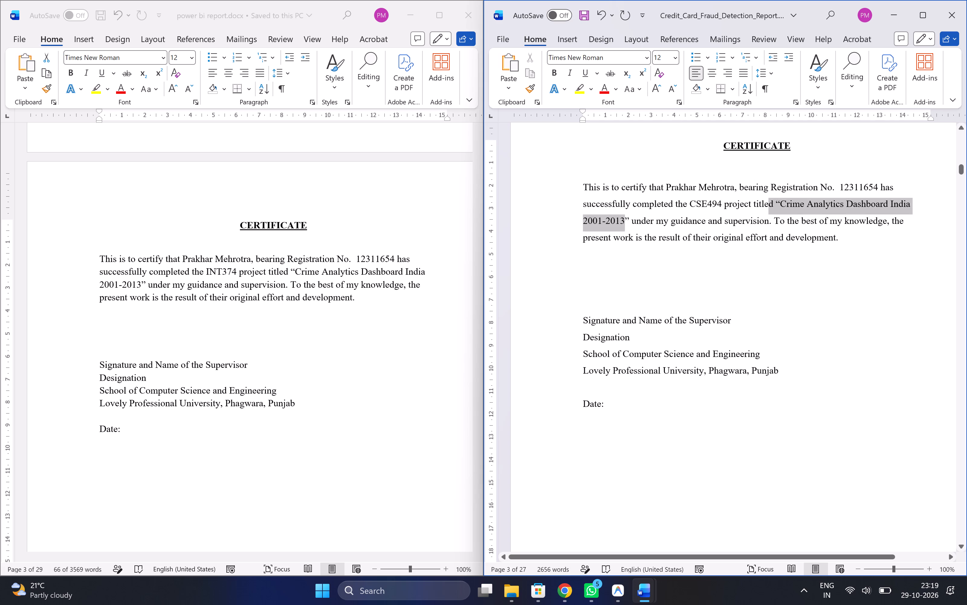
{"action": "left_click_drag", "start_coordinate": [768, 205], "coordinate": [788, 205]}
{"action": "key", "text": "BackSpace"}
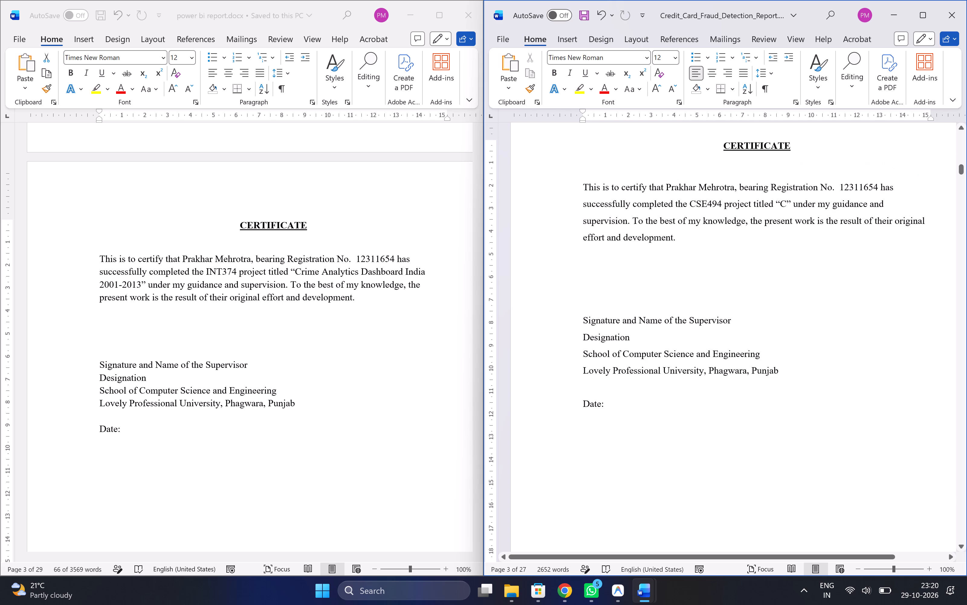
{"action": "type", "text": "redit Card Fru"}
{"action": "key", "text": "BackSpace"}
{"action": "type", "text": "aud Detecto"}
{"action": "key", "text": "BackSpace"}
{"action": "type", "text": "ion YS"}
{"action": "key", "text": "BackSpace"}
{"action": "key", "text": "BackSpace"}
{"action": "type", "text": "Syste,,"}
{"action": "key", "text": "BackSpace"}
{"action": "key", "text": "BackSpace"}
{"action": "key", "text": "m"}
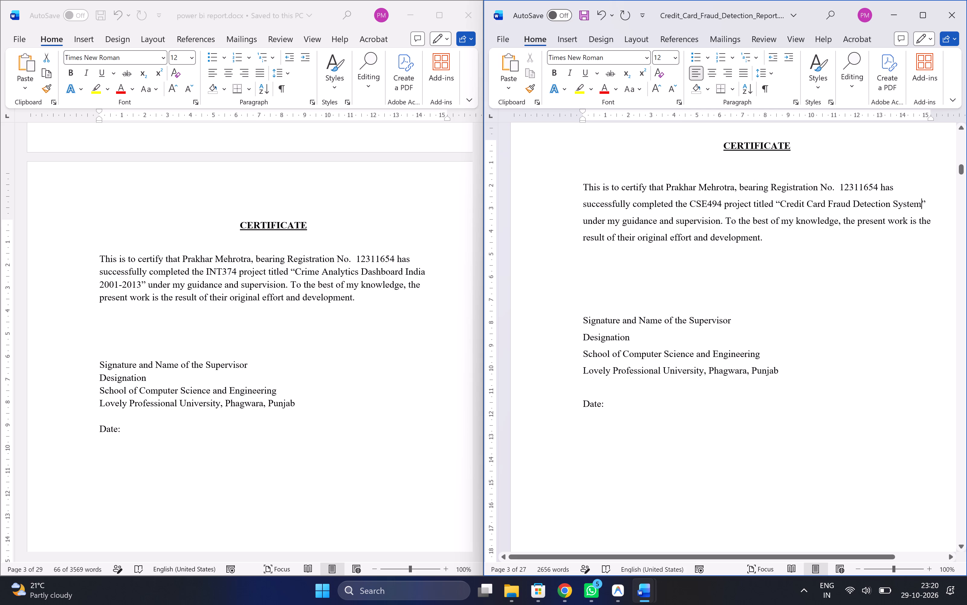
Copy the ACKNOWLEDGEMENT section from the Power BI report and select the fraud report's ACKNOWLEDGEMENT section for replacement.
{"action": "scroll", "coordinate": [725, 329], "scroll_direction": "down", "scroll_amount": 1}
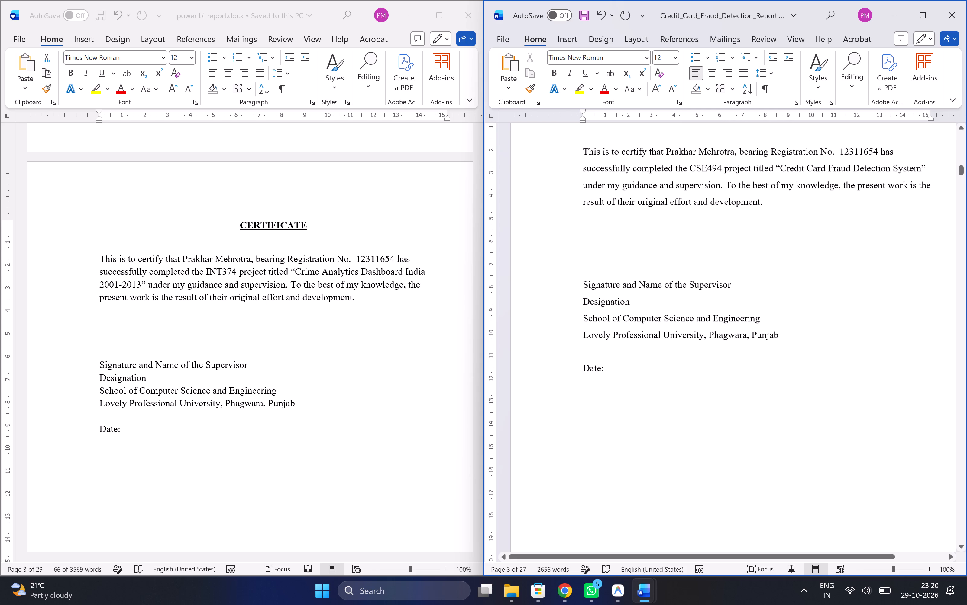
{"action": "scroll", "coordinate": [725, 329], "scroll_direction": "down", "scroll_amount": 1}
{"action": "scroll", "coordinate": [725, 329], "scroll_direction": "up", "scroll_amount": 3}
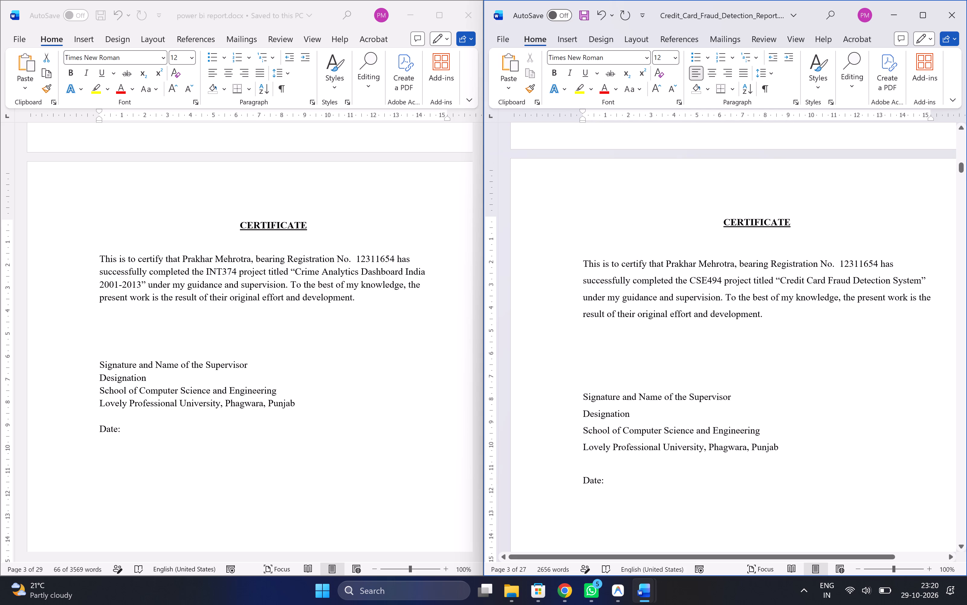
{"action": "scroll", "coordinate": [782, 351], "scroll_direction": "down", "scroll_amount": 2}
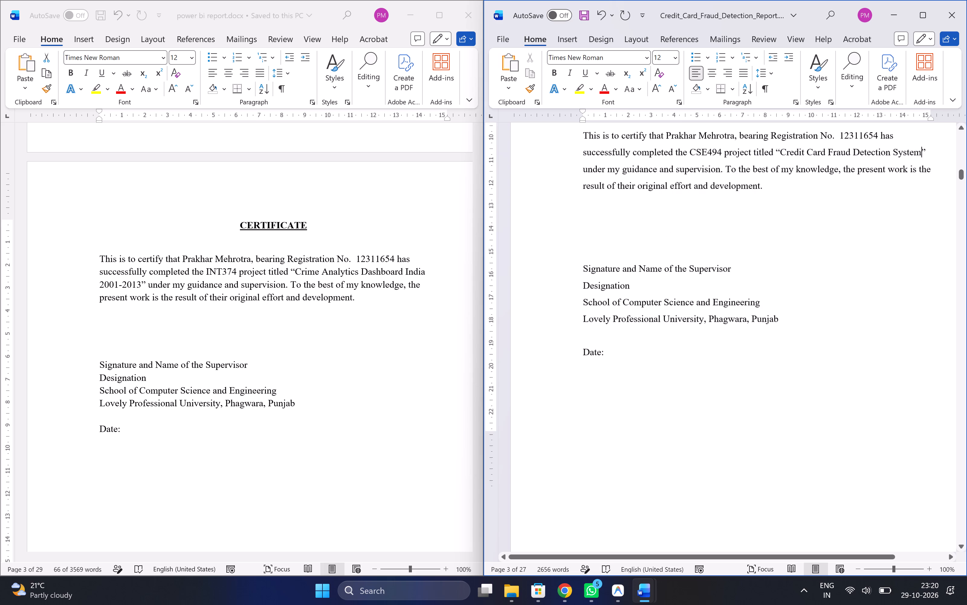
{"action": "scroll", "coordinate": [782, 351], "scroll_direction": "down", "scroll_amount": 3}
{"action": "scroll", "coordinate": [368, 479], "scroll_direction": "down", "scroll_amount": 3}
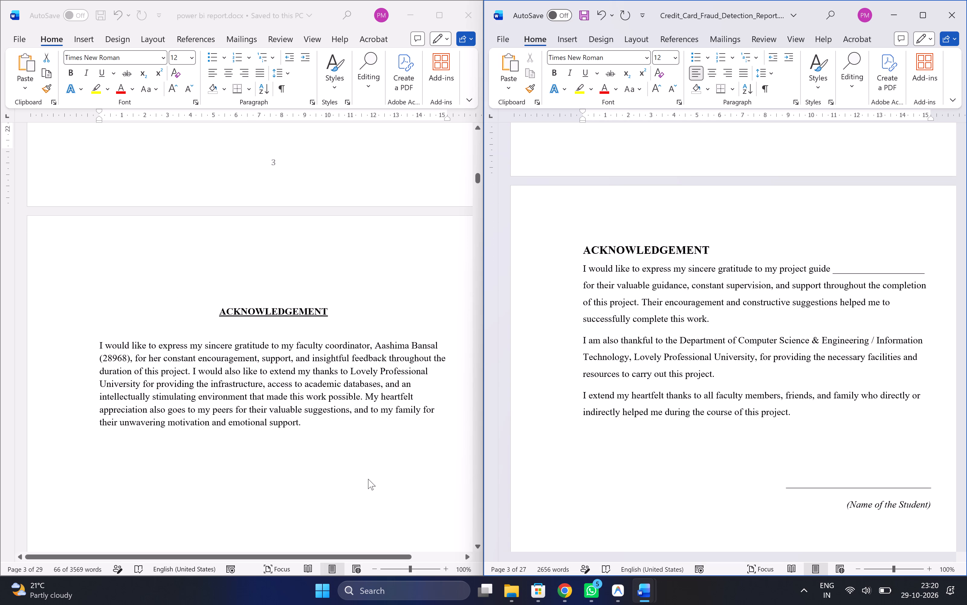
{"action": "left_click_drag", "start_coordinate": [338, 443], "coordinate": [197, 310]}
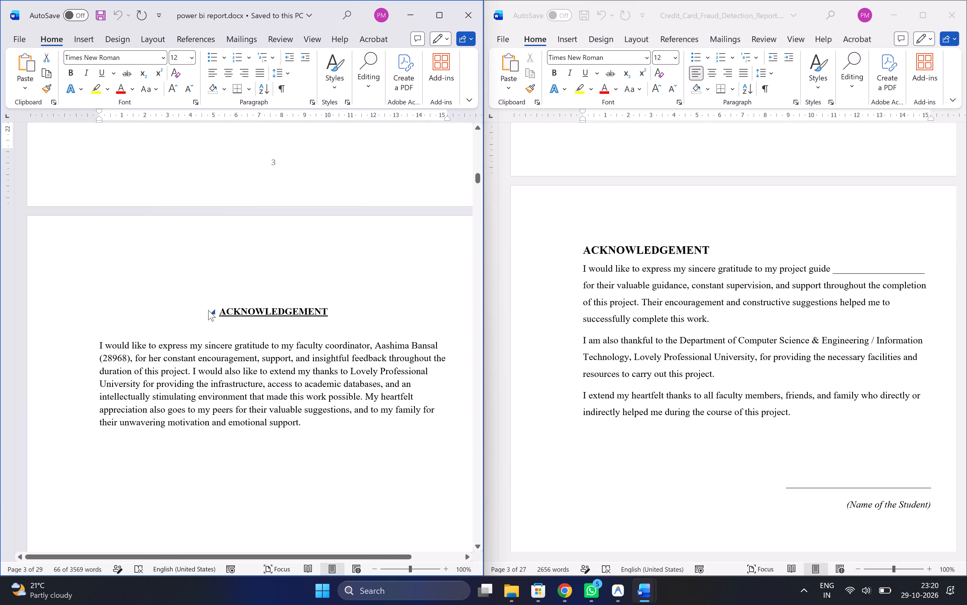
{"action": "left_click_drag", "start_coordinate": [219, 312], "coordinate": [347, 424]}
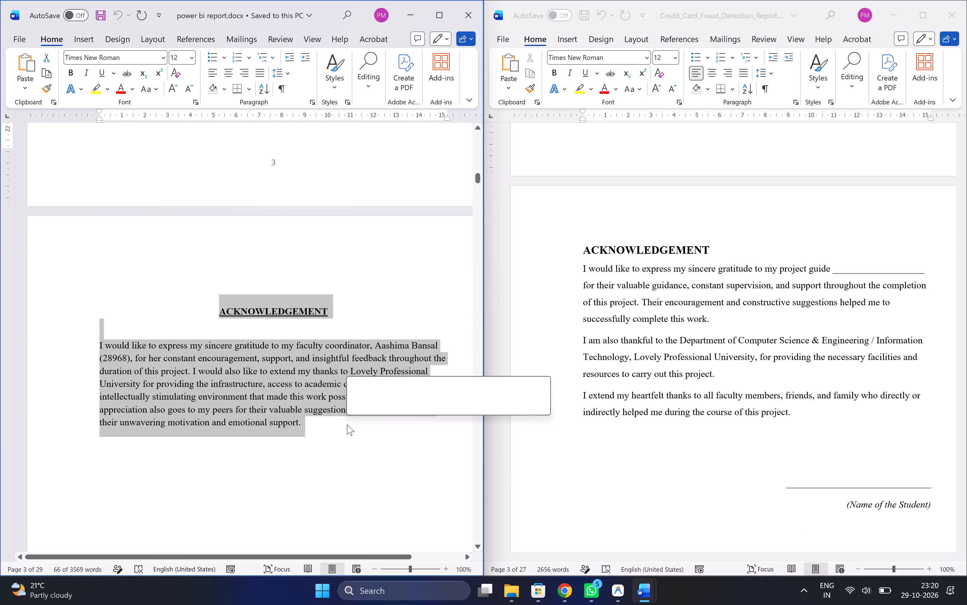
{"action": "key", "text": "ctrl+c"}
{"action": "scroll", "coordinate": [687, 458], "scroll_direction": "down", "scroll_amount": 1}
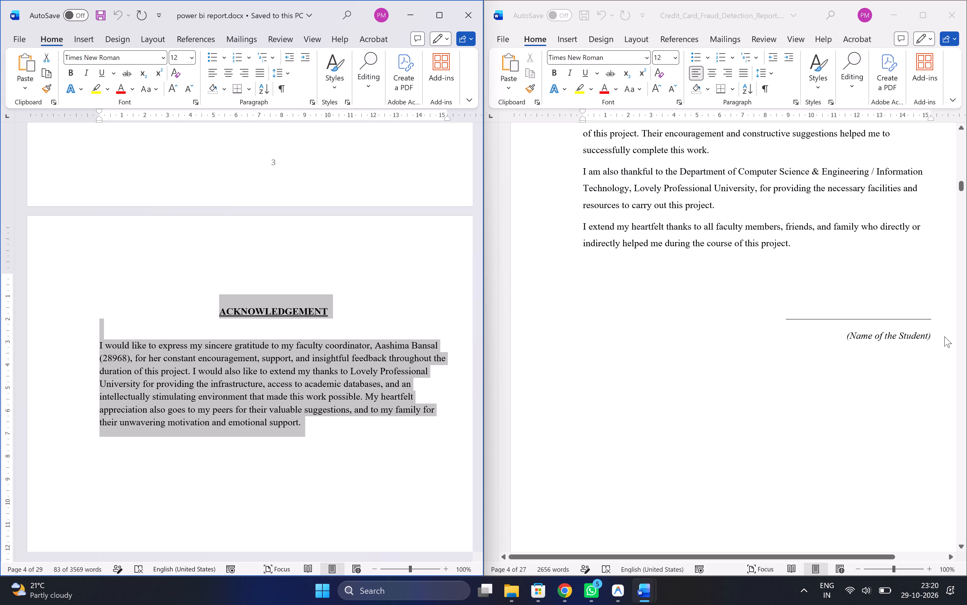
{"action": "left_click_drag", "start_coordinate": [944, 336], "coordinate": [687, 191]}
{"action": "scroll", "coordinate": [687, 191], "scroll_direction": "up", "scroll_amount": 1}
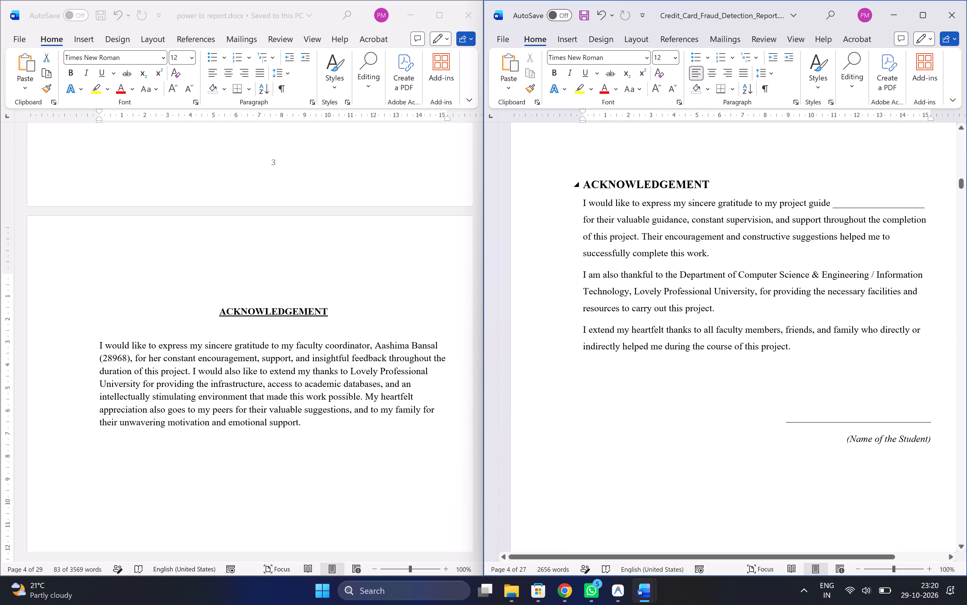
Replace the fraud report's entire ACKNOWLEDGEMENT section, including the student name line, with the copied Power BI report version.
{"action": "left_click_drag", "start_coordinate": [584, 181], "coordinate": [941, 442]}
{"action": "key", "text": "ctrl+v"}
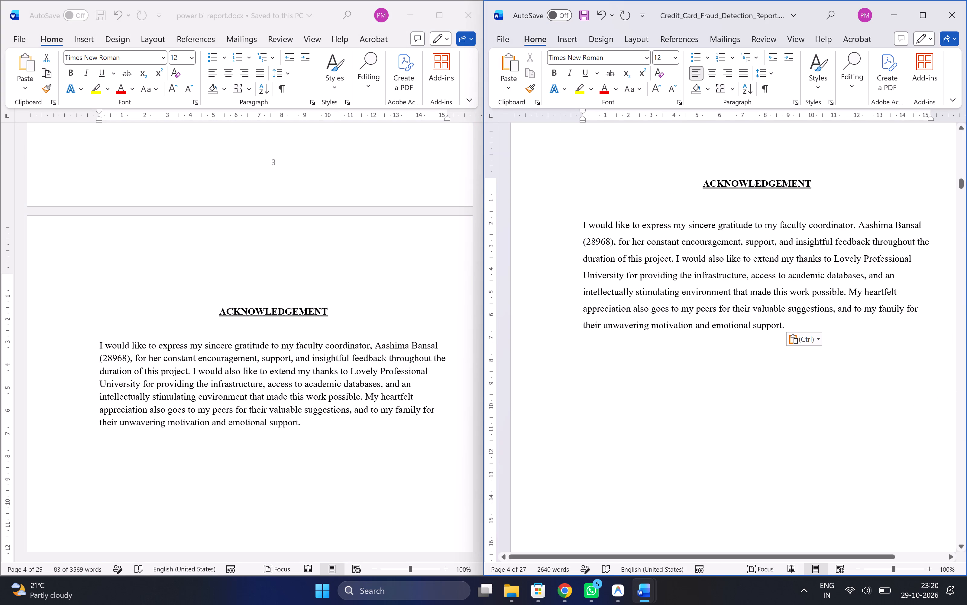
Replace the faculty coordinator's name in the fraud report's acknowledgement with the new coordinator's title and name.
{"action": "left_click", "coordinate": [923, 224]}
{"action": "key", "text": "BackSpace"}
{"action": "key", "text": "BackSpace"}
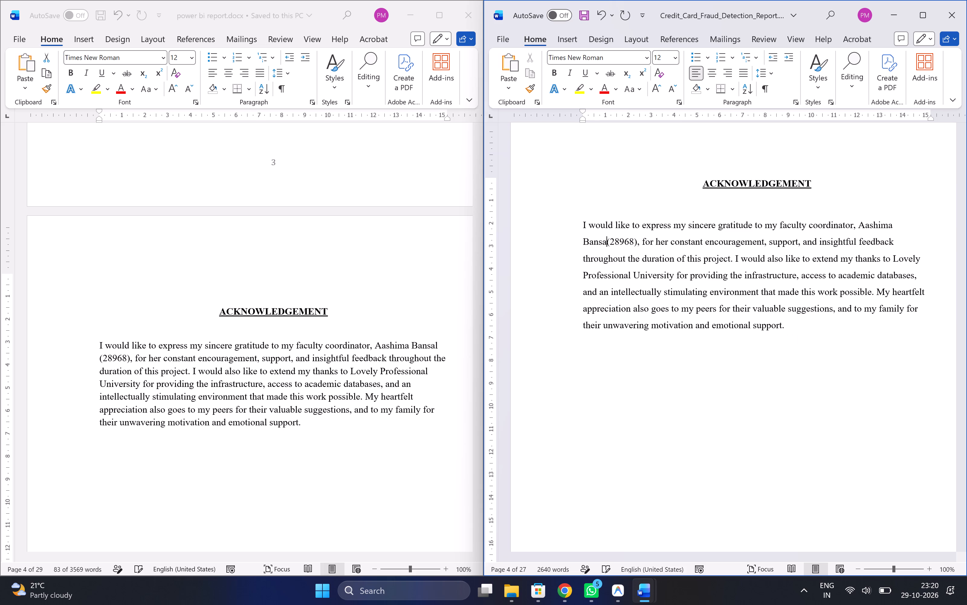
{"action": "key", "text": "BackSpace"}
{"action": "key", "text": "BackSpace"}
{"action": "key", "text": "BackSpace"}
{"action": "key", "text": "BackSpace"}
{"action": "key", "text": "BackSpace"}
{"action": "key", "text": "BackSpace"}
{"action": "key", "text": "BackSpace"}
{"action": "key", "text": "BackSpace"}
{"action": "key", "text": "BackSpace"}
{"action": "key", "text": "BackSpace"}
{"action": "key", "text": "BackSpace"}
{"action": "key", "text": "BackSpace"}
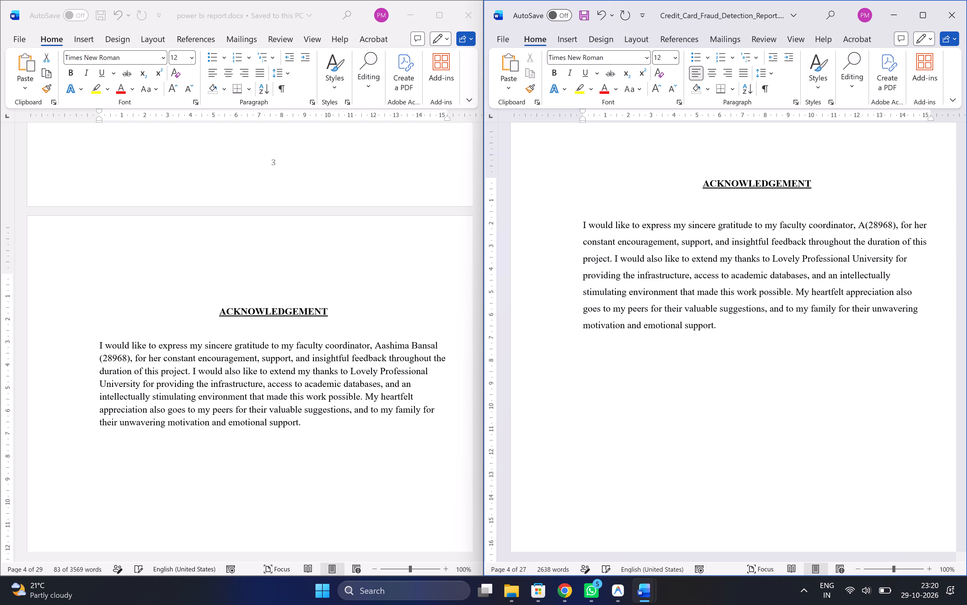
{"action": "key", "text": "BackSpace"}
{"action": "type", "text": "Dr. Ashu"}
Replace the coordinator's ID number in parentheses in the acknowledgement, keeping its first digit and entering the new remaining digits.
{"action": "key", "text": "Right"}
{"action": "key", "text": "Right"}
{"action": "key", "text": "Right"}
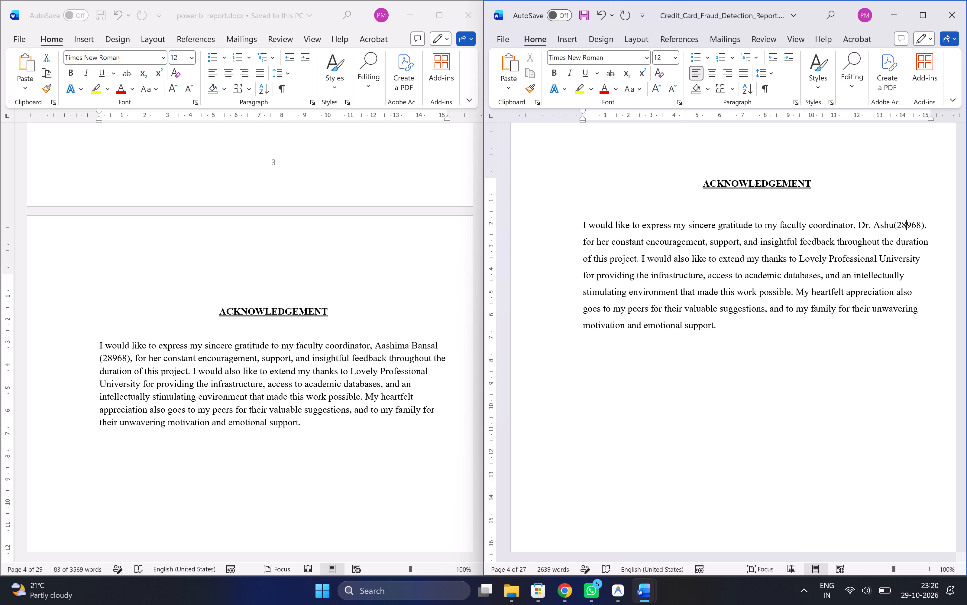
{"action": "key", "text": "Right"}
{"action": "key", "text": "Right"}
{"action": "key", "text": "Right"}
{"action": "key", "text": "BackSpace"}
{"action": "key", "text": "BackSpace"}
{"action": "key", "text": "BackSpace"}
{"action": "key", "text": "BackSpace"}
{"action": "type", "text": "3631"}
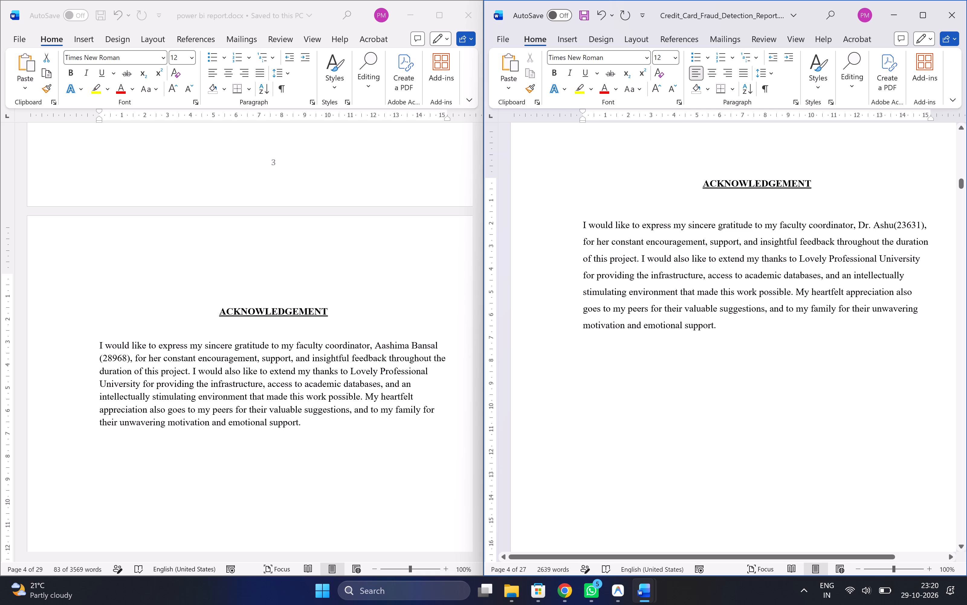
Center the TABLE OF CONTENTS heading in the fraud report to match the Power BI report's contents page.
{"action": "scroll", "coordinate": [881, 357], "scroll_direction": "down", "scroll_amount": 3}
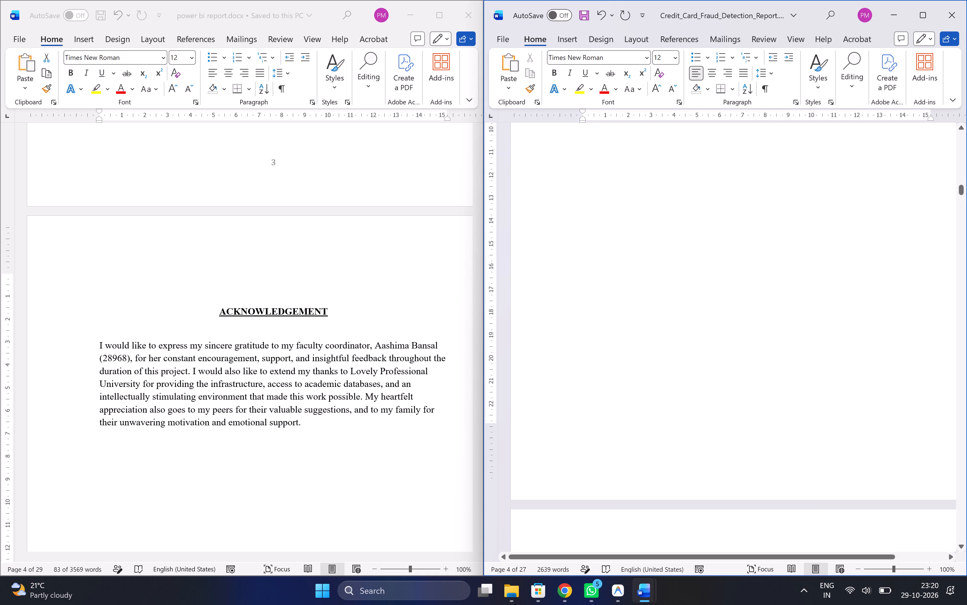
{"action": "scroll", "coordinate": [881, 357], "scroll_direction": "down", "scroll_amount": 3}
{"action": "scroll", "coordinate": [303, 404], "scroll_direction": "down", "scroll_amount": 2}
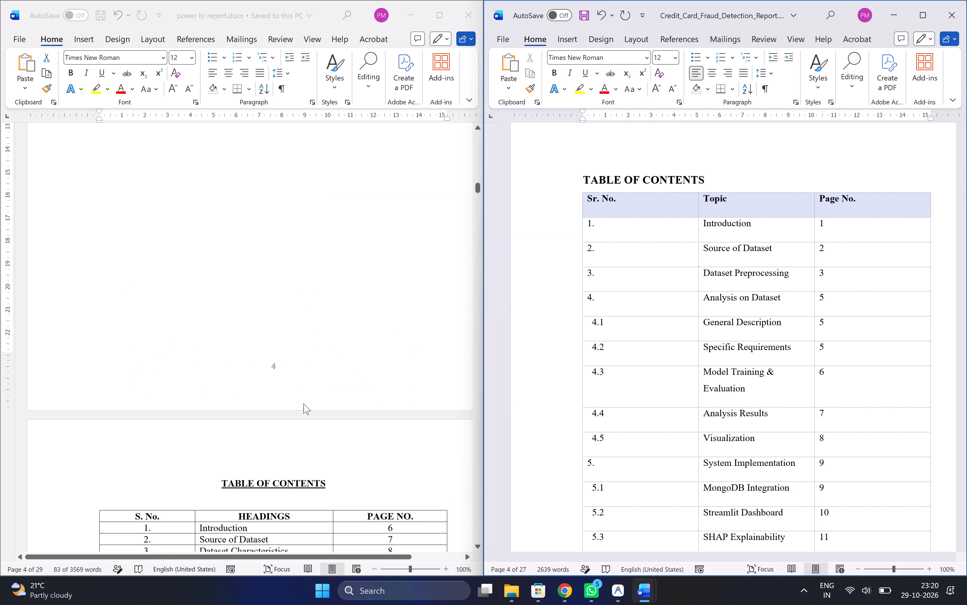
{"action": "scroll", "coordinate": [303, 404], "scroll_direction": "down", "scroll_amount": 2}
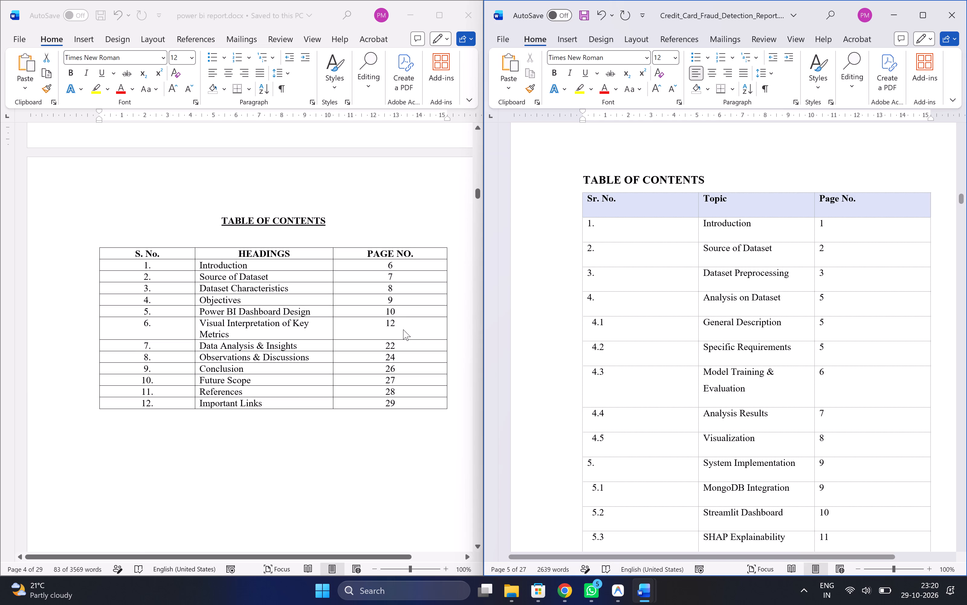
{"action": "left_click_drag", "start_coordinate": [730, 179], "coordinate": [582, 173]}
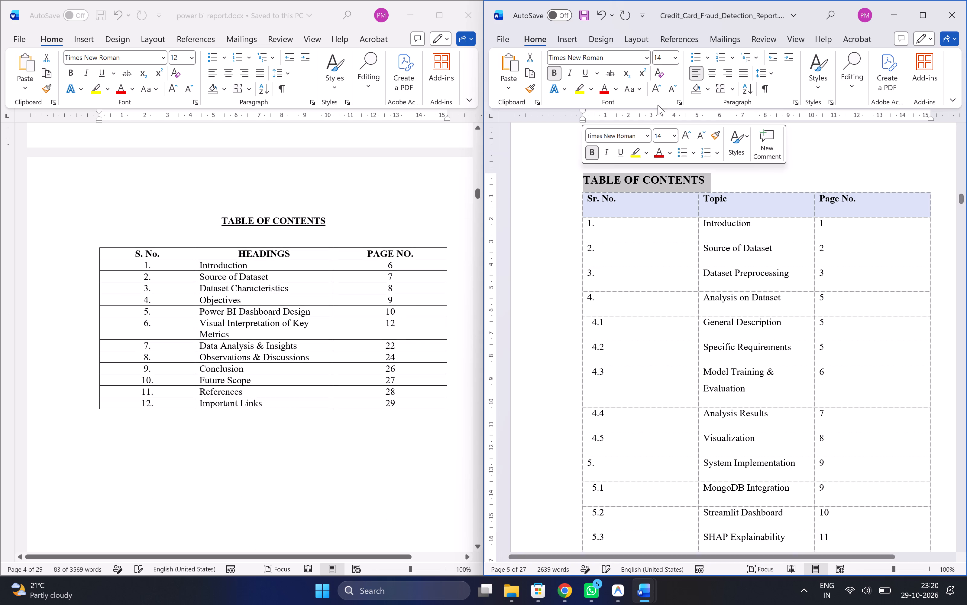
{"action": "left_click", "coordinate": [710, 72]}
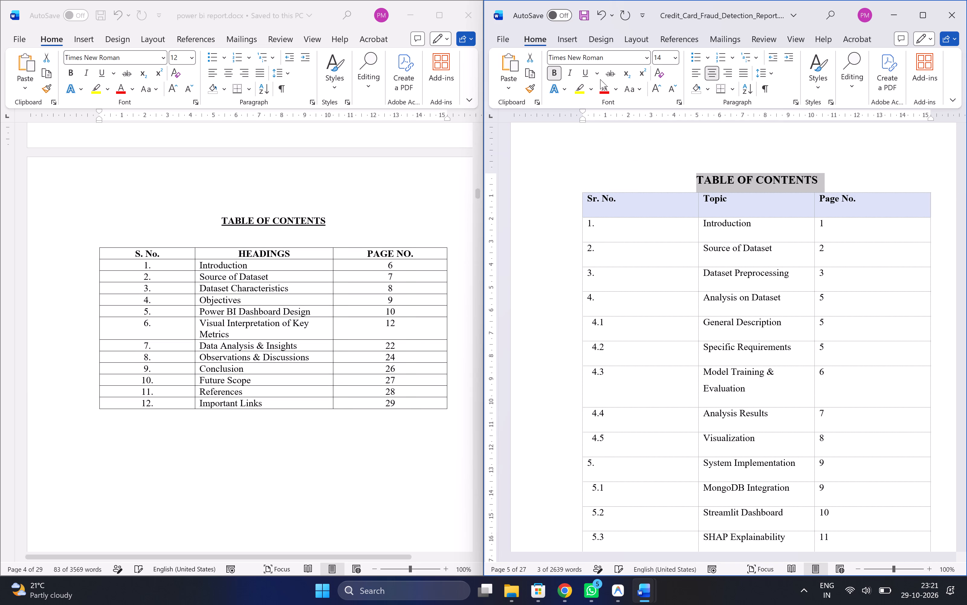
Underline the fraud report's TABLE OF CONTENTS heading and add a blank line between it and the table.
{"action": "left_click", "coordinate": [583, 76]}
{"action": "left_click", "coordinate": [798, 174]}
{"action": "left_click", "coordinate": [848, 175]}
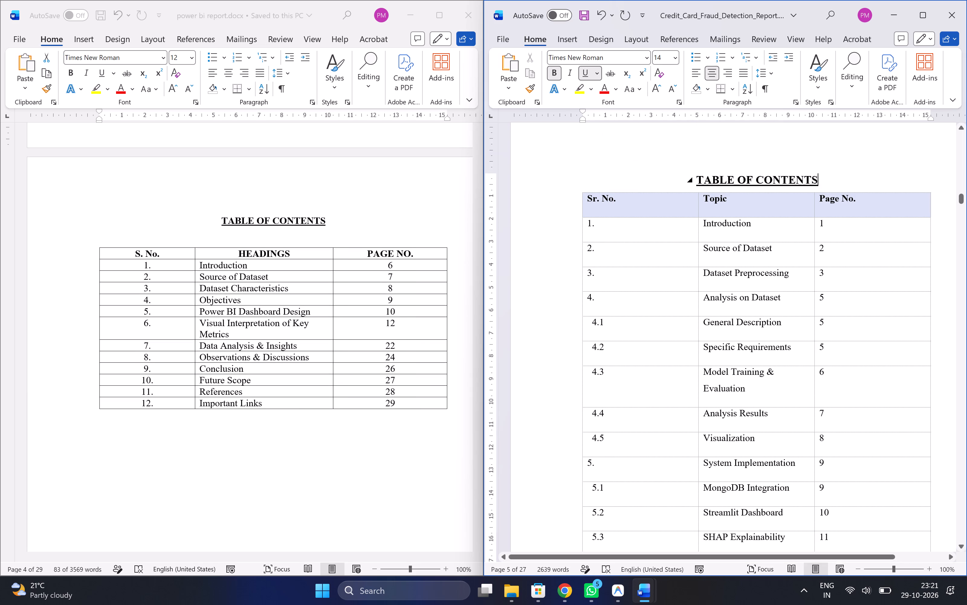
{"action": "key", "text": "Return"}
Remove the number "1." from the Introduction heading in the fraud report.
{"action": "scroll", "coordinate": [848, 175], "scroll_direction": "down", "scroll_amount": 1}
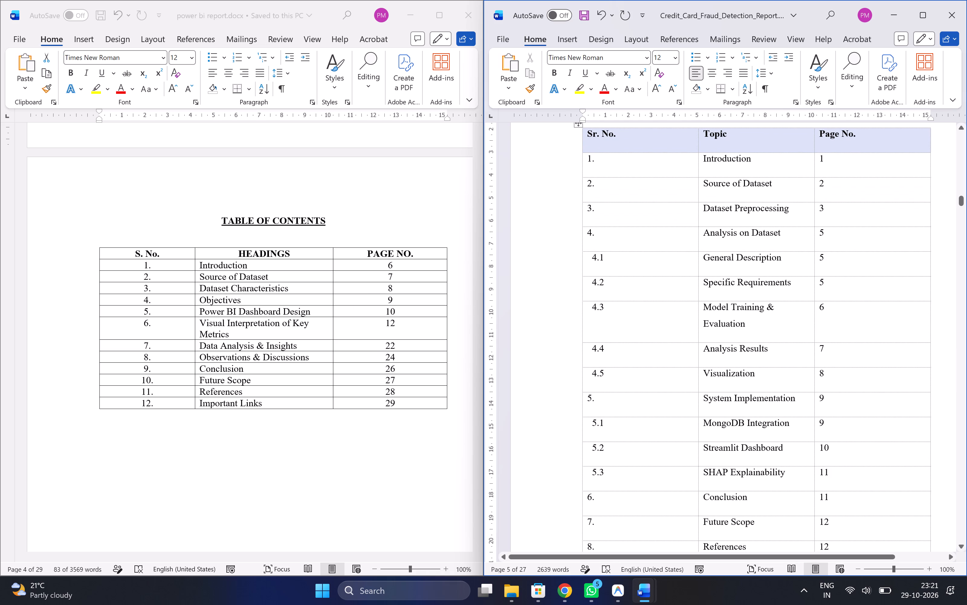
{"action": "scroll", "coordinate": [626, 376], "scroll_direction": "down", "scroll_amount": 1}
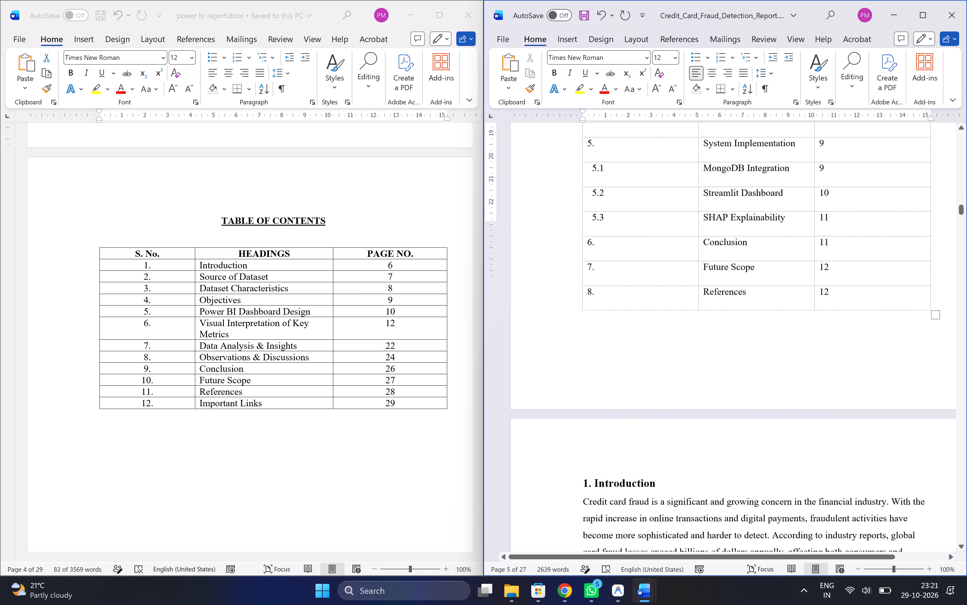
{"action": "scroll", "coordinate": [626, 376], "scroll_direction": "down", "scroll_amount": 3}
{"action": "scroll", "coordinate": [626, 376], "scroll_direction": "up", "scroll_amount": 1}
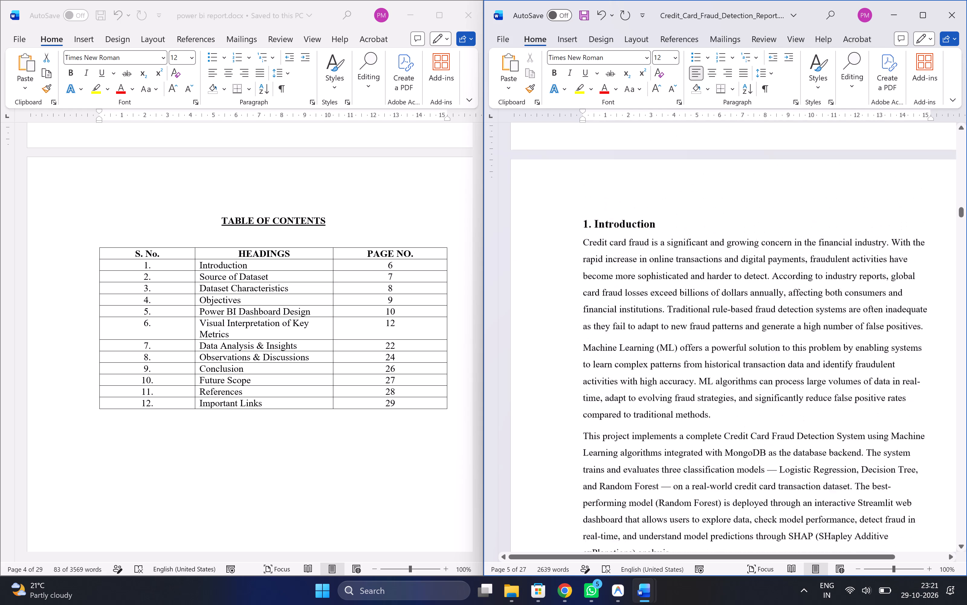
{"action": "left_click_drag", "start_coordinate": [673, 255], "coordinate": [562, 252]}
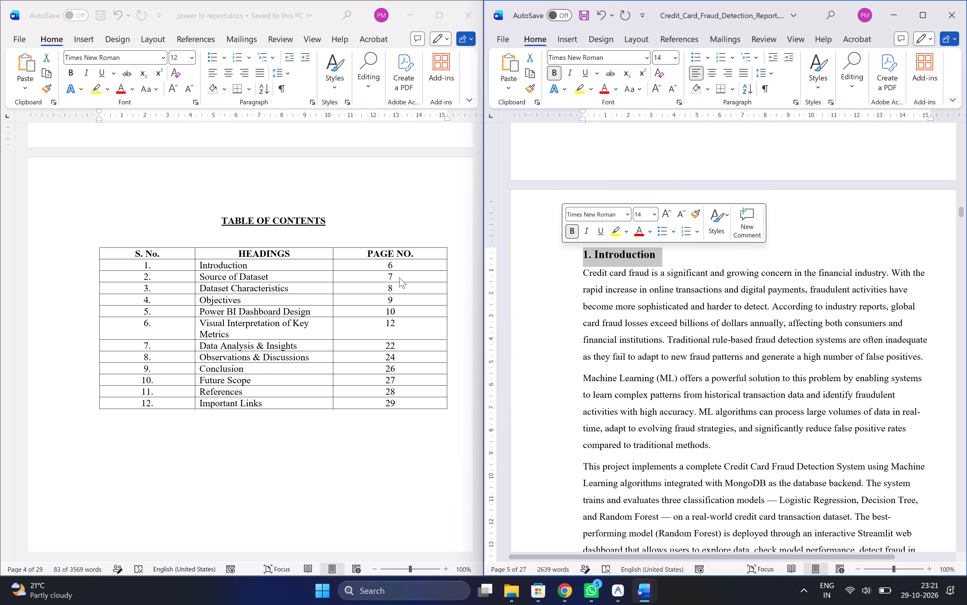
{"action": "scroll", "coordinate": [399, 277], "scroll_direction": "down", "scroll_amount": 3}
{"action": "left_click", "coordinate": [613, 279]}
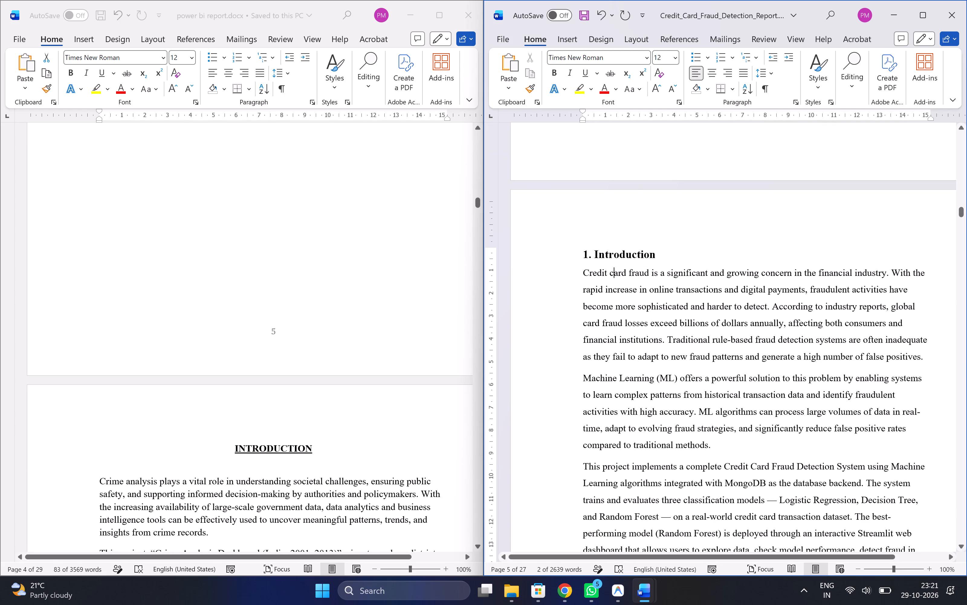
{"action": "left_click", "coordinate": [593, 257]}
{"action": "key", "text": "BackSpace"}
{"action": "key", "text": "BackSpace"}
{"action": "key", "text": "BackSpace"}
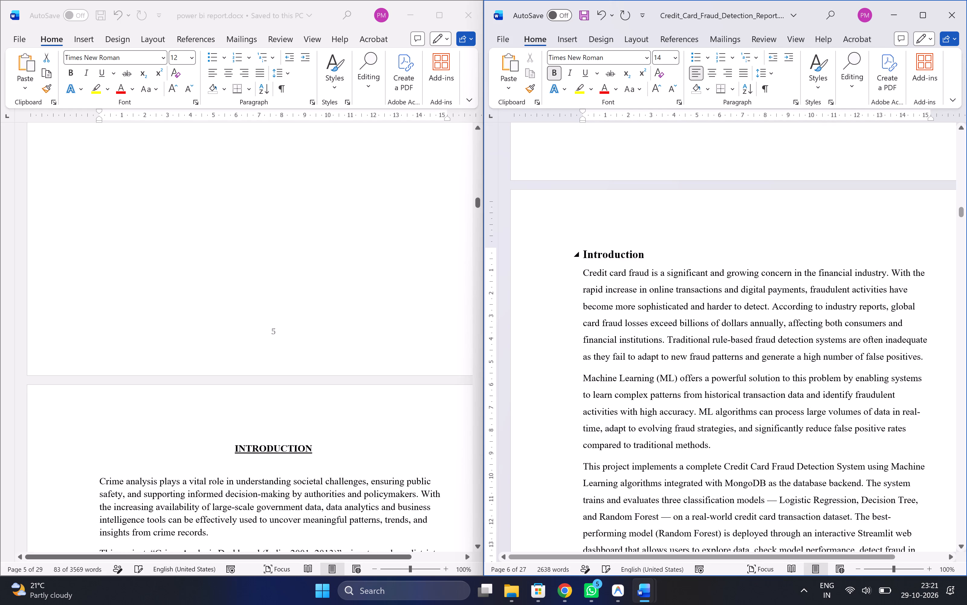
Center the Introduction heading in the fraud report.
{"action": "left_click_drag", "start_coordinate": [672, 250], "coordinate": [578, 246]}
{"action": "left_click", "coordinate": [712, 72]}
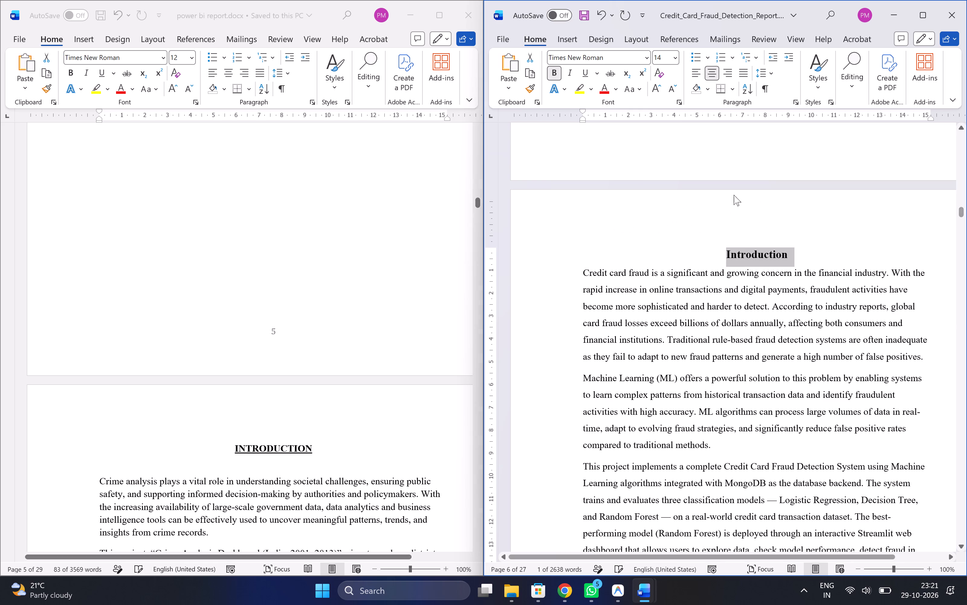
{"action": "left_click", "coordinate": [748, 236]}
{"action": "scroll", "coordinate": [748, 236], "scroll_direction": "down", "scroll_amount": 1}
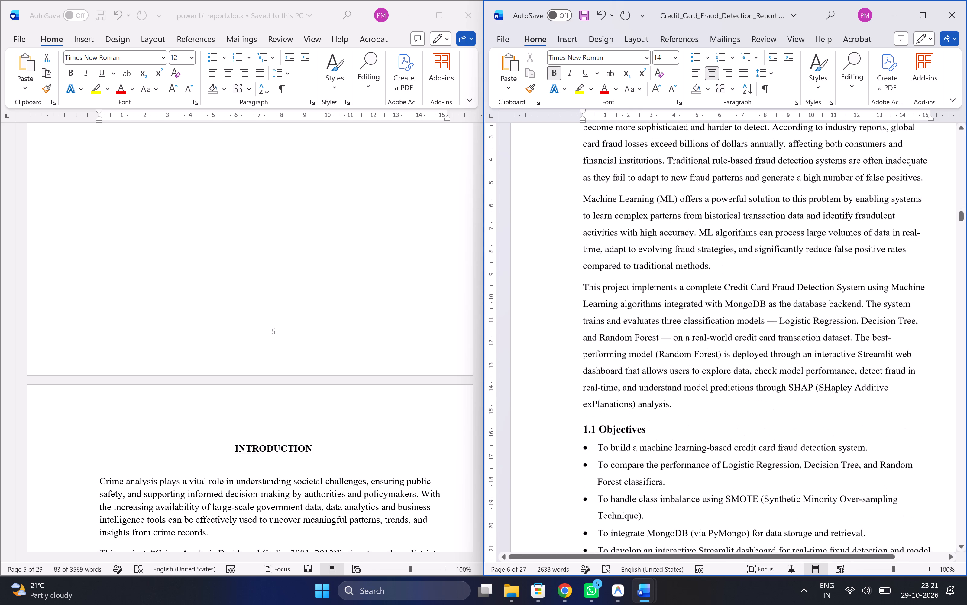
Compare the section headings and page layout of the Power BI report with the fraud report's Introduction, Technology Stack and Source of Dataset sections.
{"action": "scroll", "coordinate": [384, 446], "scroll_direction": "down", "scroll_amount": 3}
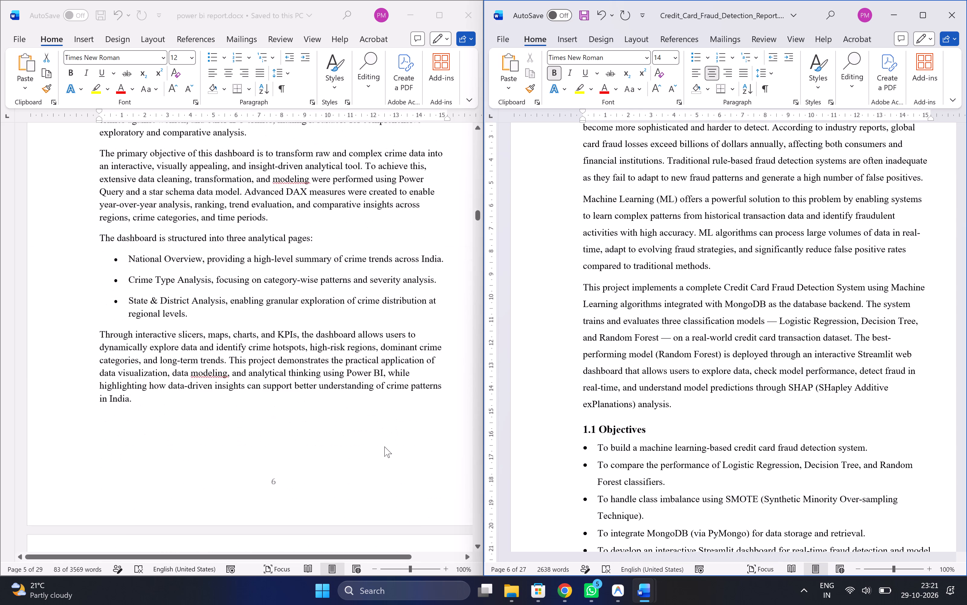
{"action": "scroll", "coordinate": [384, 446], "scroll_direction": "down", "scroll_amount": 4}
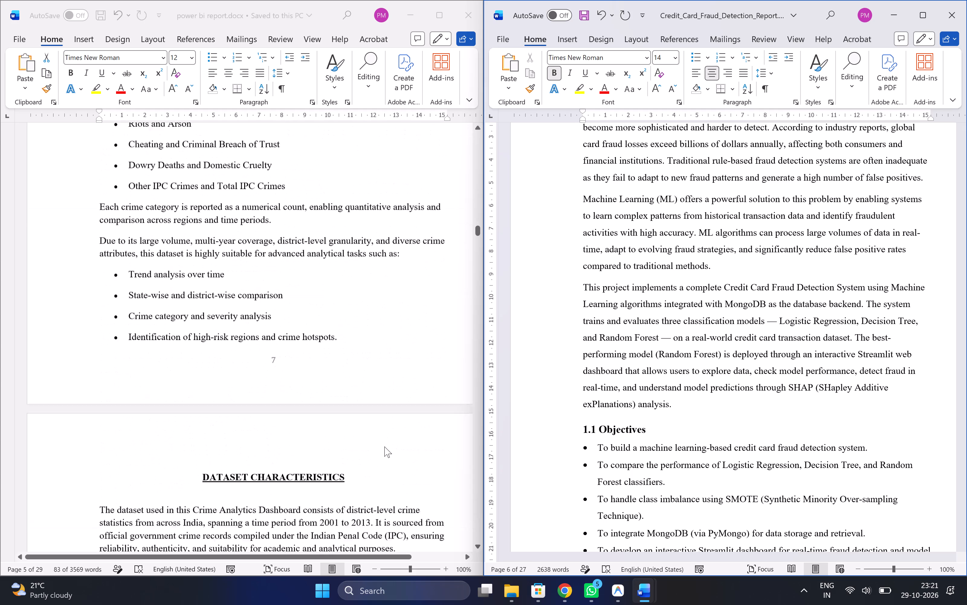
{"action": "scroll", "coordinate": [384, 446], "scroll_direction": "down", "scroll_amount": 1}
{"action": "scroll", "coordinate": [668, 483], "scroll_direction": "down", "scroll_amount": 5}
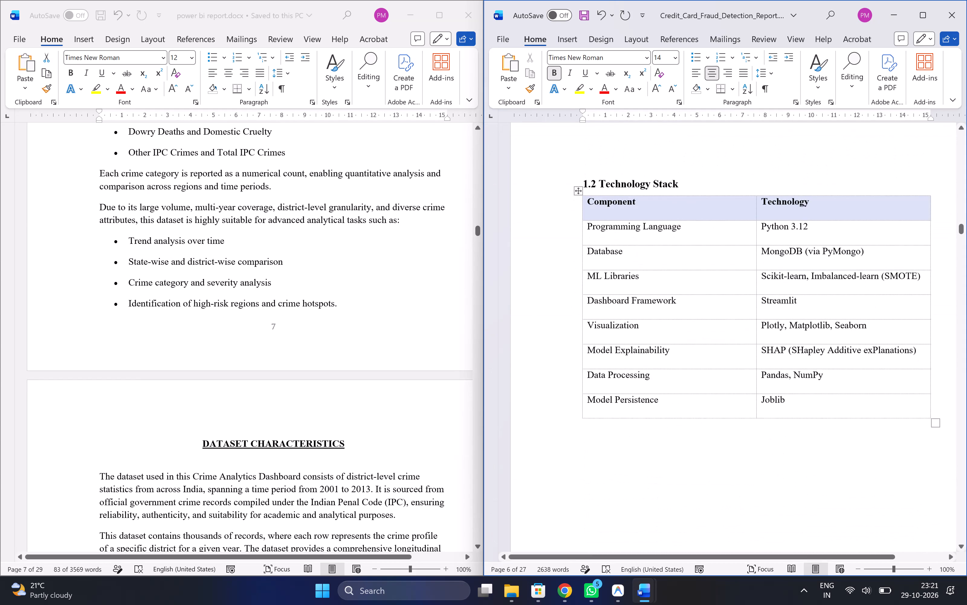
{"action": "scroll", "coordinate": [668, 483], "scroll_direction": "down", "scroll_amount": 1}
{"action": "scroll", "coordinate": [292, 451], "scroll_direction": "down", "scroll_amount": 2}
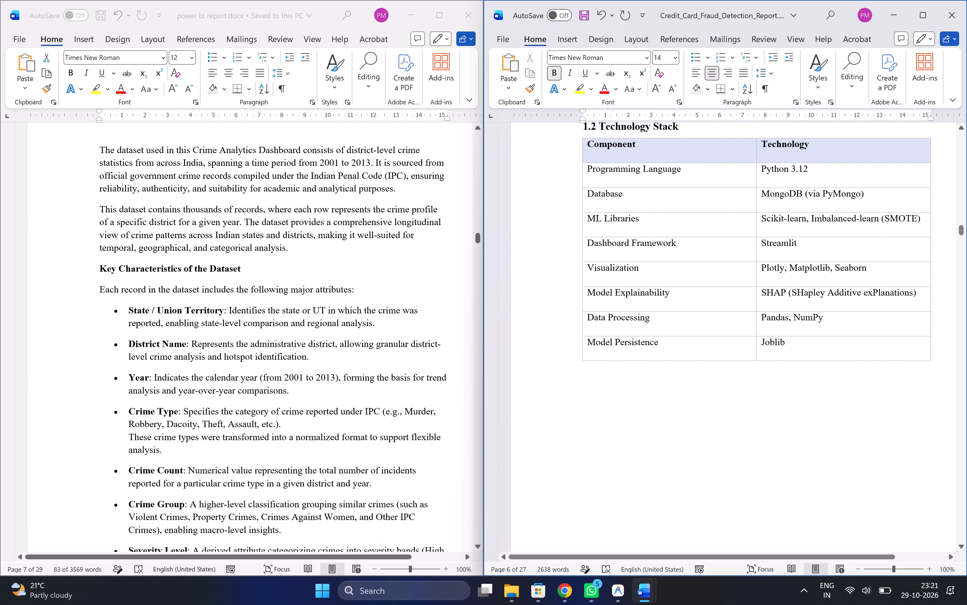
{"action": "scroll", "coordinate": [573, 434], "scroll_direction": "down", "scroll_amount": 3}
{"action": "scroll", "coordinate": [573, 434], "scroll_direction": "up", "scroll_amount": 1}
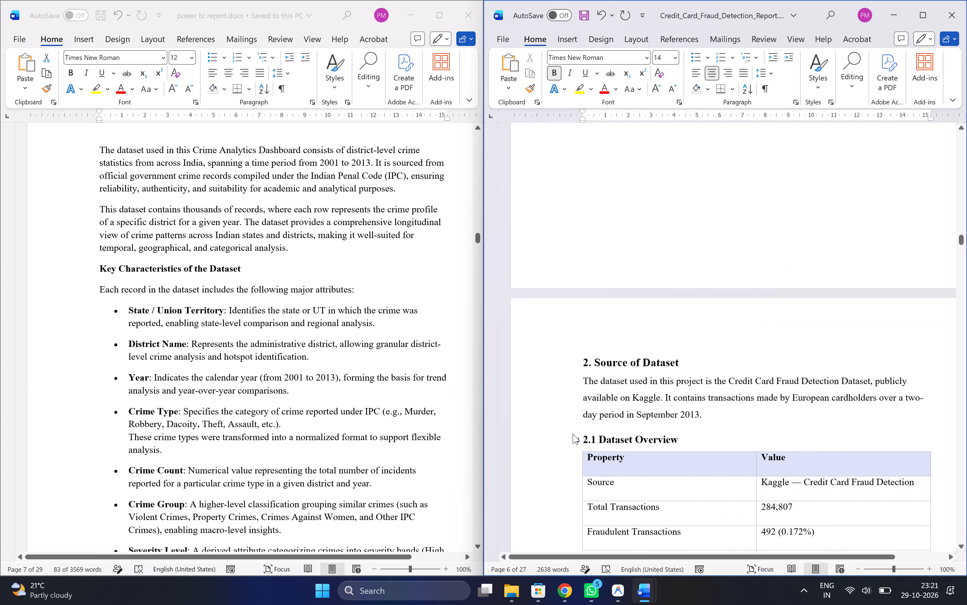
{"action": "scroll", "coordinate": [573, 434], "scroll_direction": "up", "scroll_amount": 1}
{"action": "scroll", "coordinate": [573, 434], "scroll_direction": "down", "scroll_amount": 1}
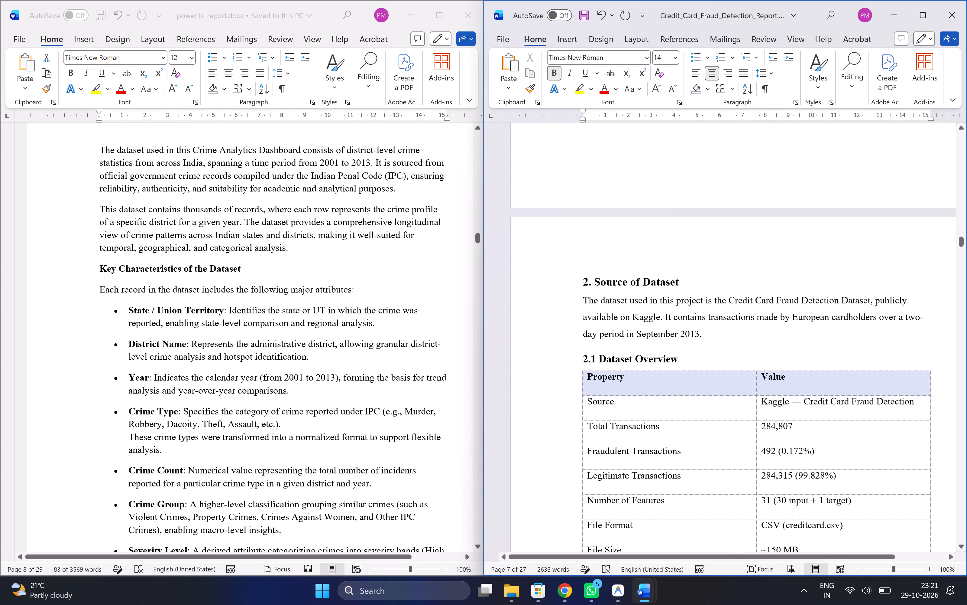
{"action": "scroll", "coordinate": [573, 434], "scroll_direction": "down", "scroll_amount": 1}
{"action": "scroll", "coordinate": [573, 434], "scroll_direction": "up", "scroll_amount": 4}
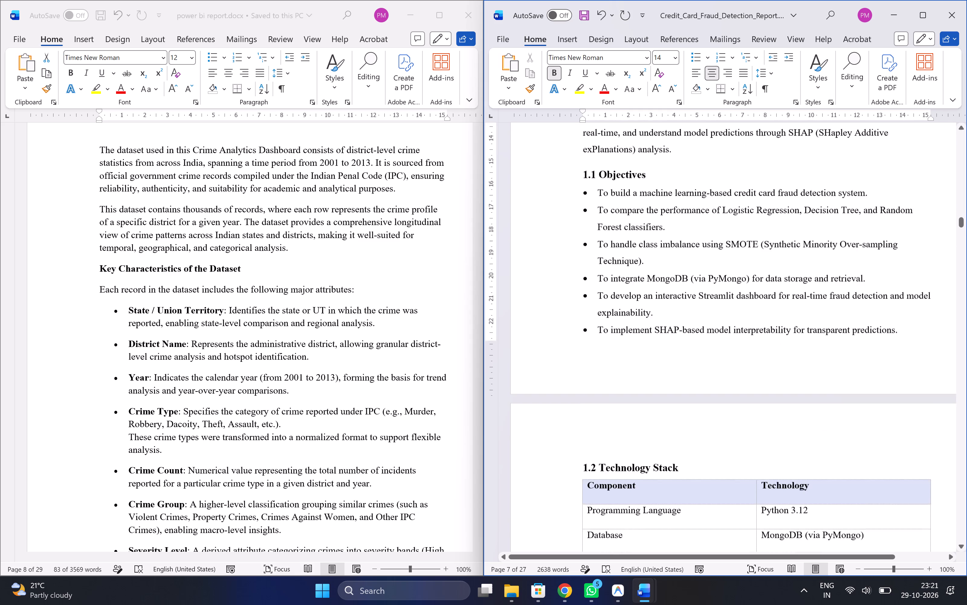
{"action": "scroll", "coordinate": [573, 434], "scroll_direction": "up", "scroll_amount": 3}
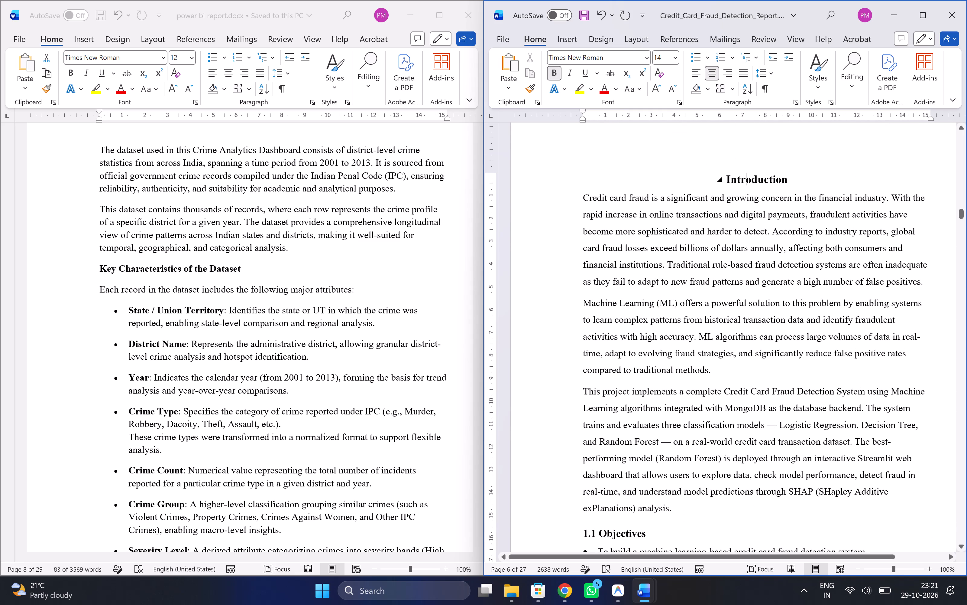
Add the number "1." before the Introduction heading in the fraud report.
{"action": "left_click", "coordinate": [729, 180]}
{"action": "key", "text": "Left"}
{"action": "type", "text": "1."}
{"action": "key", "text": "space"}
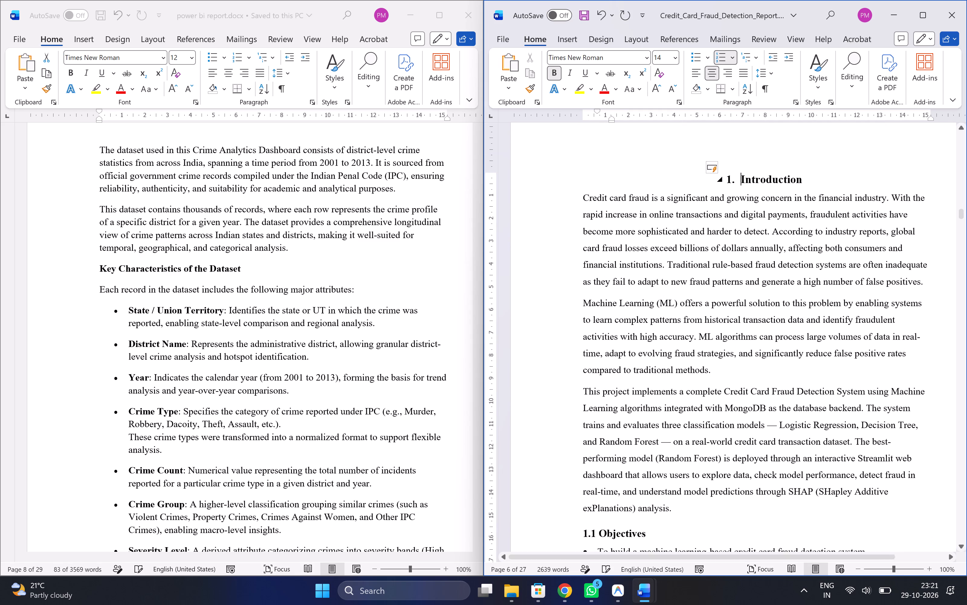
{"action": "left_click", "coordinate": [816, 273]}
Delete the page gap between the Technology Stack table and the "2. Source of Dataset" heading so the section follows the table directly.
{"action": "scroll", "coordinate": [816, 273], "scroll_direction": "down", "scroll_amount": 2}
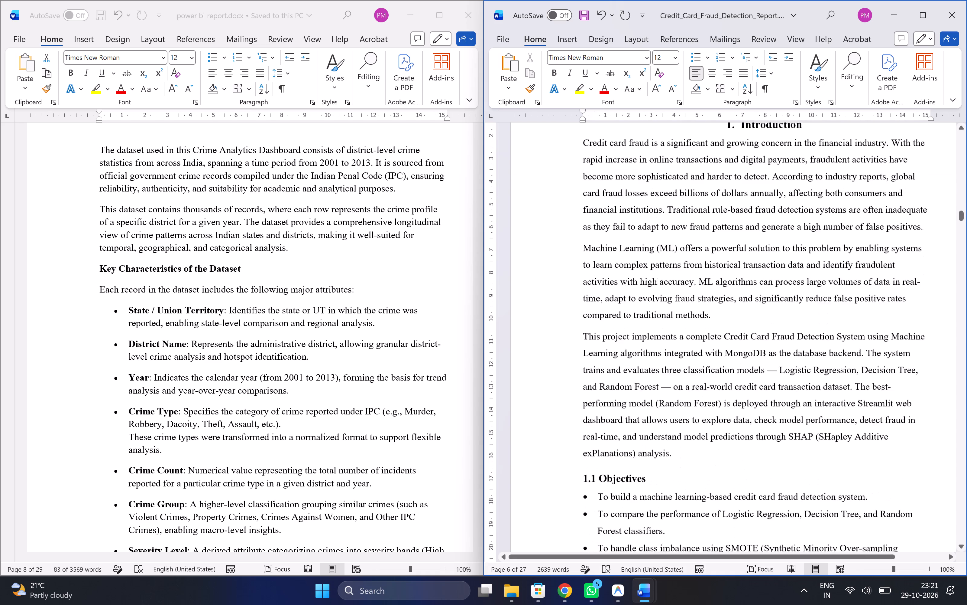
{"action": "scroll", "coordinate": [679, 372], "scroll_direction": "down", "scroll_amount": 1}
{"action": "scroll", "coordinate": [687, 342], "scroll_direction": "down", "scroll_amount": 1}
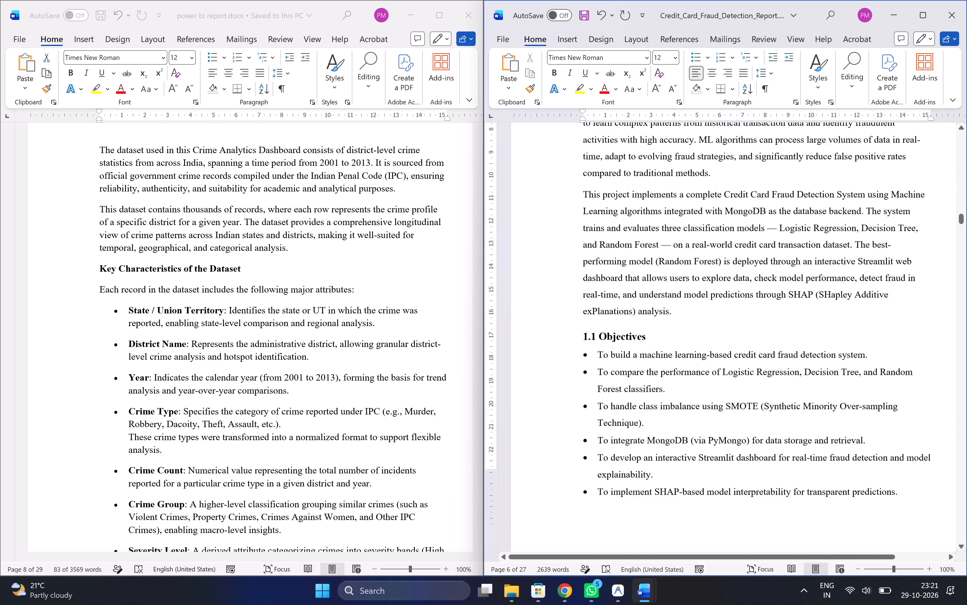
{"action": "scroll", "coordinate": [687, 342], "scroll_direction": "down", "scroll_amount": 3}
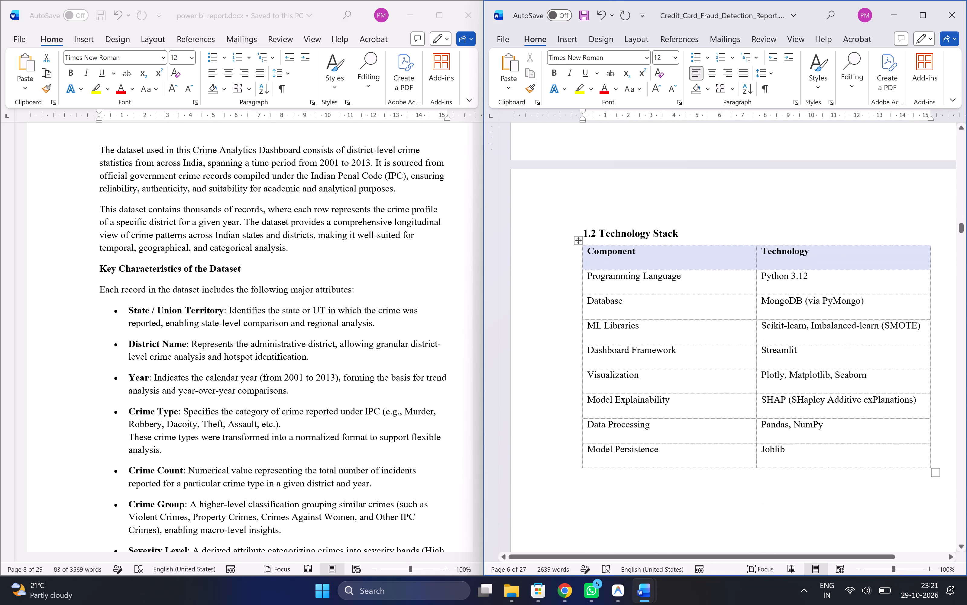
{"action": "scroll", "coordinate": [687, 342], "scroll_direction": "down", "scroll_amount": 1}
{"action": "left_click_drag", "start_coordinate": [725, 374], "coordinate": [730, 386]}
{"action": "scroll", "coordinate": [730, 386], "scroll_direction": "down", "scroll_amount": 2}
{"action": "left_click", "coordinate": [727, 397]}
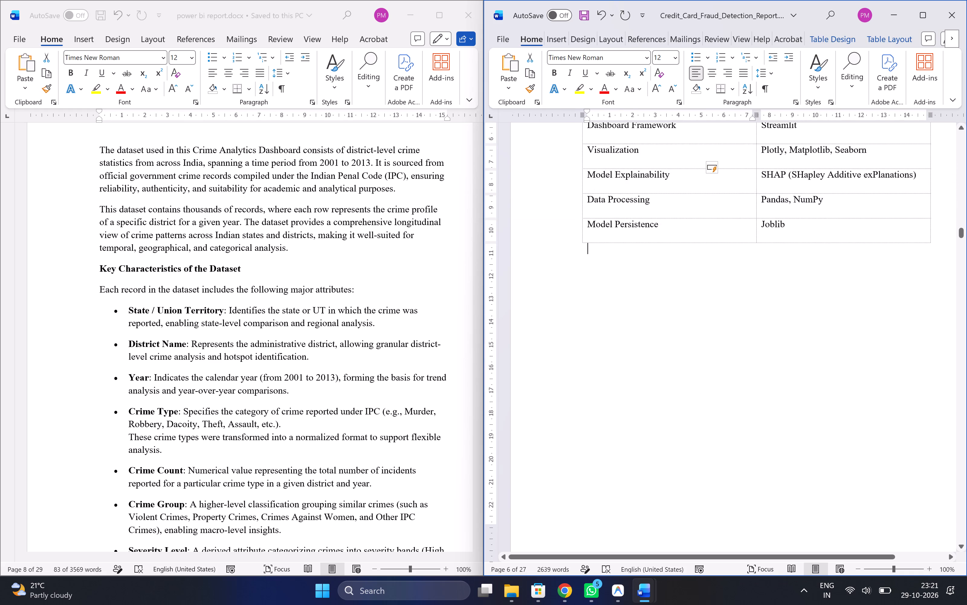
{"action": "scroll", "coordinate": [727, 397], "scroll_direction": "down", "scroll_amount": 2}
{"action": "scroll", "coordinate": [727, 397], "scroll_direction": "up", "scroll_amount": 1}
{"action": "left_click_drag", "start_coordinate": [719, 367], "coordinate": [679, 294]}
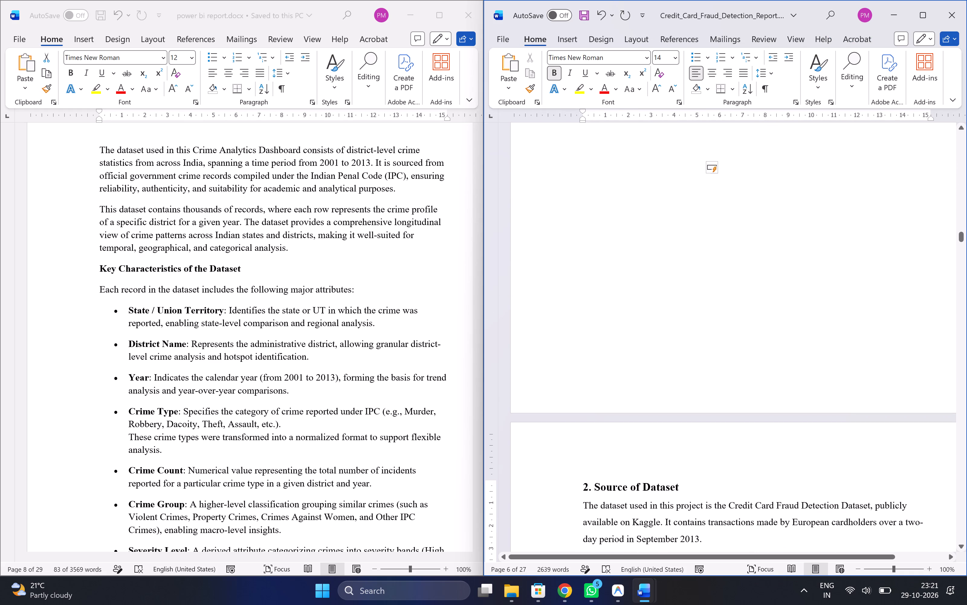
{"action": "left_click_drag", "start_coordinate": [679, 294], "coordinate": [620, 171]}
{"action": "scroll", "coordinate": [620, 171], "scroll_direction": "up", "scroll_amount": 3}
{"action": "scroll", "coordinate": [622, 185], "scroll_direction": "down", "scroll_amount": 3}
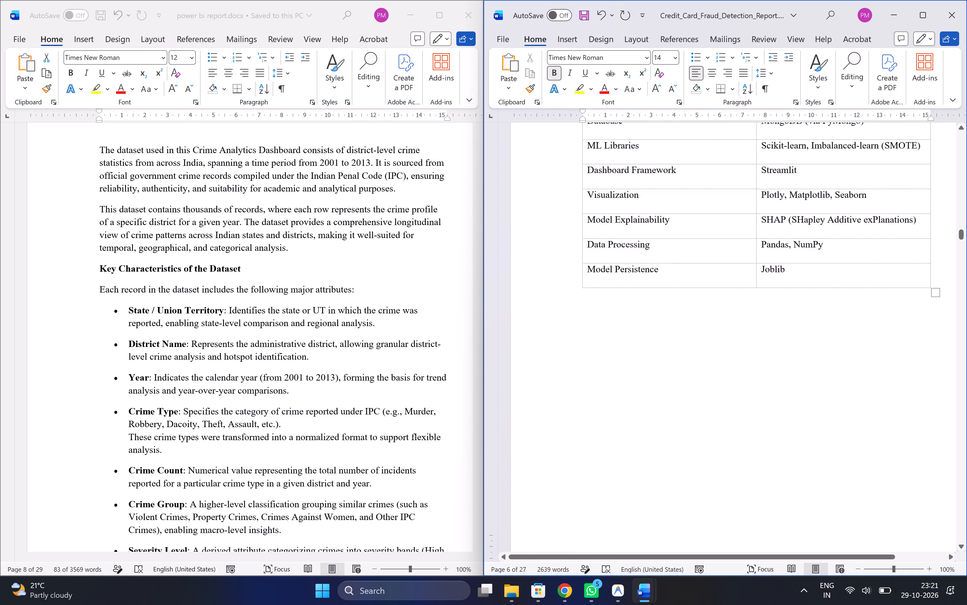
{"action": "left_click_drag", "start_coordinate": [590, 176], "coordinate": [749, 362]}
{"action": "left_click", "coordinate": [749, 384]}
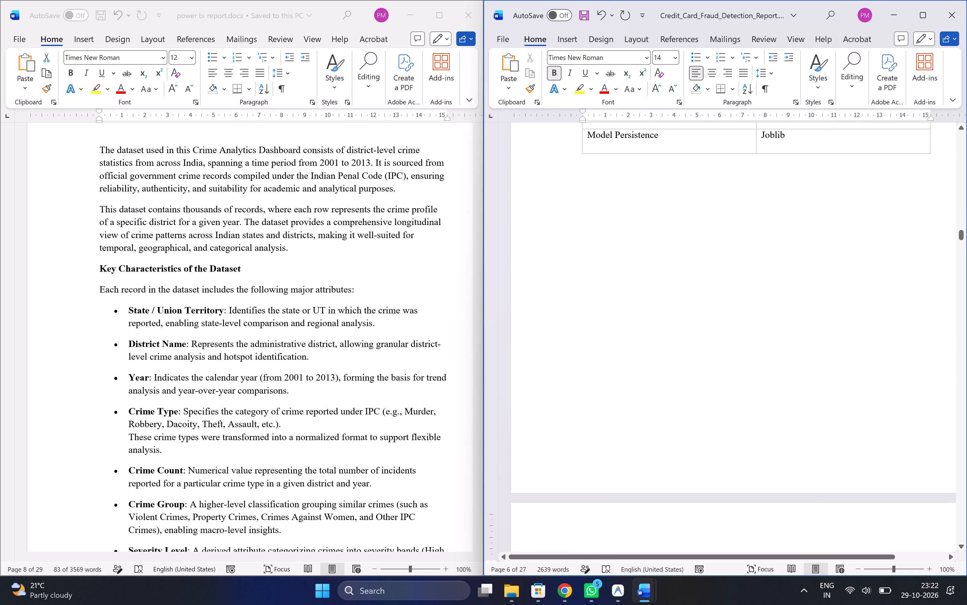
{"action": "key", "text": "BackSpace"}
{"action": "key", "text": "Down"}
{"action": "key", "text": "Down"}
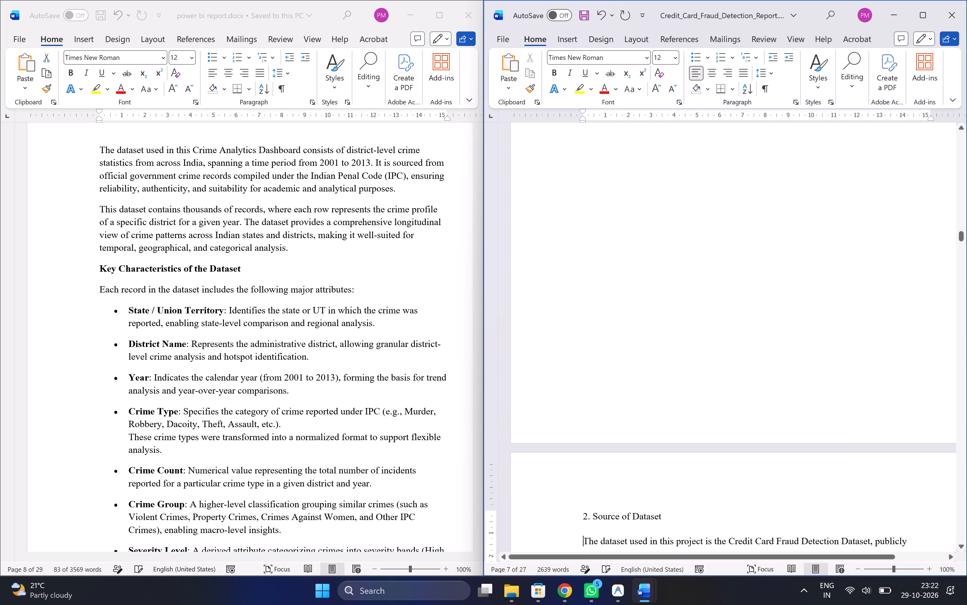
{"action": "key", "text": "Up"}
{"action": "key", "text": "BackSpace"}
{"action": "key", "text": "BackSpace"}
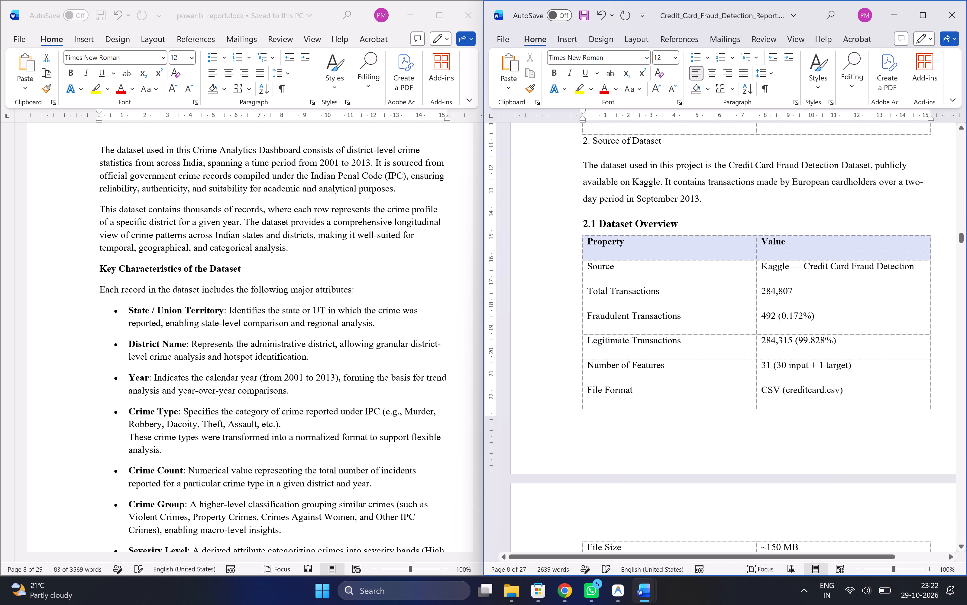
Insert a blank line between the Technology Stack table and the "2. Source of Dataset" heading.
{"action": "scroll", "coordinate": [749, 384], "scroll_direction": "up", "scroll_amount": 1}
{"action": "key", "text": "Return"}
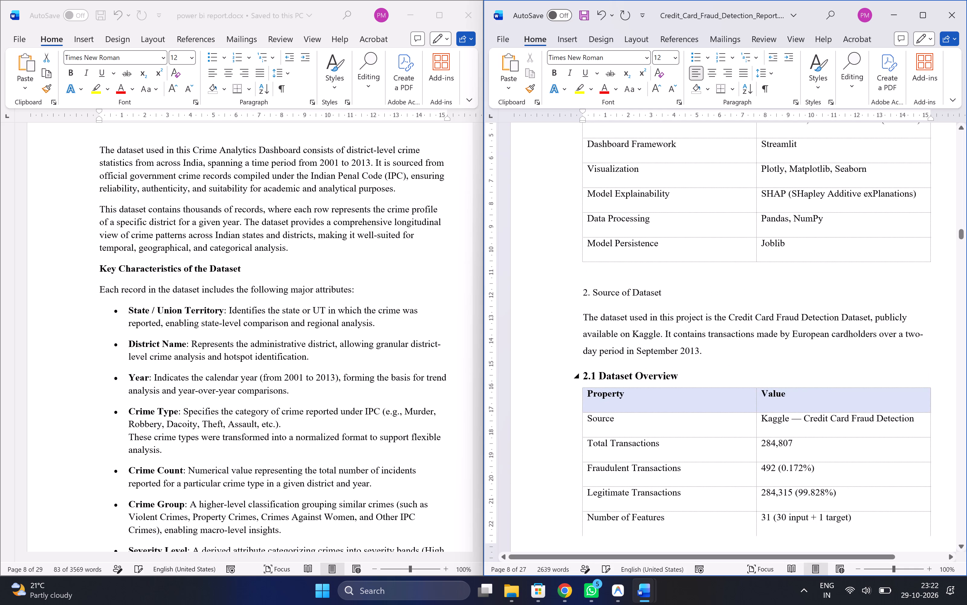
Copy the Introduction heading's formatting onto the "2. Source of Dataset" heading with Format Painter.
{"action": "scroll", "coordinate": [690, 296], "scroll_direction": "up", "scroll_amount": 2}
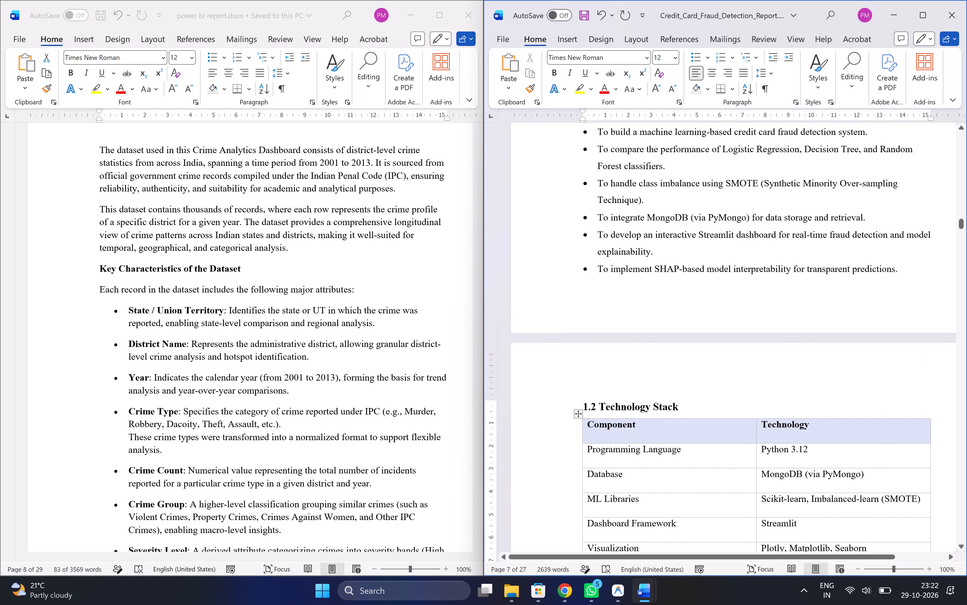
{"action": "scroll", "coordinate": [690, 296], "scroll_direction": "up", "scroll_amount": 2}
{"action": "left_click_drag", "start_coordinate": [821, 184], "coordinate": [718, 179]}
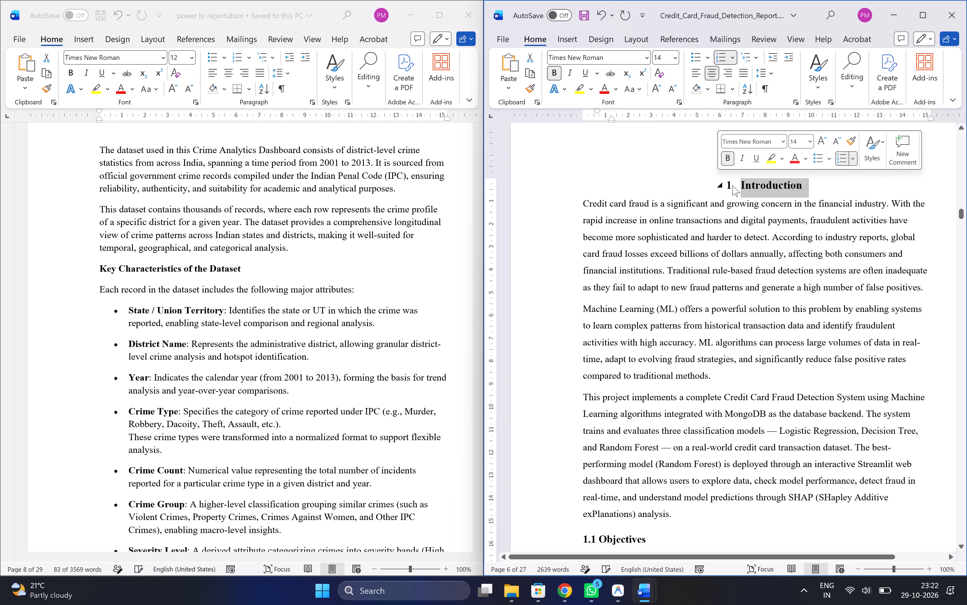
{"action": "left_click", "coordinate": [533, 87]}
{"action": "scroll", "coordinate": [756, 254], "scroll_direction": "down", "scroll_amount": 1}
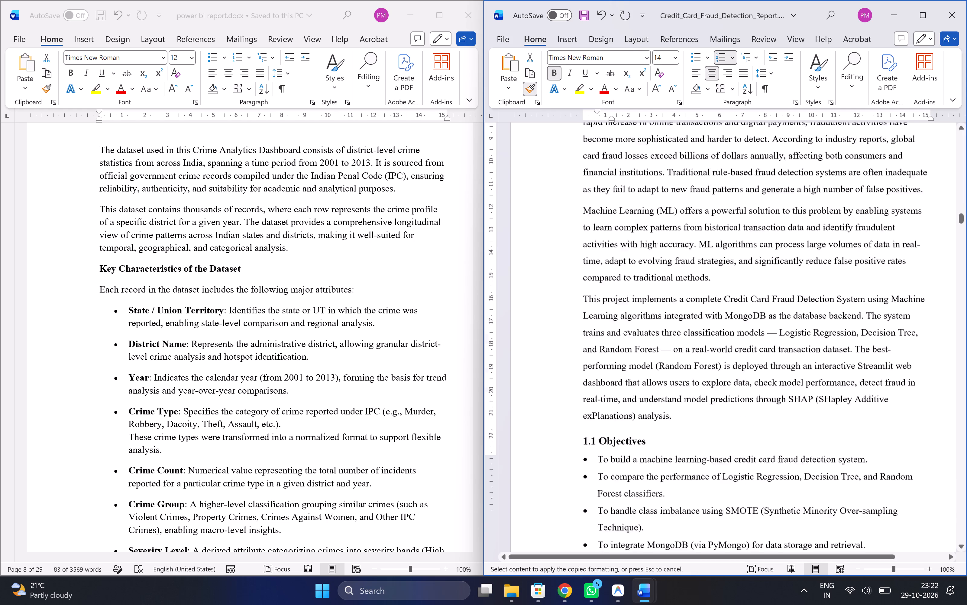
{"action": "scroll", "coordinate": [756, 254], "scroll_direction": "down", "scroll_amount": 1}
{"action": "scroll", "coordinate": [675, 310], "scroll_direction": "down", "scroll_amount": 2}
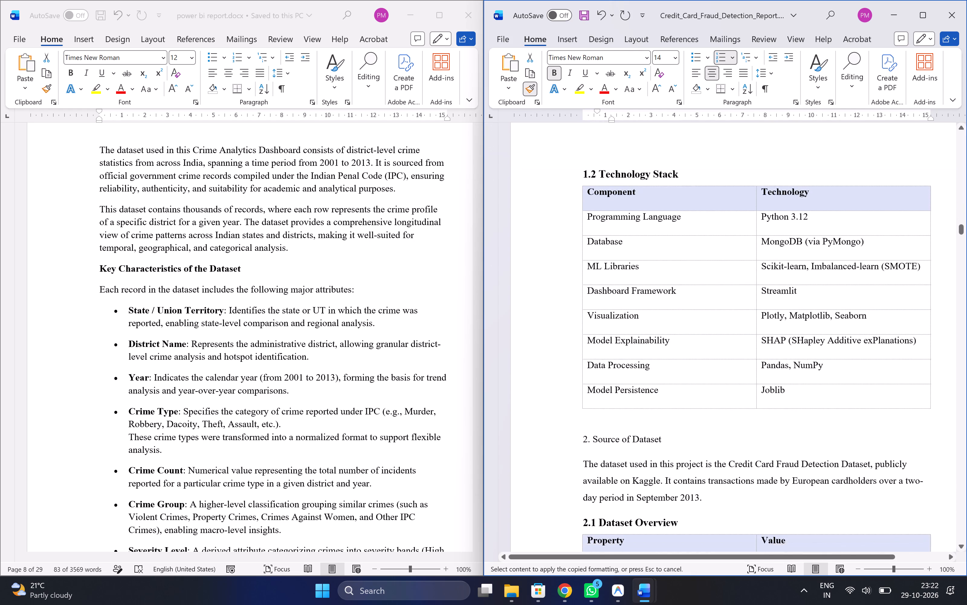
{"action": "scroll", "coordinate": [675, 310], "scroll_direction": "down", "scroll_amount": 2}
{"action": "left_click_drag", "start_coordinate": [674, 351], "coordinate": [586, 350]}
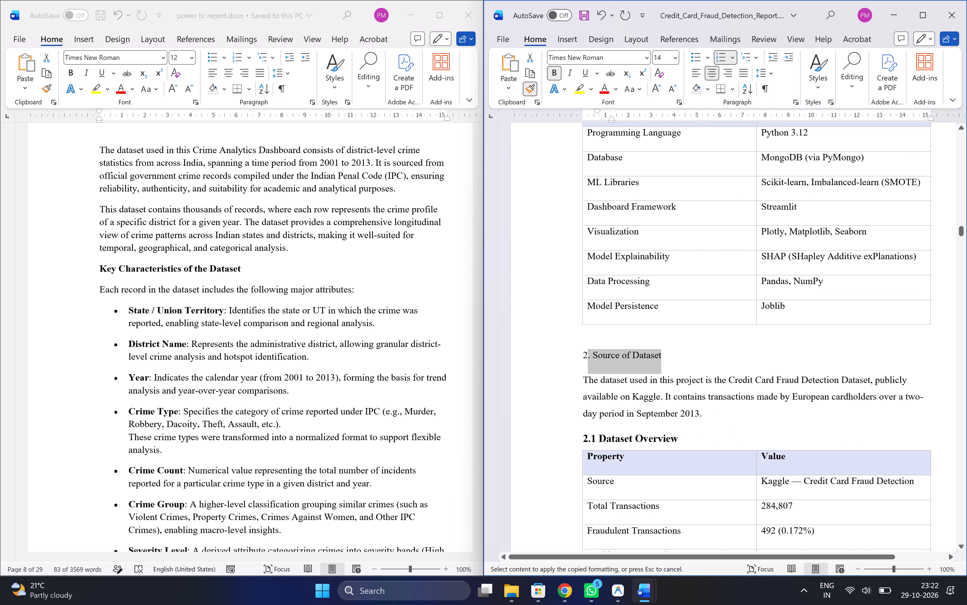
{"action": "left_click_drag", "start_coordinate": [586, 350], "coordinate": [567, 352]}
{"action": "left_click", "coordinate": [815, 359]}
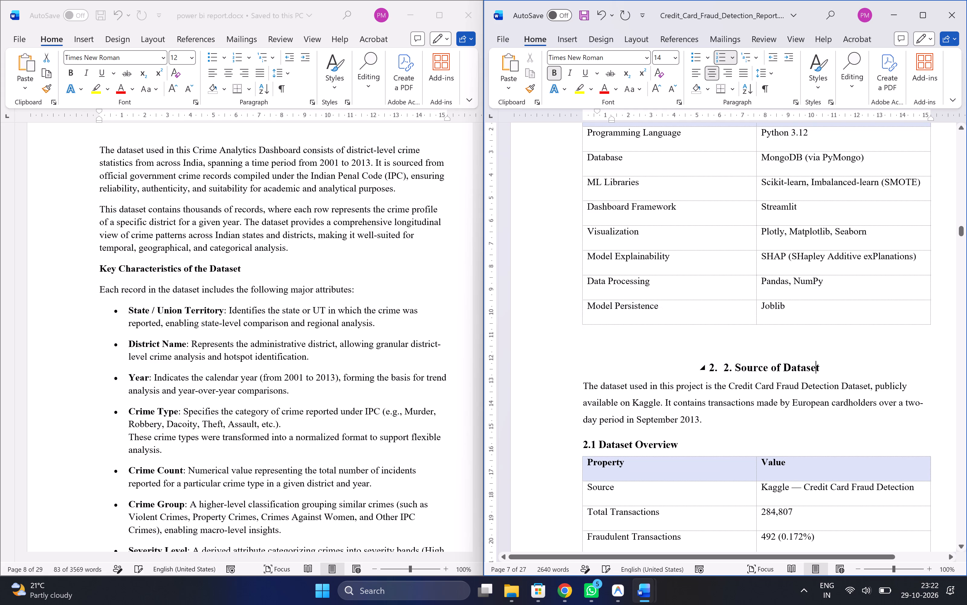
Remove the duplicate automatic number from the Source of Dataset heading, keeping a single typed "2.".
{"action": "left_click", "coordinate": [742, 376]}
{"action": "left_click", "coordinate": [730, 371]}
{"action": "key", "text": "BackSpace"}
{"action": "key", "text": "BackSpace"}
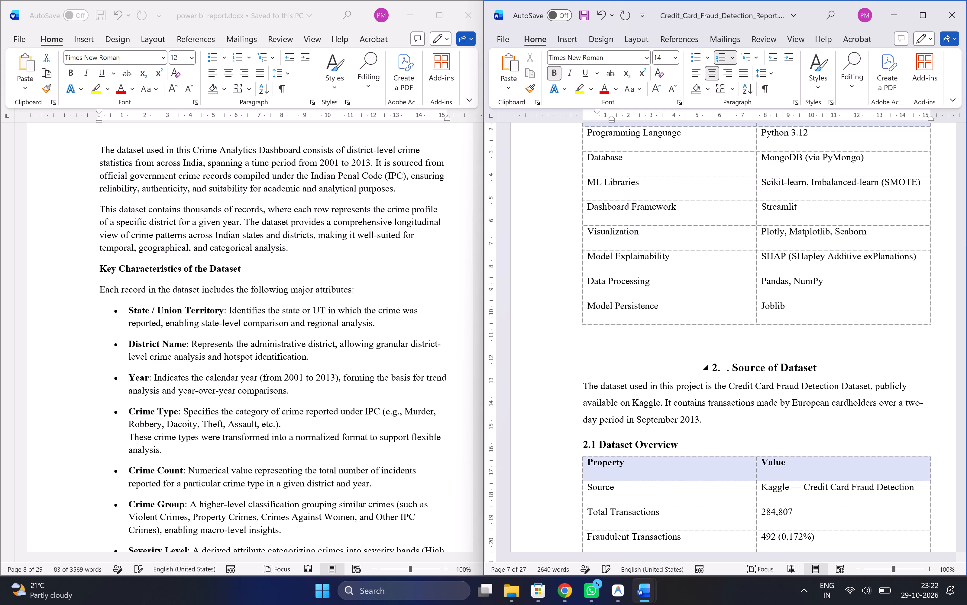
{"action": "key", "text": "2"}
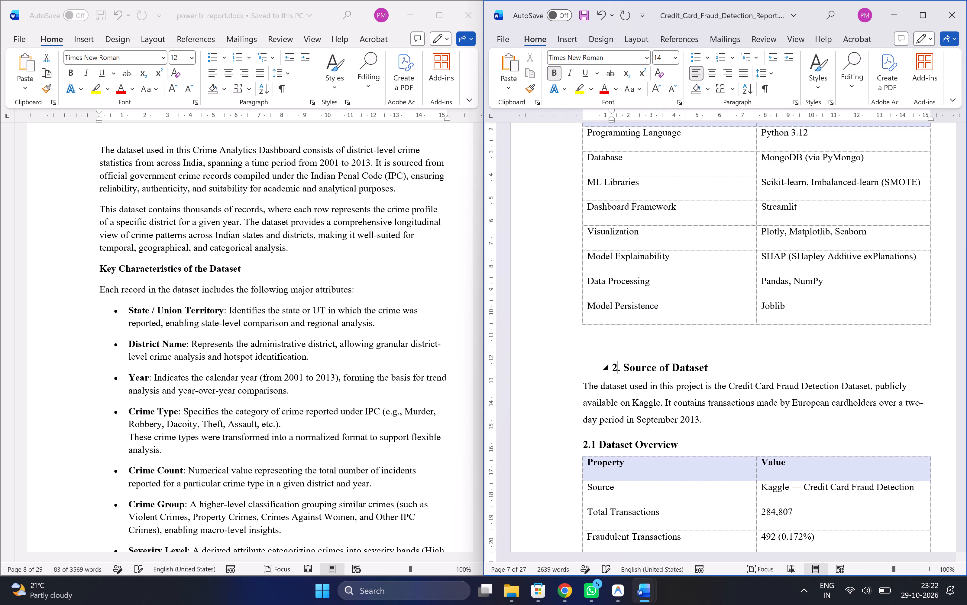
{"action": "key", "text": "Left"}
Center the "2. Source of Dataset" heading.
{"action": "left_click_drag", "start_coordinate": [771, 366], "coordinate": [676, 362]}
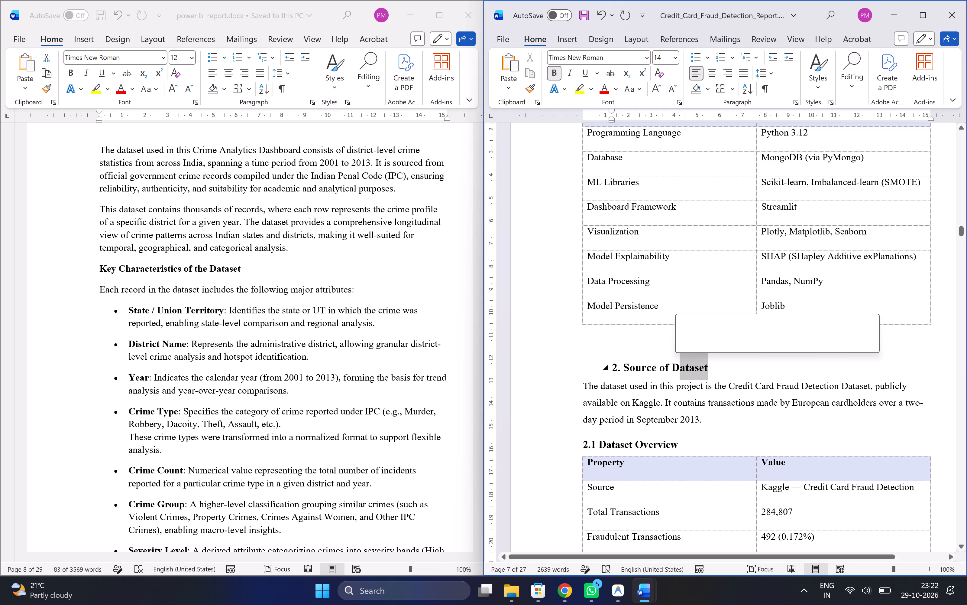
{"action": "left_click", "coordinate": [712, 74]}
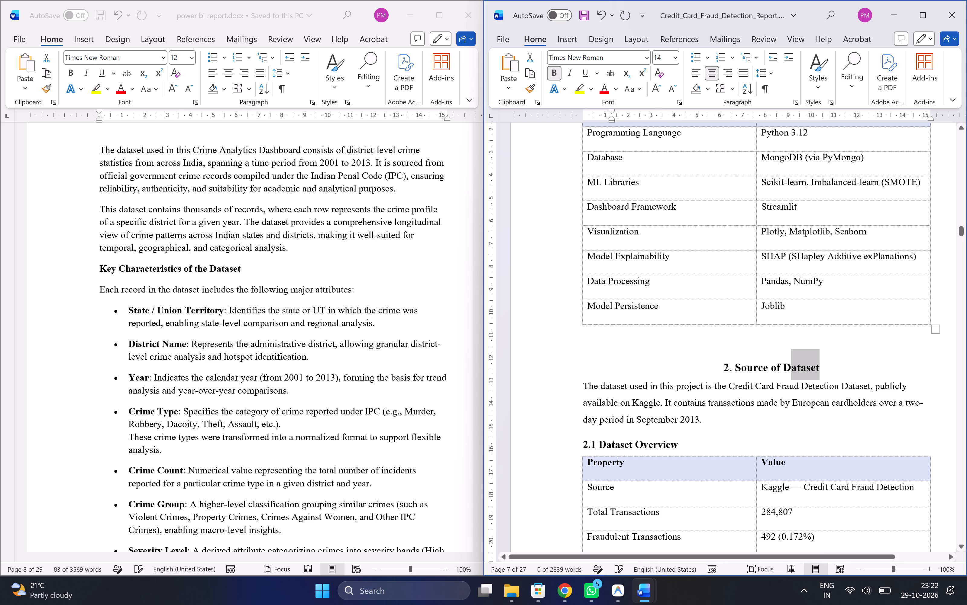
{"action": "left_click", "coordinate": [868, 326]}
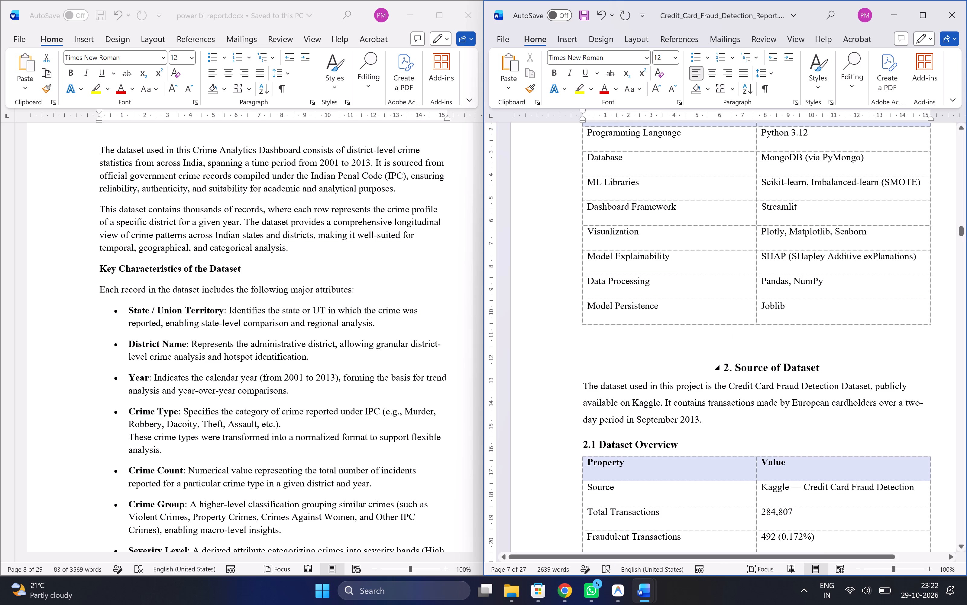
Remove the blank line between the Technology Stack table and the "2. Source of Dataset" heading.
{"action": "scroll", "coordinate": [736, 368], "scroll_direction": "down", "scroll_amount": 1}
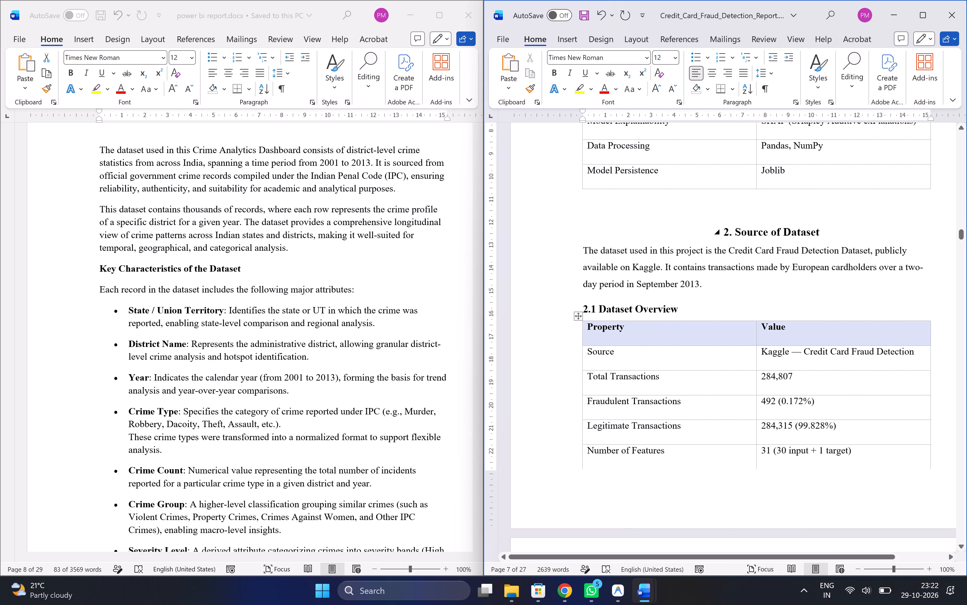
{"action": "left_click", "coordinate": [737, 233]}
{"action": "scroll", "coordinate": [688, 311], "scroll_direction": "down", "scroll_amount": 3}
{"action": "scroll", "coordinate": [688, 311], "scroll_direction": "up", "scroll_amount": 2}
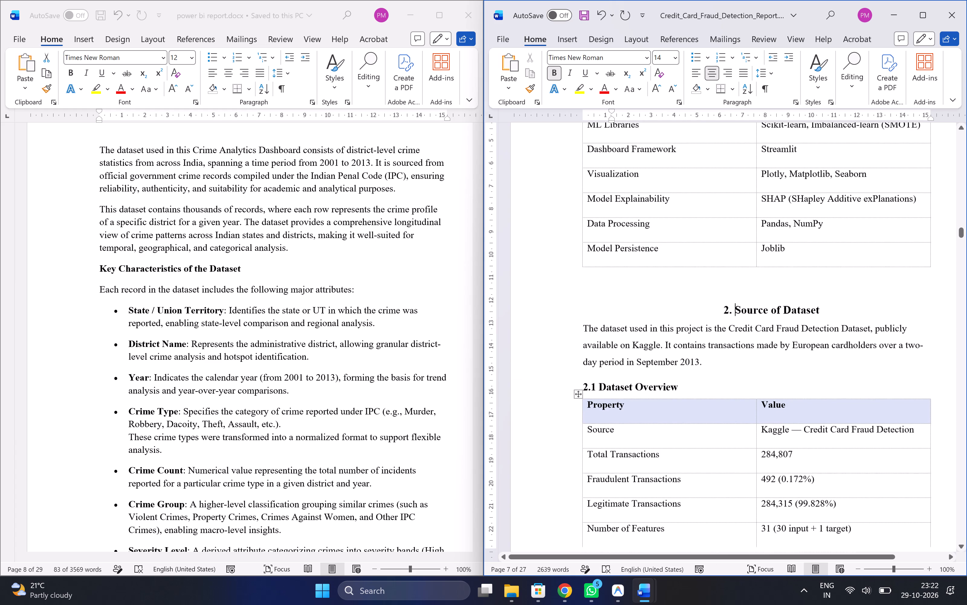
{"action": "left_click", "coordinate": [754, 292]}
{"action": "key", "text": "Left"}
{"action": "key", "text": "Left"}
{"action": "key", "text": "Left"}
{"action": "key", "text": "Left"}
{"action": "key", "text": "Left"}
{"action": "key", "text": "Left"}
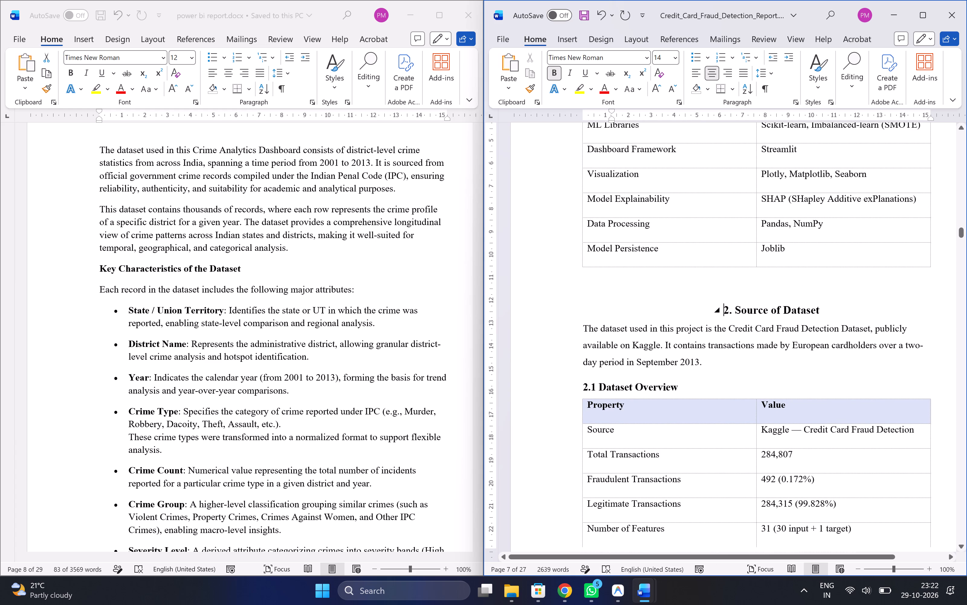
{"action": "key", "text": "BackSpace"}
{"action": "key", "text": "BackSpace"}
{"action": "key", "text": "BackSpace"}
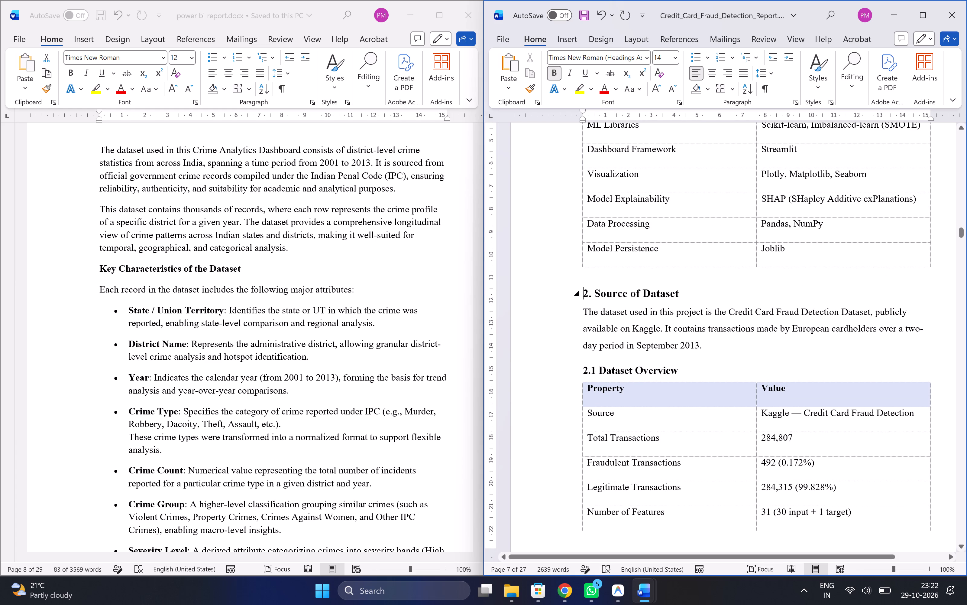
Center the "2. Source of Dataset" heading again.
{"action": "left_click_drag", "start_coordinate": [693, 295], "coordinate": [648, 292]}
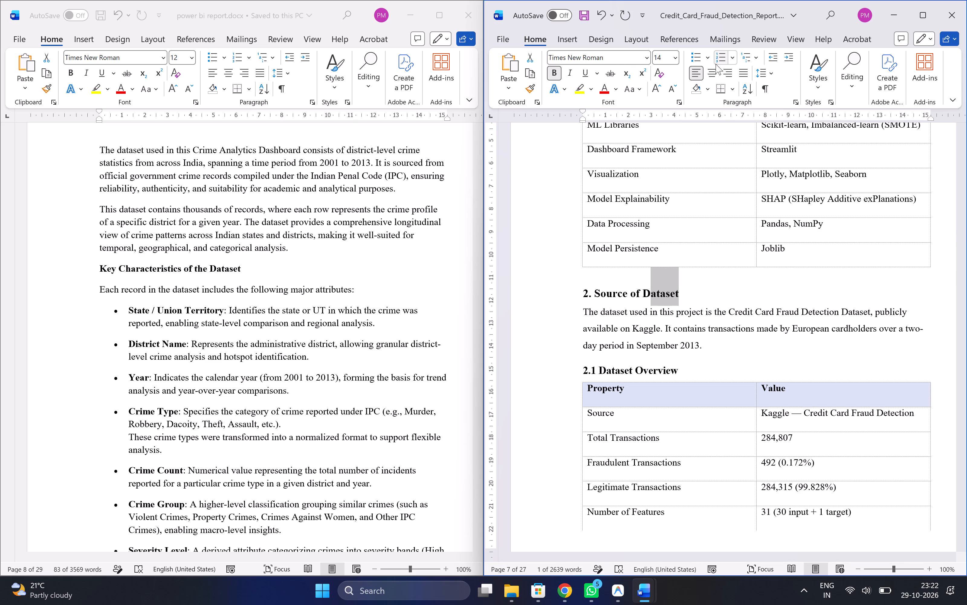
{"action": "left_click", "coordinate": [711, 78]}
{"action": "left_click", "coordinate": [838, 332]}
Delete "Insert Screenshot:" from the bracketed caption above the Class Distribution chart, leaving "[Class Distribution — Legitimate vs Fraudulent Transactions]".
{"action": "scroll", "coordinate": [838, 332], "scroll_direction": "down", "scroll_amount": 1}
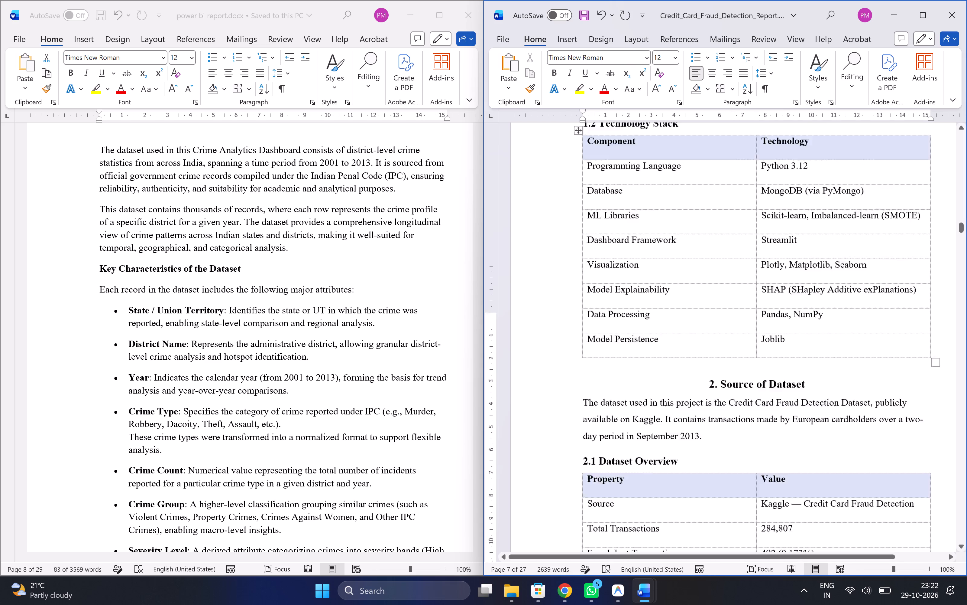
{"action": "scroll", "coordinate": [838, 332], "scroll_direction": "down", "scroll_amount": 2}
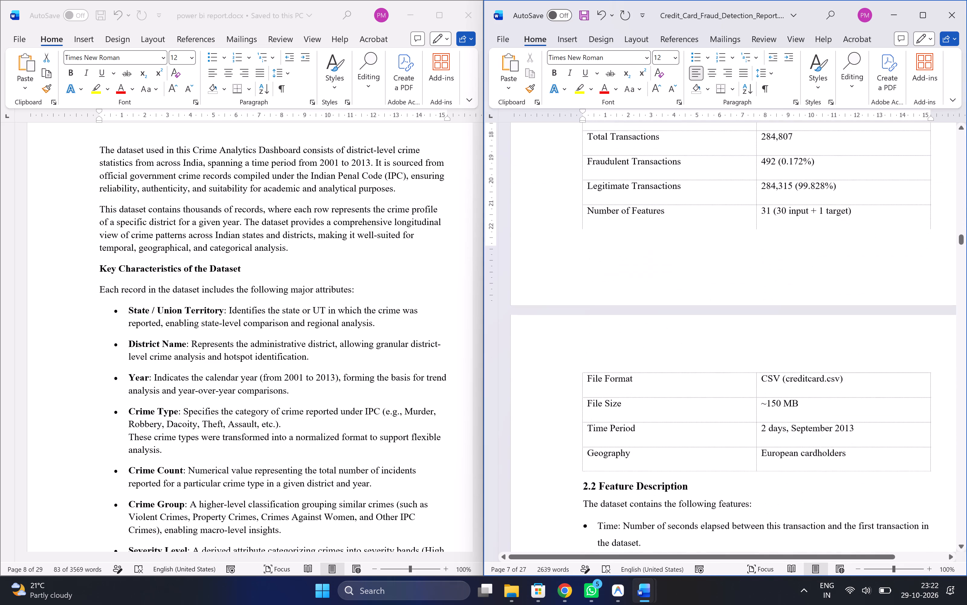
{"action": "scroll", "coordinate": [838, 332], "scroll_direction": "up", "scroll_amount": 1}
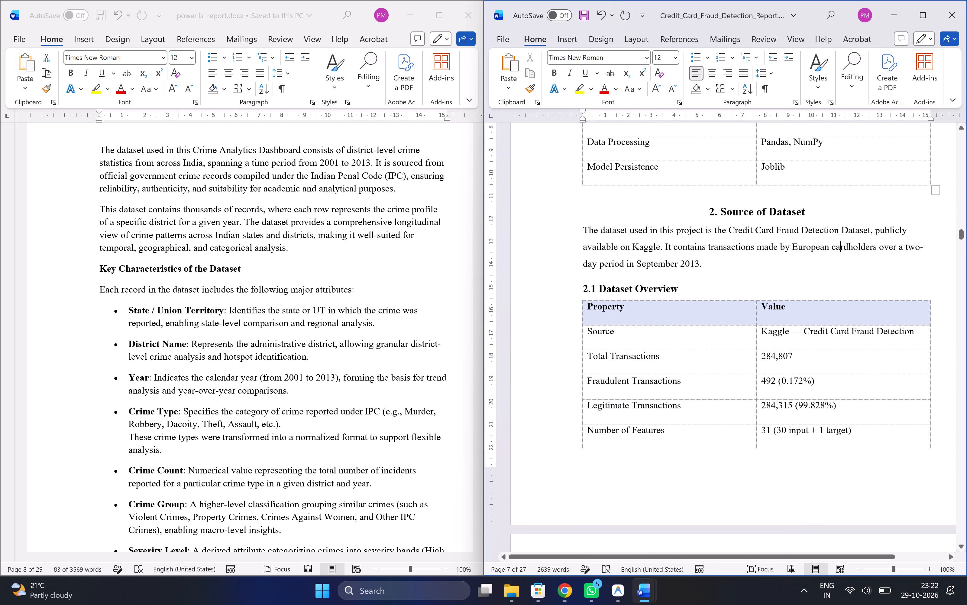
{"action": "scroll", "coordinate": [753, 440], "scroll_direction": "down", "scroll_amount": 1}
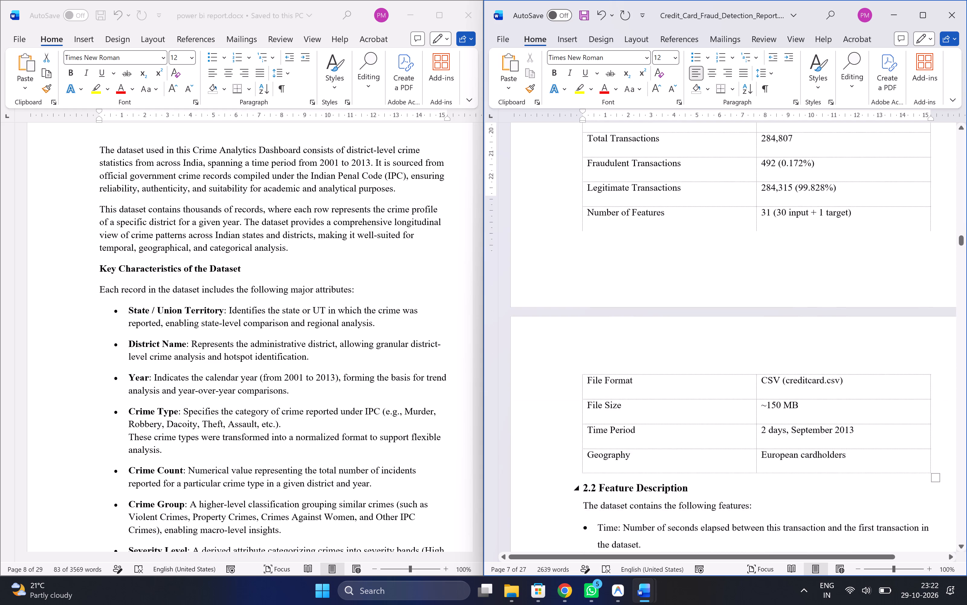
{"action": "scroll", "coordinate": [753, 440], "scroll_direction": "down", "scroll_amount": 3}
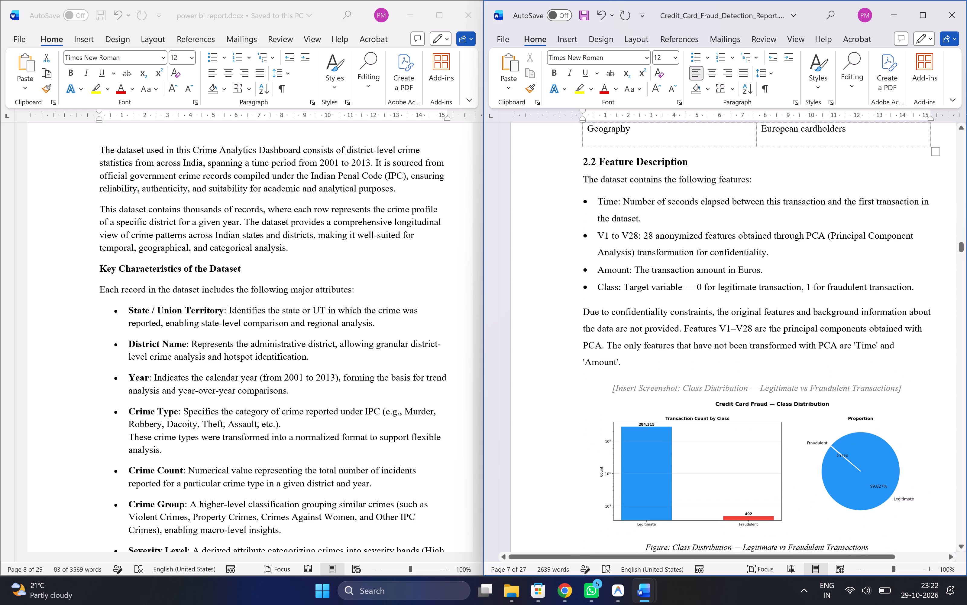
{"action": "scroll", "coordinate": [753, 416], "scroll_direction": "down", "scroll_amount": 1}
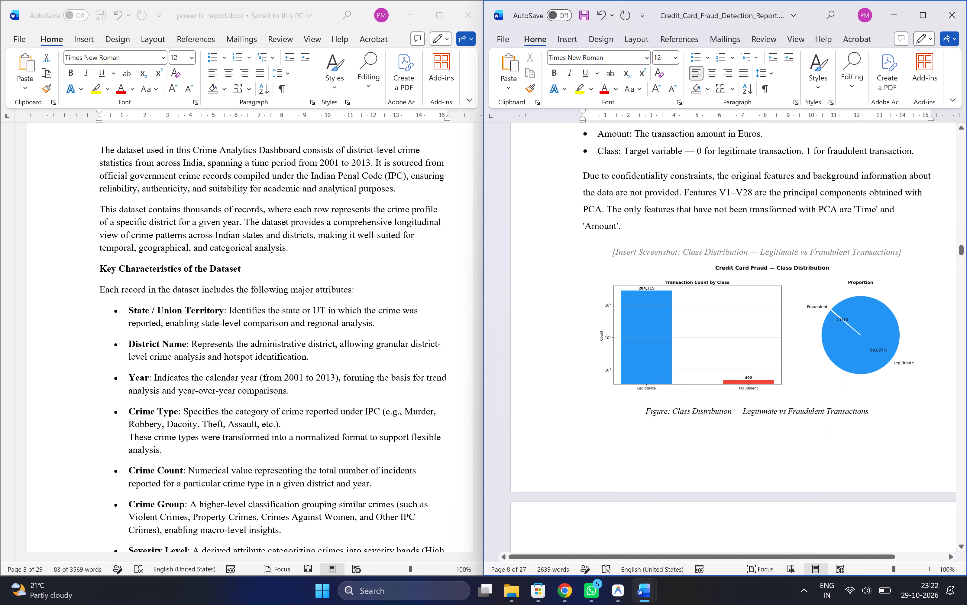
{"action": "left_click", "coordinate": [682, 254]}
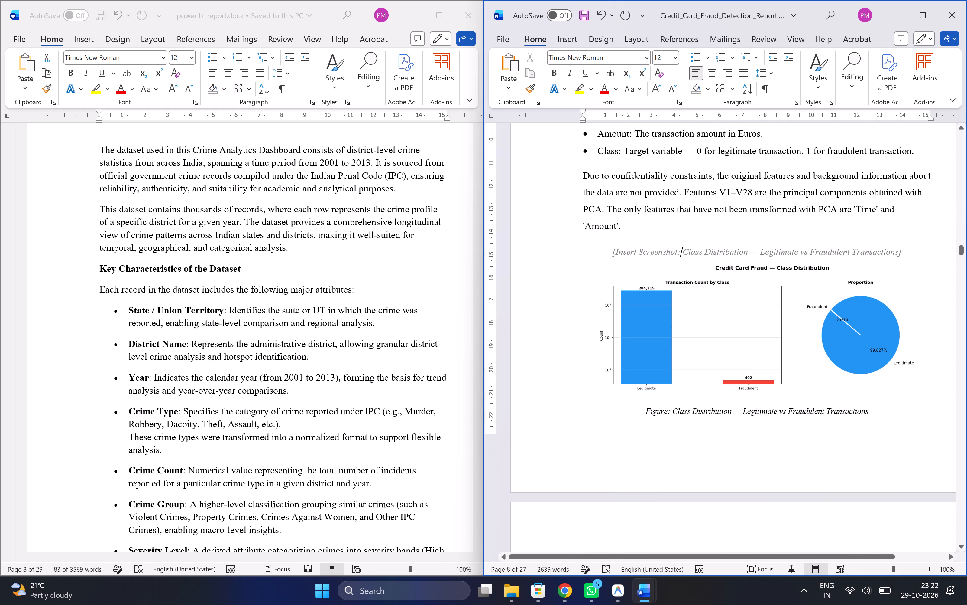
{"action": "key", "text": "BackSpace"}
{"action": "key", "text": "BackSpace"}
{"action": "key", "text": "BackSpace"}
{"action": "key", "text": "BackSpace"}
{"action": "key", "text": "BackSpace"}
{"action": "key", "text": "BackSpace"}
{"action": "key", "text": "BackSpace"}
{"action": "key", "text": "BackSpace"}
{"action": "key", "text": "BackSpace"}
{"action": "key", "text": "BackSpace"}
{"action": "key", "text": "BackSpace"}
{"action": "key", "text": "BackSpace"}
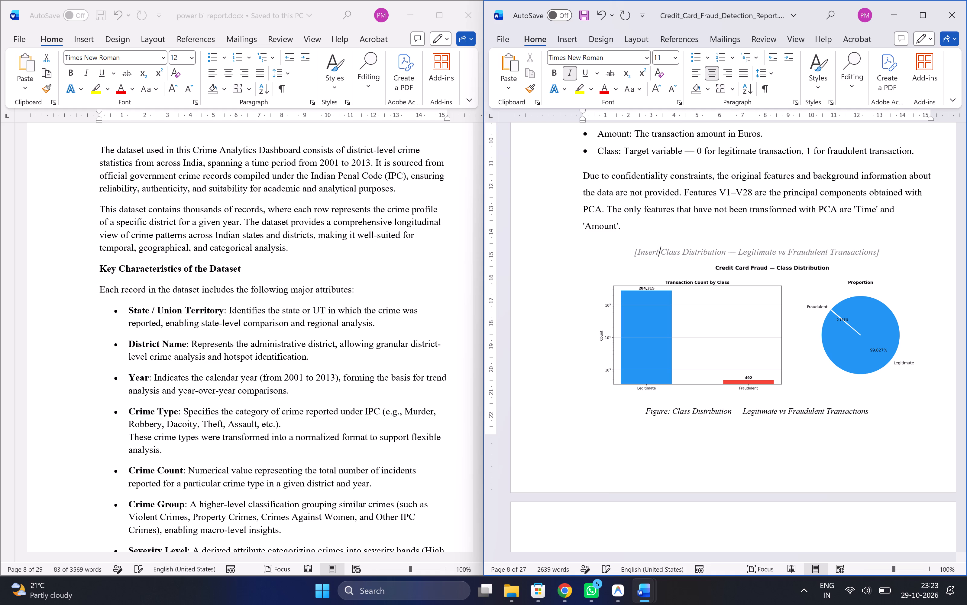
{"action": "key", "text": "BackSpace"}
{"action": "key", "text": "BackSpace"}
{"action": "key", "text": "BackSpace"}
{"action": "key", "text": "BackSpace"}
{"action": "key", "text": "BackSpace"}
{"action": "key", "text": "BackSpace"}
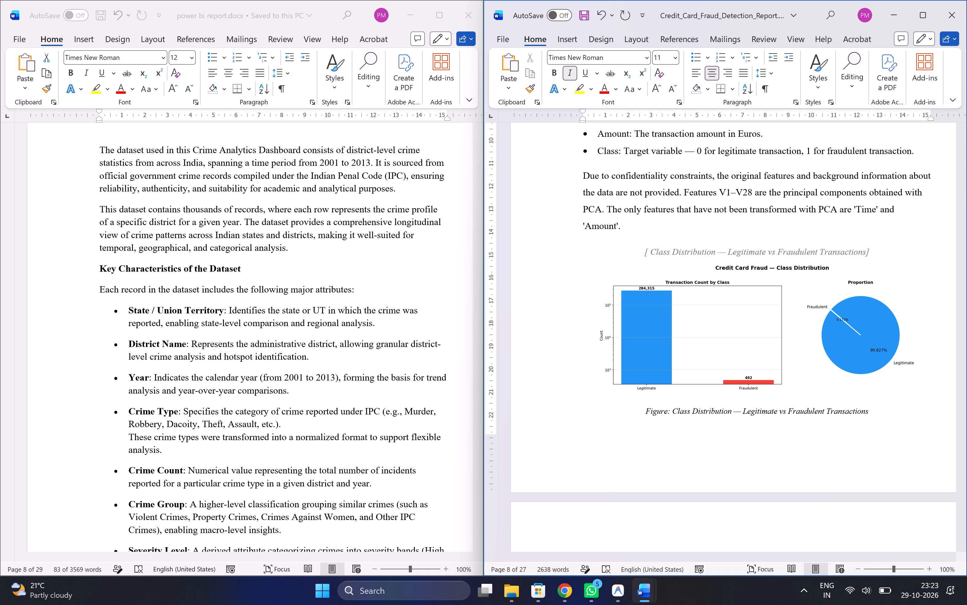
{"action": "key", "text": "Right"}
{"action": "key", "text": "BackSpace"}
{"action": "left_click", "coordinate": [800, 450]}
Delete the blank page before the "3. Dataset Preprocessing" section.
{"action": "scroll", "coordinate": [800, 450], "scroll_direction": "down", "scroll_amount": 1}
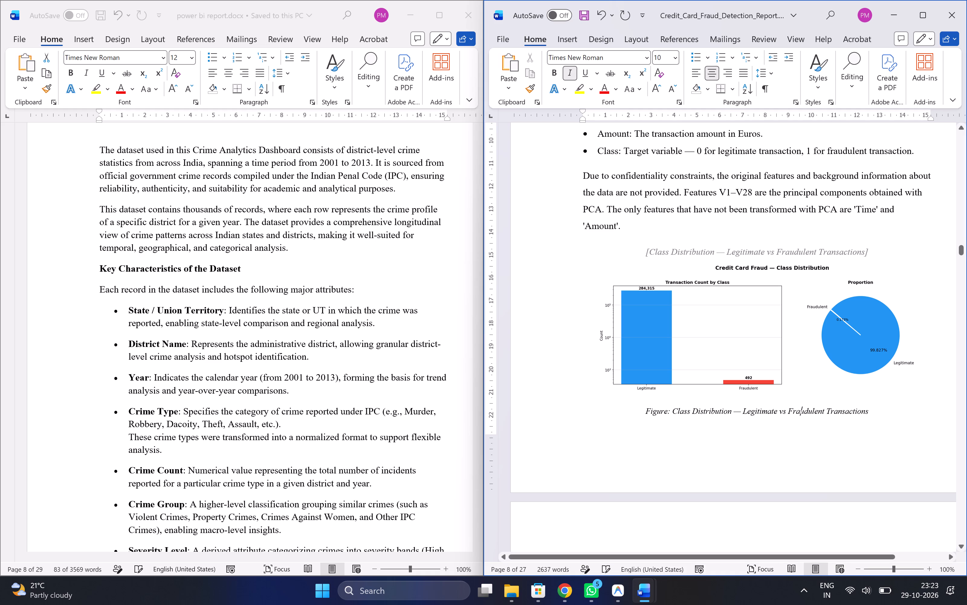
{"action": "scroll", "coordinate": [800, 450], "scroll_direction": "down", "scroll_amount": 4}
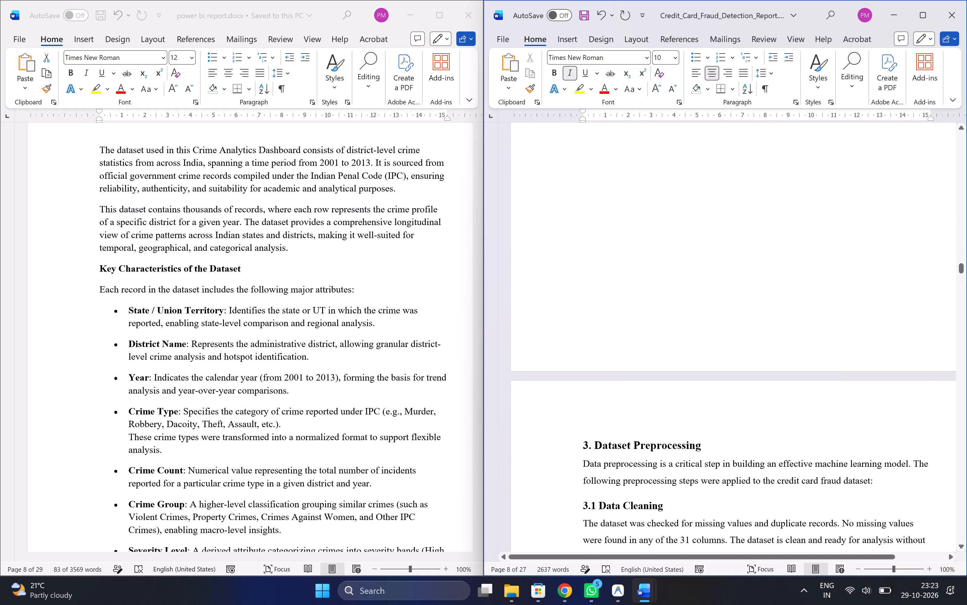
{"action": "left_click", "coordinate": [775, 326]}
{"action": "key", "text": "BackSpace"}
Make the "3. Dataset Preprocessing" heading bold, underlined and centered.
{"action": "scroll", "coordinate": [775, 326], "scroll_direction": "down", "scroll_amount": 1}
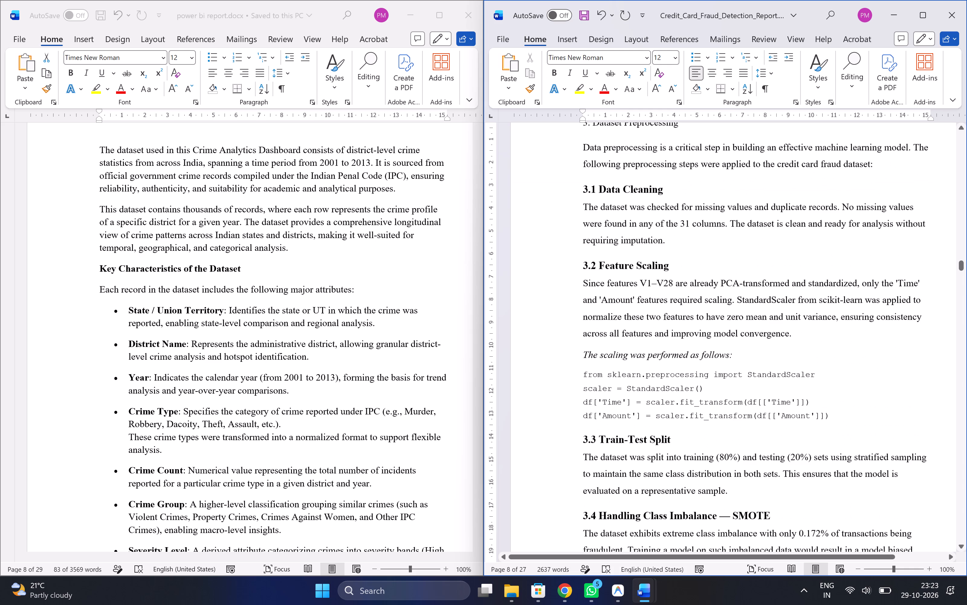
{"action": "scroll", "coordinate": [775, 326], "scroll_direction": "up", "scroll_amount": 3}
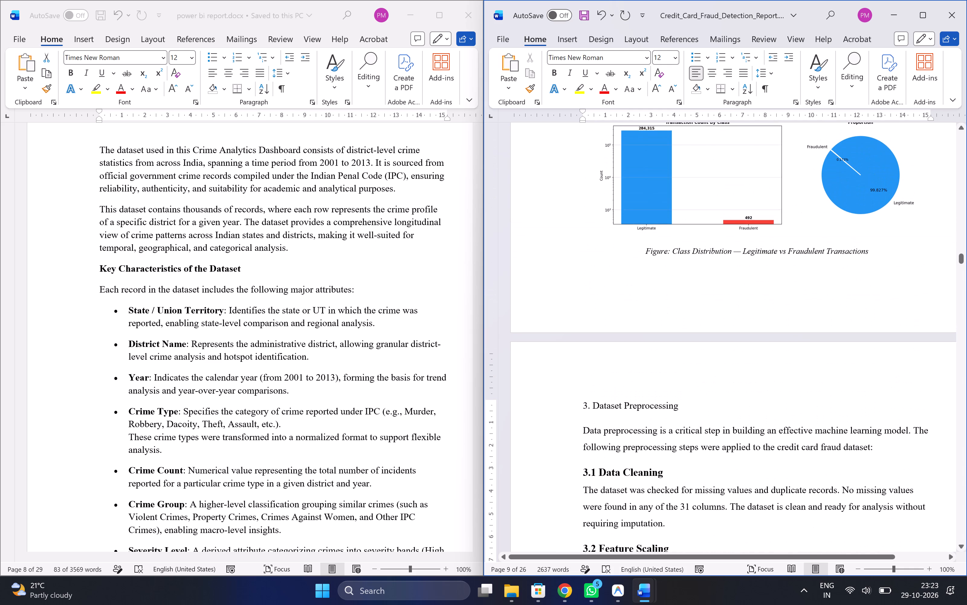
{"action": "left_click_drag", "start_coordinate": [696, 409], "coordinate": [584, 406]}
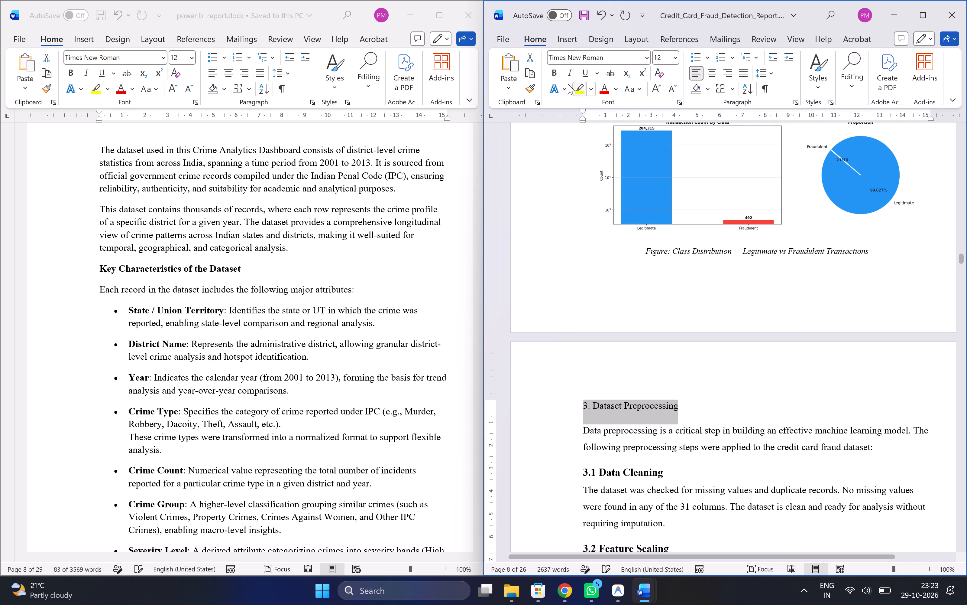
{"action": "left_click", "coordinate": [558, 74]}
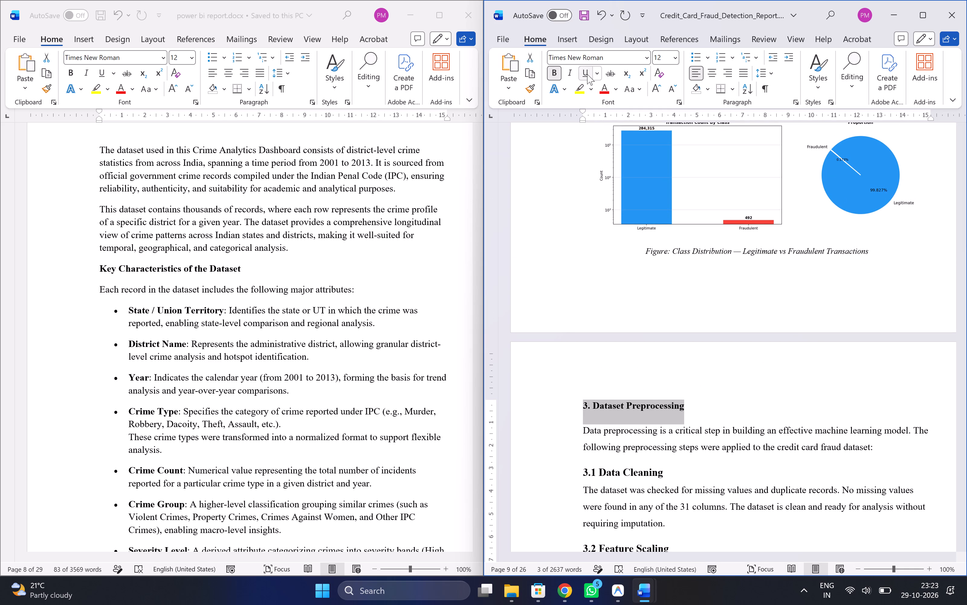
{"action": "left_click", "coordinate": [587, 74]}
{"action": "left_click", "coordinate": [713, 73]}
{"action": "left_click", "coordinate": [844, 353]}
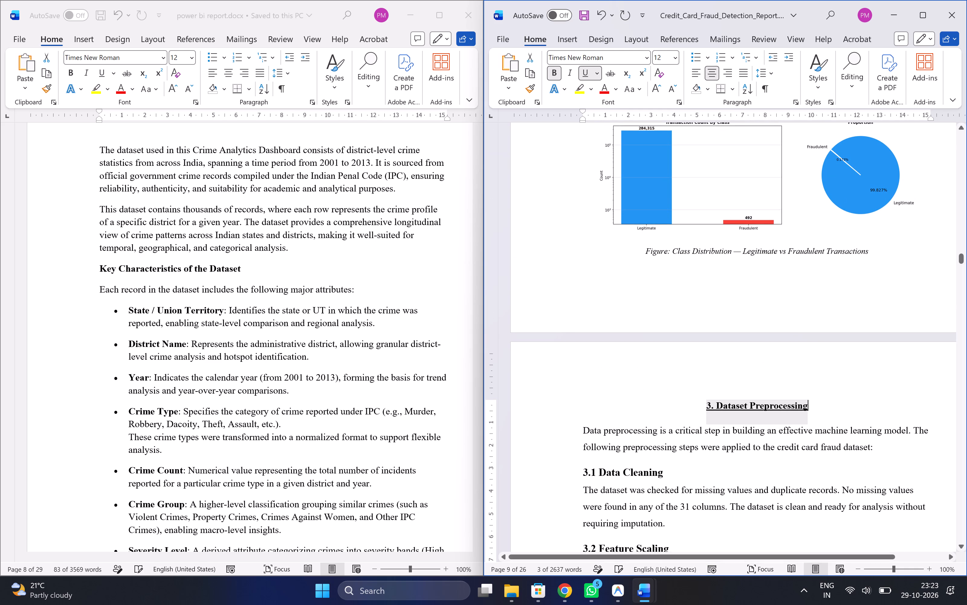
Set the font of the entire fraud detection report to Times New Roman.
{"action": "scroll", "coordinate": [745, 419], "scroll_direction": "down", "scroll_amount": 1}
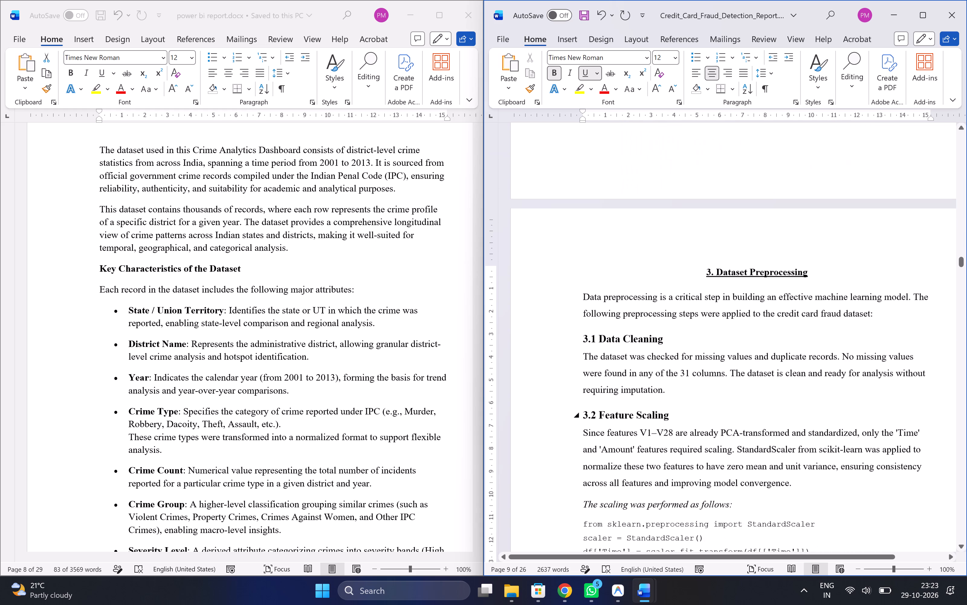
{"action": "left_click", "coordinate": [778, 451]}
{"action": "key", "text": "ctrl+a"}
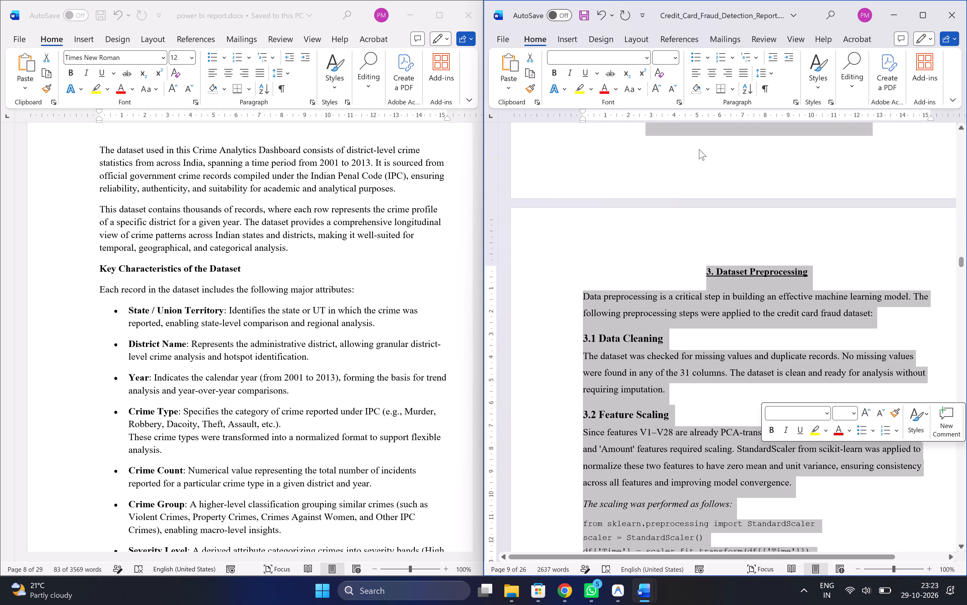
{"action": "left_click_drag", "start_coordinate": [648, 62], "coordinate": [614, 69]}
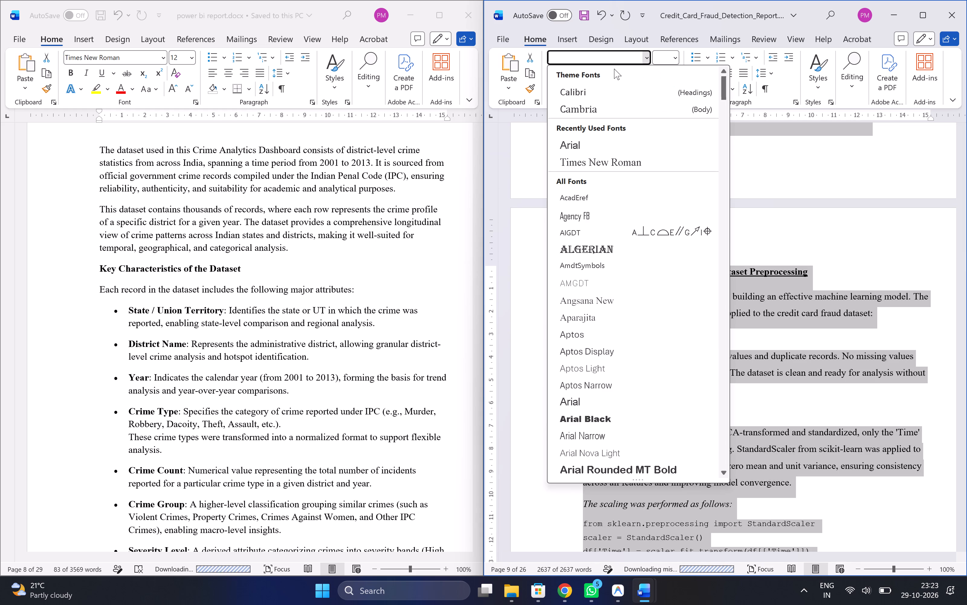
{"action": "left_click_drag", "start_coordinate": [614, 69], "coordinate": [612, 52]}
{"action": "type", "text": "tim"}
{"action": "key", "text": "Return"}
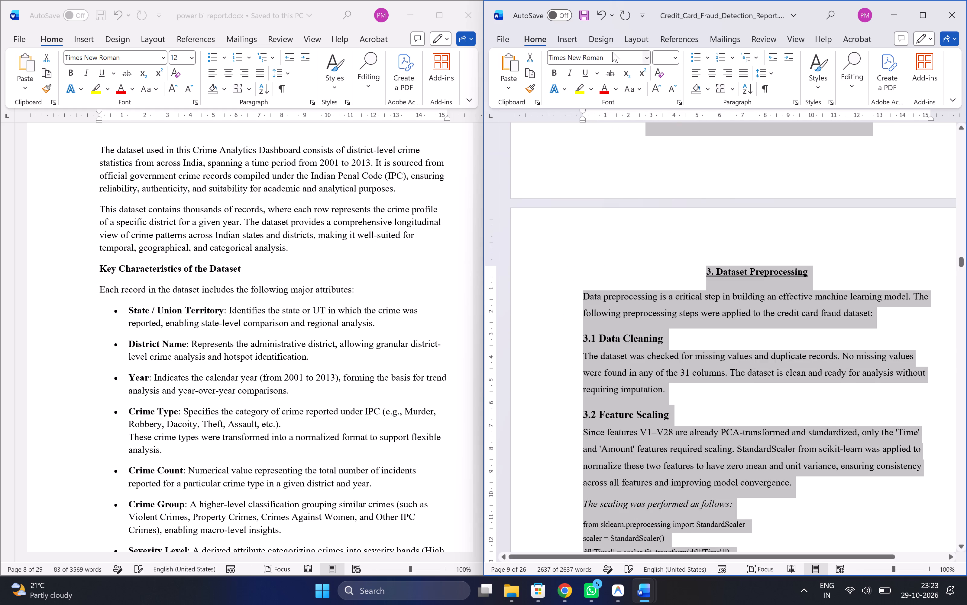
Set the font size of the entire fraud detection report to 11.
{"action": "left_click", "coordinate": [664, 59]}
{"action": "type", "text": "11"}
{"action": "key", "text": "Return"}
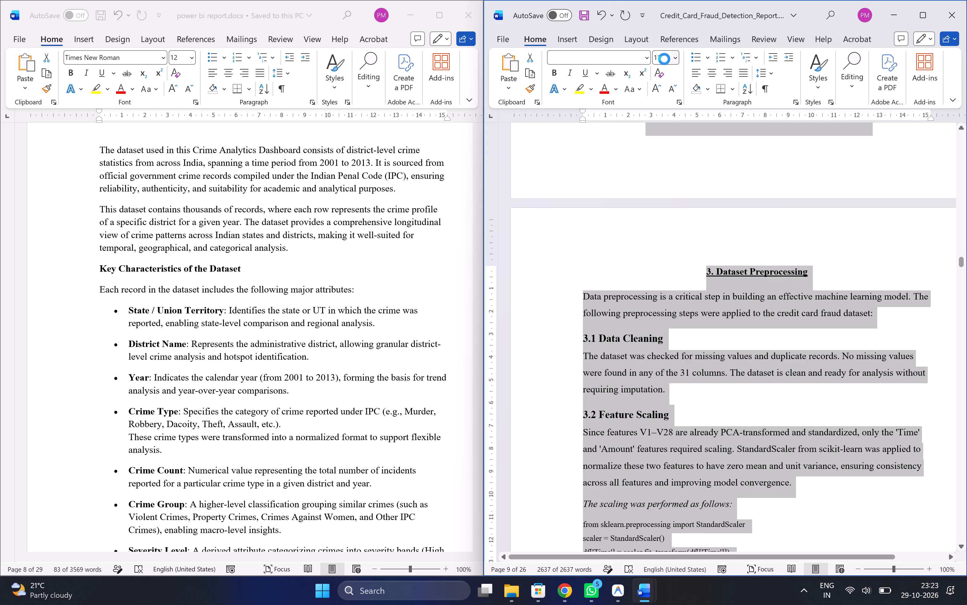
{"action": "left_click", "coordinate": [841, 283]}
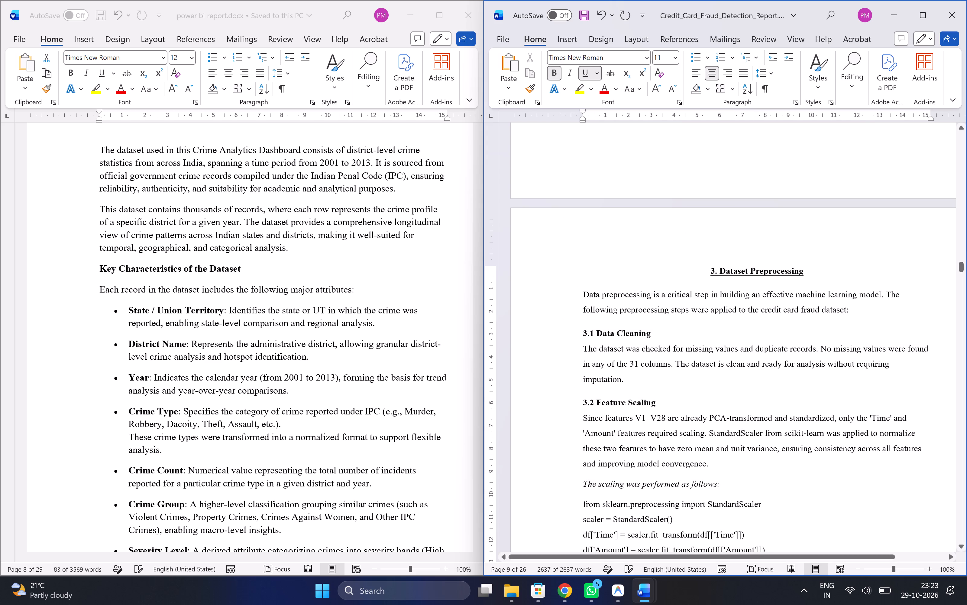
Set the "3. Dataset Preprocessing" heading's font size to 12.
{"action": "left_click_drag", "start_coordinate": [813, 269], "coordinate": [687, 262]}
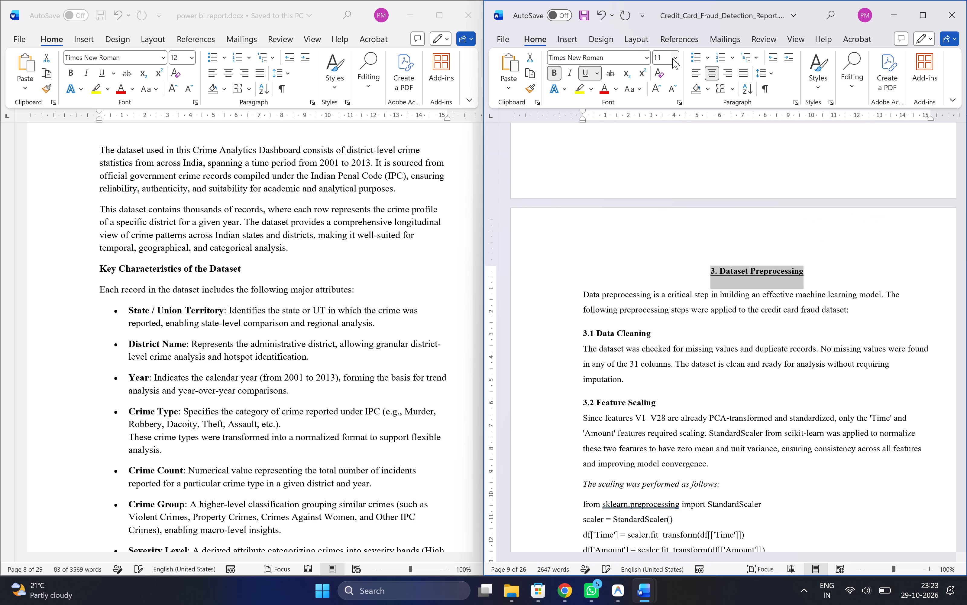
{"action": "left_click", "coordinate": [672, 58]}
{"action": "left_click", "coordinate": [662, 126]}
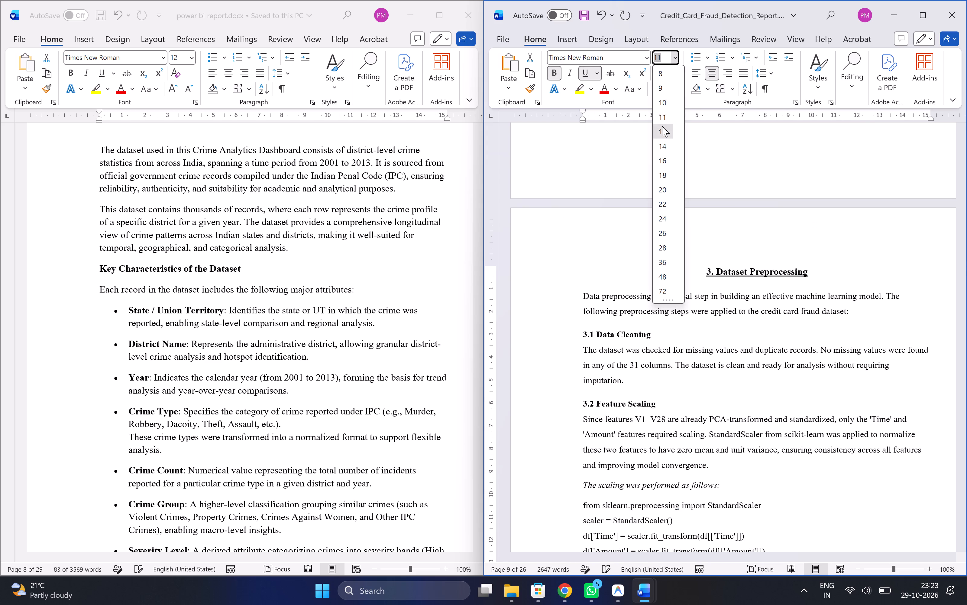
{"action": "left_click", "coordinate": [733, 201]}
Review the report's formatting from the index table through the Introduction and Source of Dataset sections.
{"action": "scroll", "coordinate": [733, 201], "scroll_direction": "up", "scroll_amount": 2}
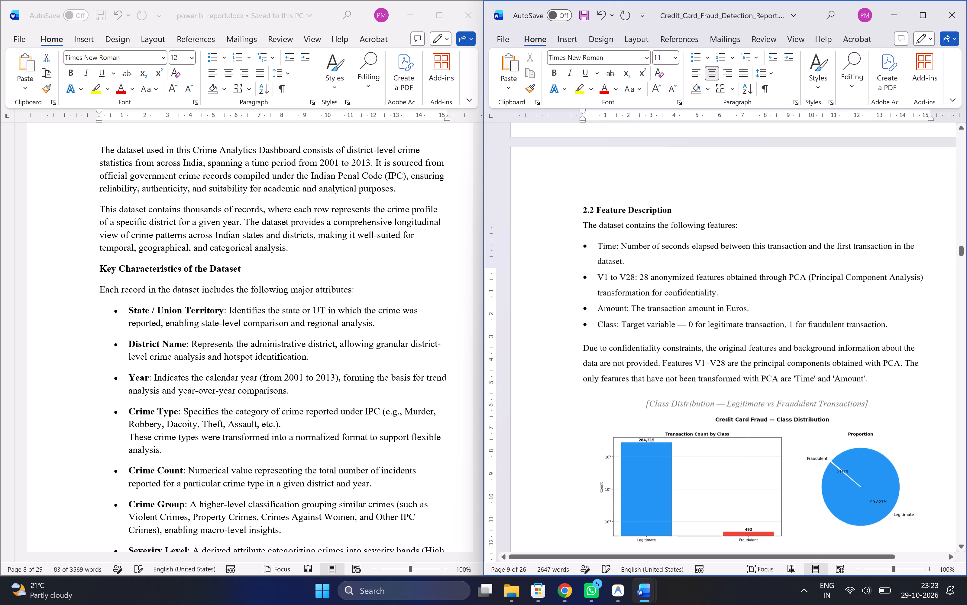
{"action": "scroll", "coordinate": [733, 201], "scroll_direction": "up", "scroll_amount": 1}
{"action": "scroll", "coordinate": [698, 283], "scroll_direction": "up", "scroll_amount": 9}
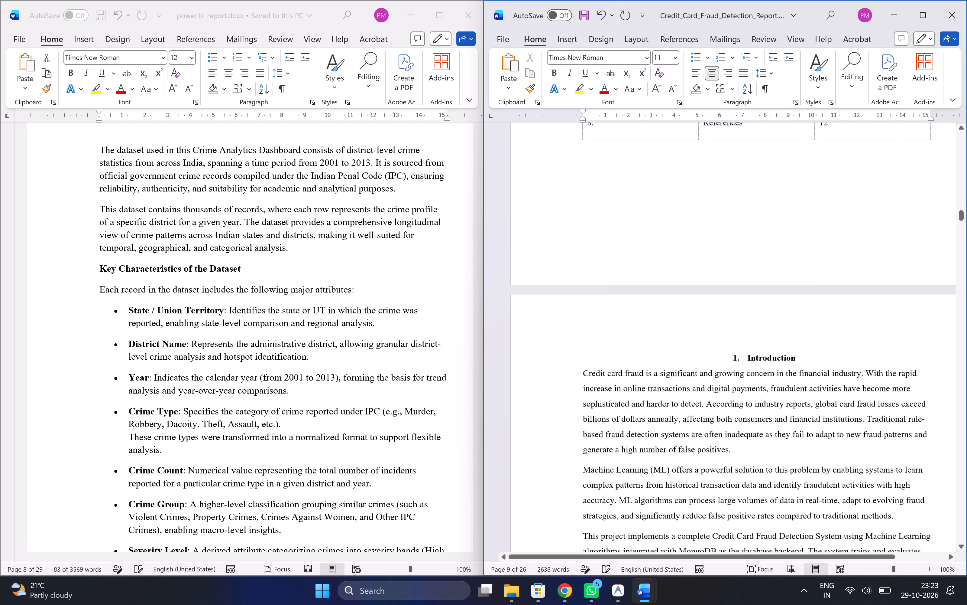
{"action": "scroll", "coordinate": [698, 283], "scroll_direction": "right", "scroll_amount": 1}
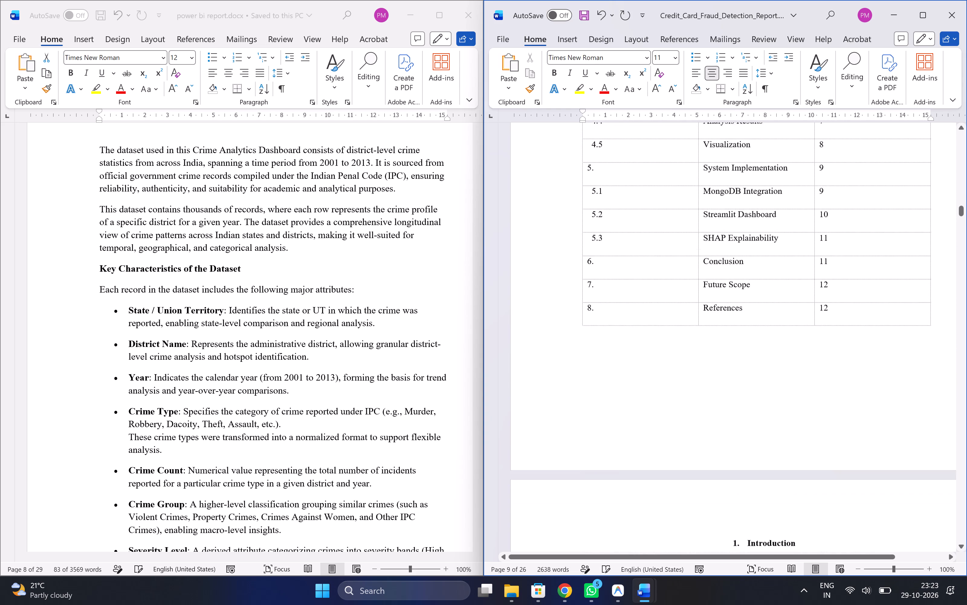
{"action": "scroll", "coordinate": [698, 283], "scroll_direction": "down", "scroll_amount": 5}
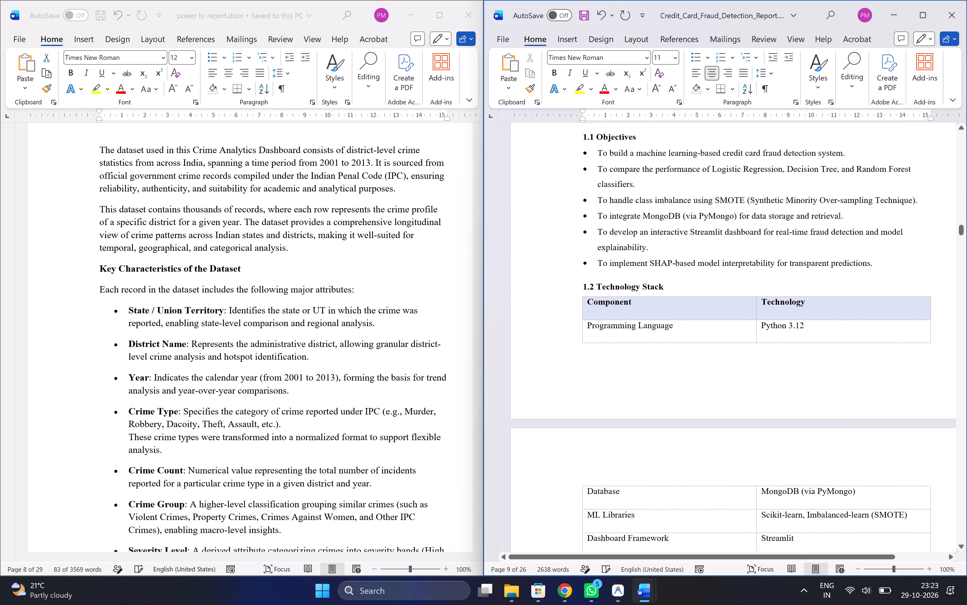
{"action": "scroll", "coordinate": [698, 283], "scroll_direction": "down", "scroll_amount": 3}
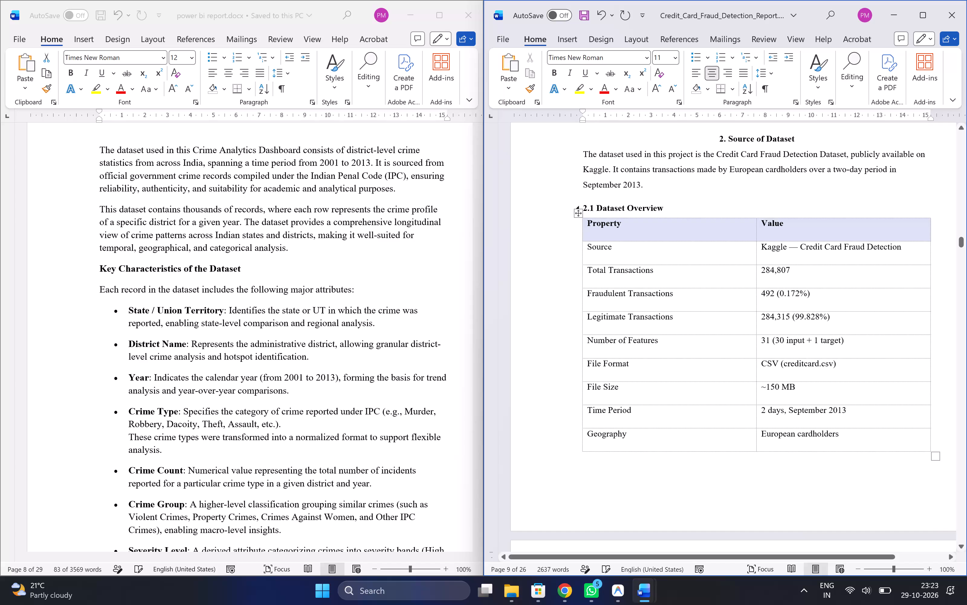
Set the "2. Source of Dataset" heading's font size to 12.
{"action": "left_click_drag", "start_coordinate": [810, 139], "coordinate": [710, 138]}
{"action": "left_click", "coordinate": [674, 60]}
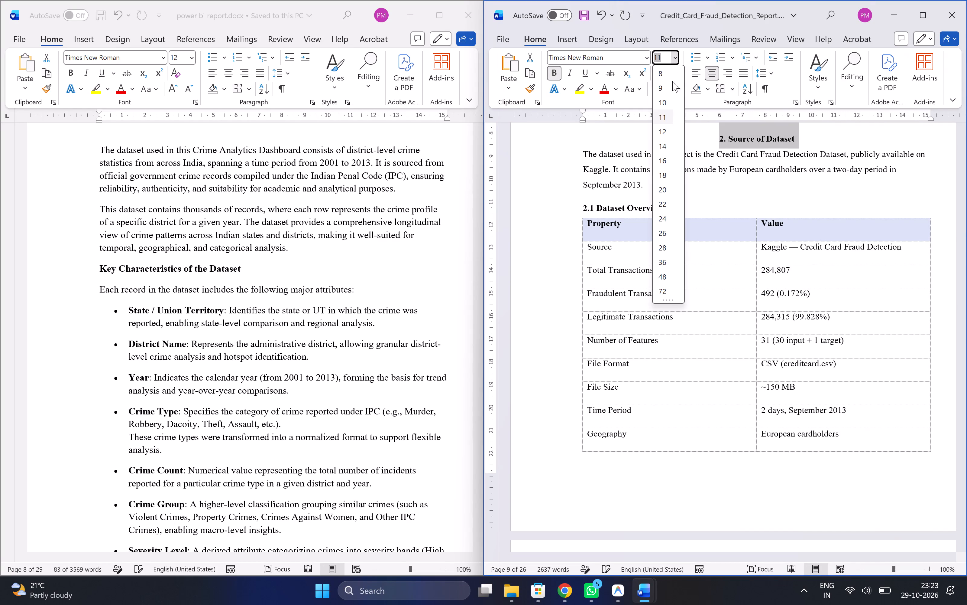
{"action": "left_click", "coordinate": [662, 132]}
{"action": "left_click", "coordinate": [788, 185]}
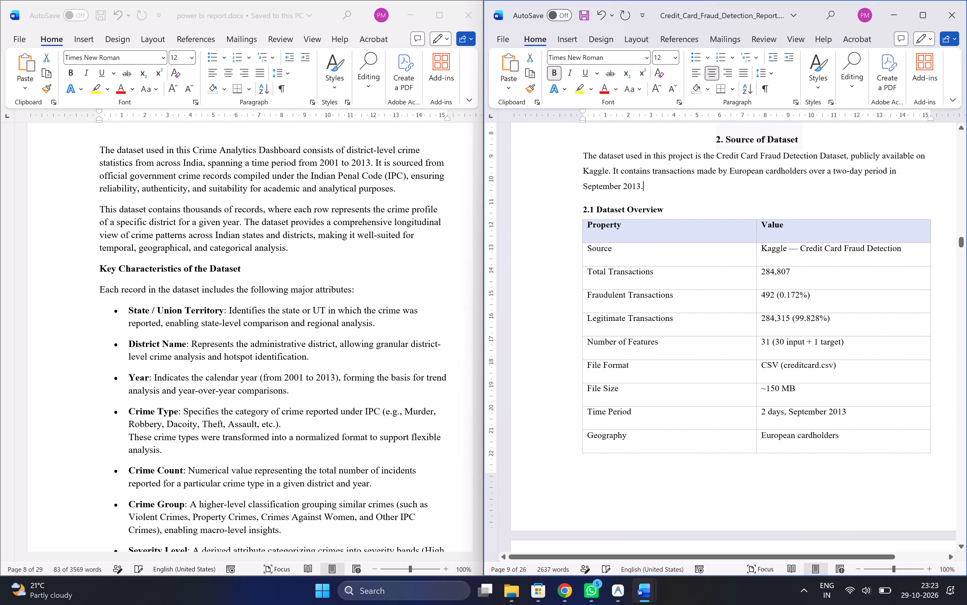
Remove the page break before "4. Analysis on Dataset" so the section follows directly after the preprocessing table.
{"action": "scroll", "coordinate": [788, 185], "scroll_direction": "down", "scroll_amount": 4}
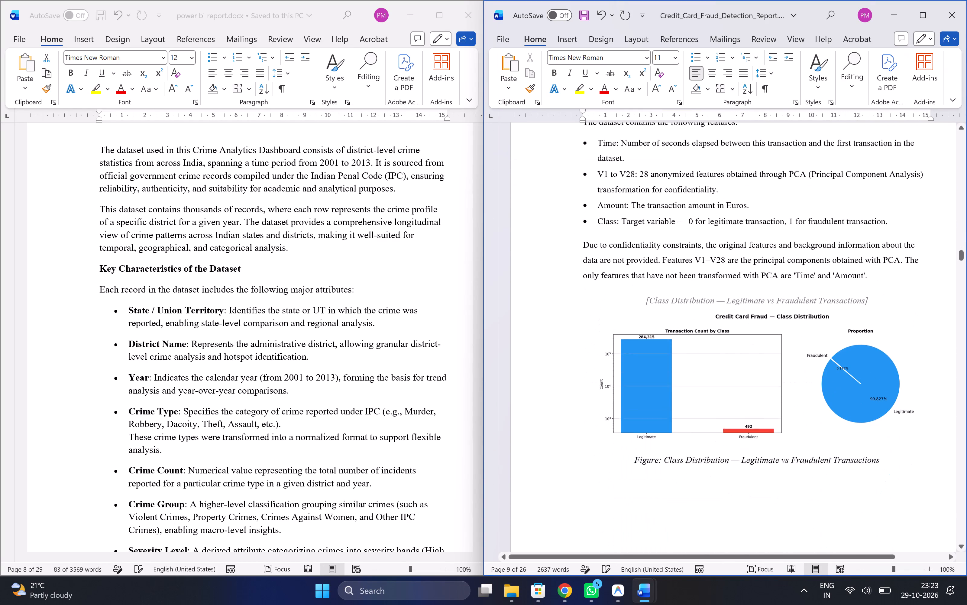
{"action": "scroll", "coordinate": [788, 185], "scroll_direction": "down", "scroll_amount": 5}
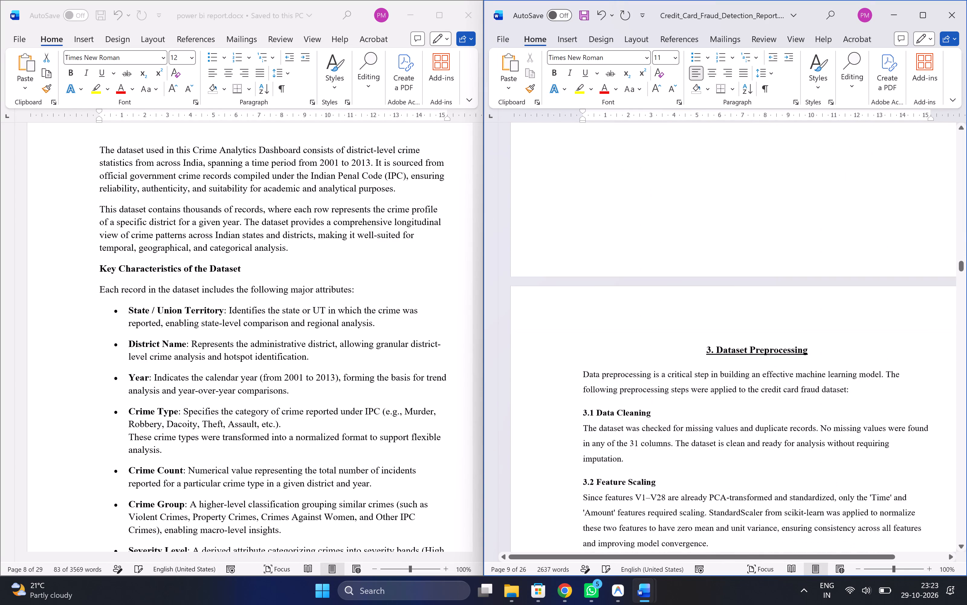
{"action": "scroll", "coordinate": [788, 185], "scroll_direction": "down", "scroll_amount": 2}
{"action": "scroll", "coordinate": [788, 185], "scroll_direction": "up", "scroll_amount": 1}
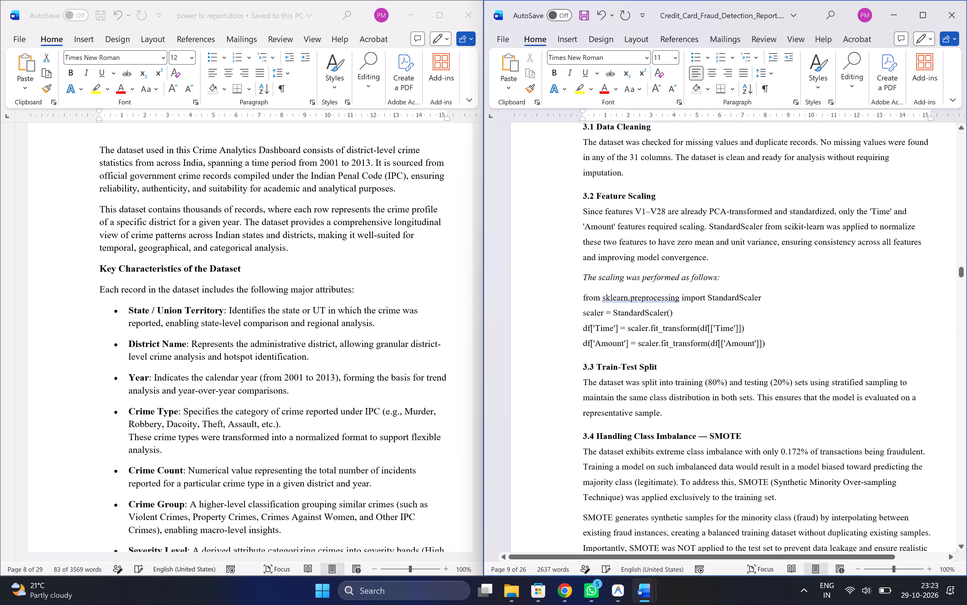
{"action": "scroll", "coordinate": [788, 185], "scroll_direction": "up", "scroll_amount": 1}
{"action": "scroll", "coordinate": [788, 185], "scroll_direction": "down", "scroll_amount": 8}
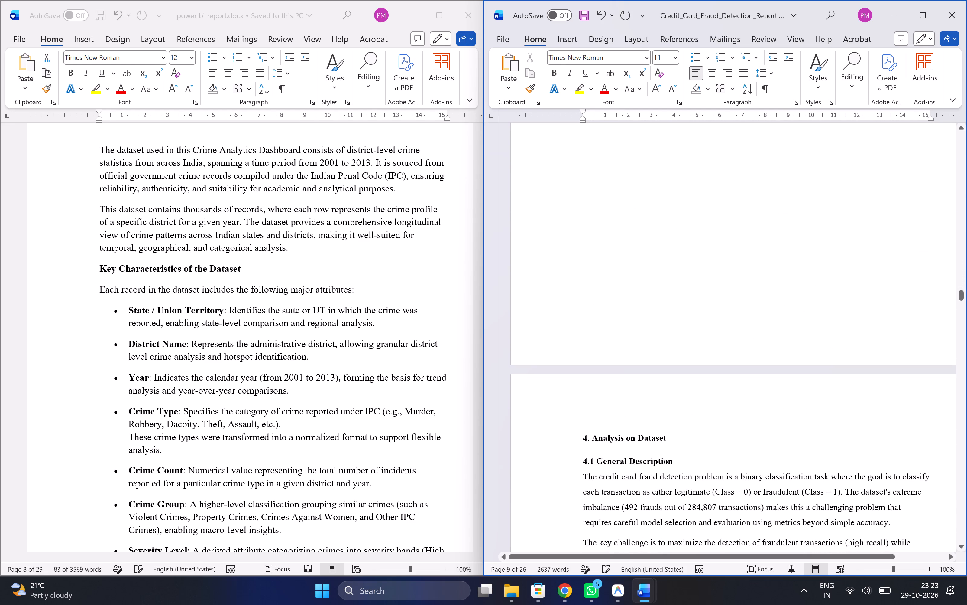
{"action": "left_click", "coordinate": [736, 298]}
{"action": "key", "text": "BackSpace"}
{"action": "key", "text": "BackSpace"}
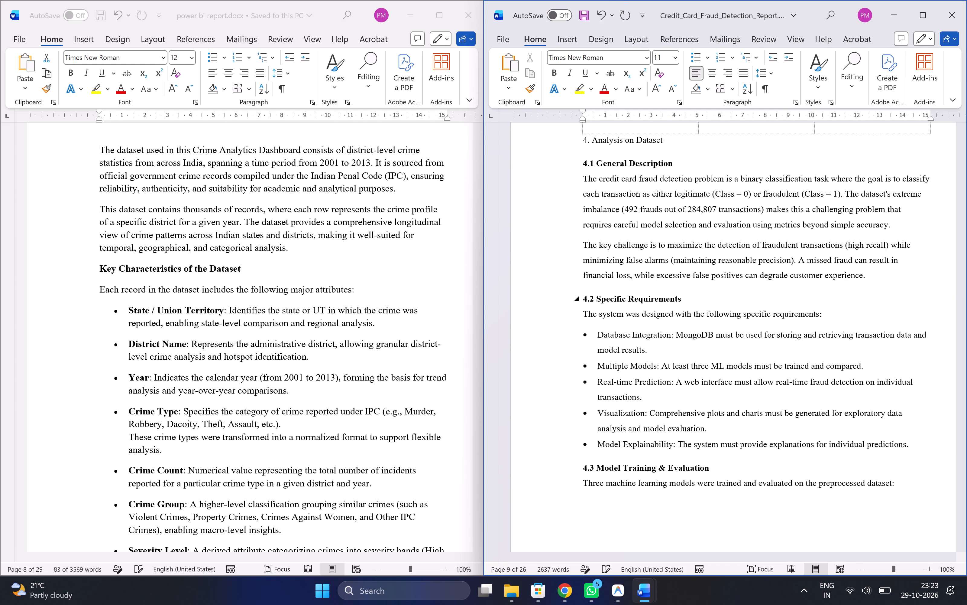
Format the "4. Analysis on Dataset" heading as size 12, bold, underlined and centered.
{"action": "left_click_drag", "start_coordinate": [690, 147], "coordinate": [575, 143]}
{"action": "left_click", "coordinate": [677, 60]}
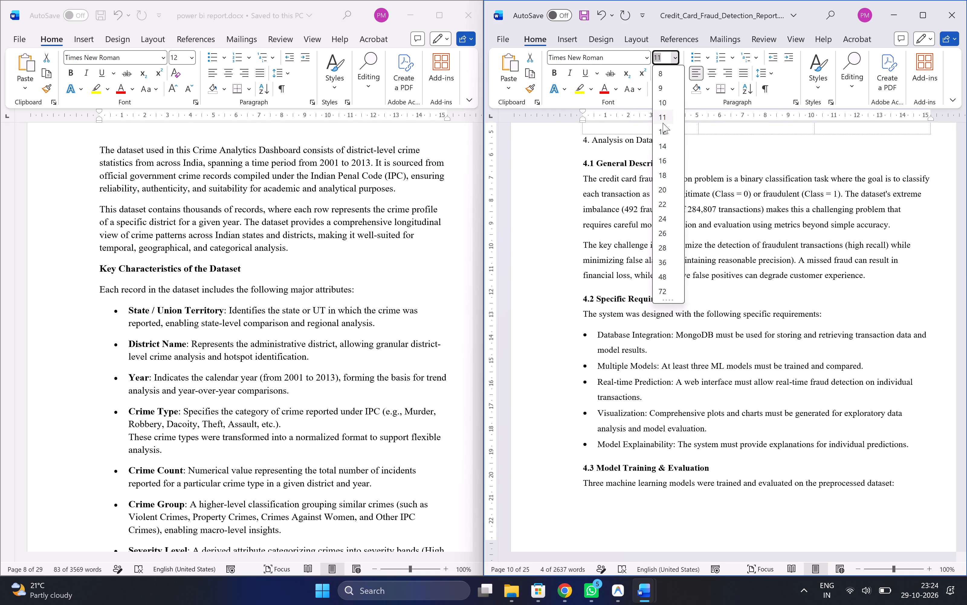
{"action": "left_click", "coordinate": [662, 132]}
{"action": "left_click", "coordinate": [555, 75]}
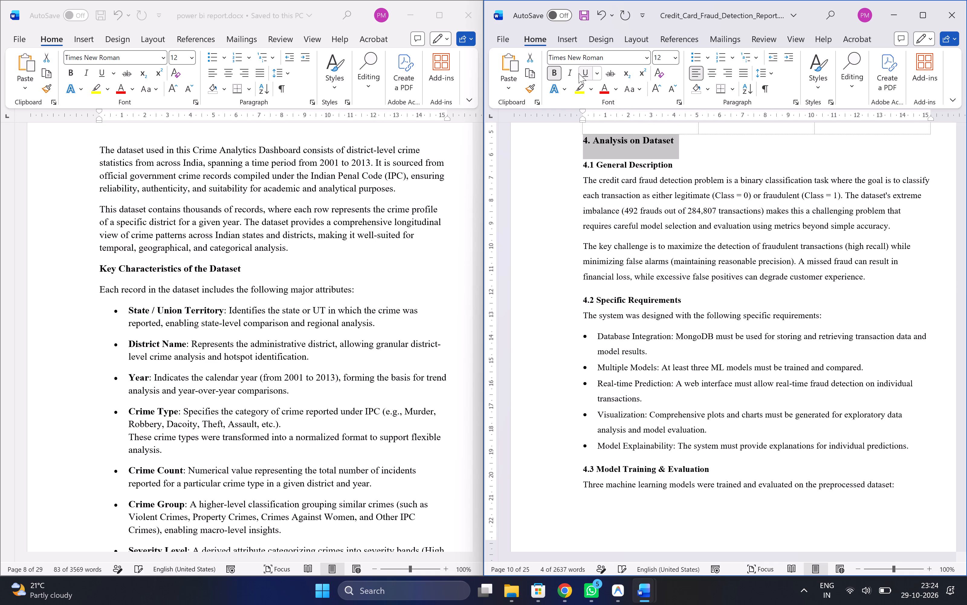
{"action": "left_click", "coordinate": [583, 73]}
{"action": "left_click", "coordinate": [706, 73]}
{"action": "left_click", "coordinate": [845, 162]}
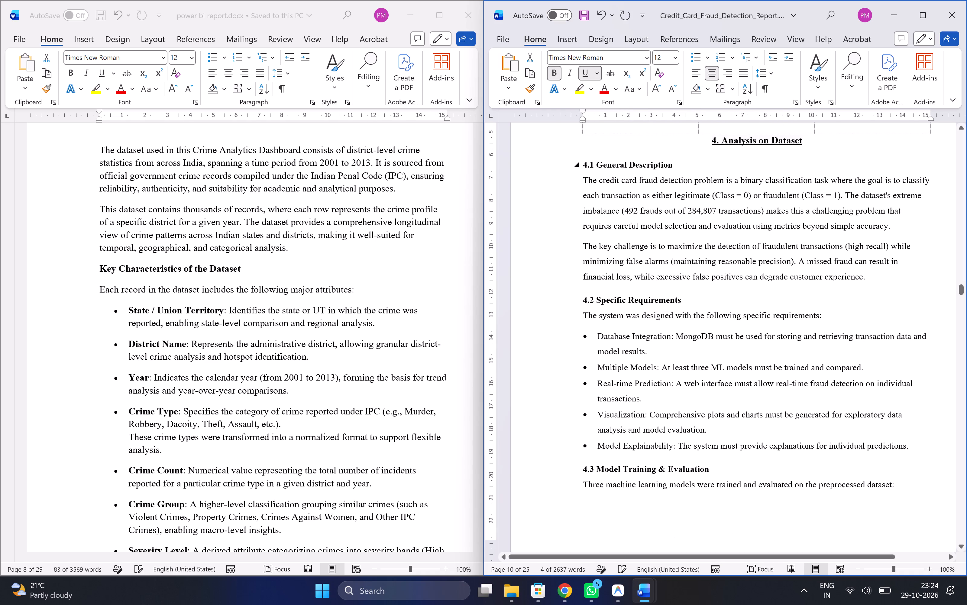
Insert a blank line between the preceding table and the "4. Analysis on Dataset" heading.
{"action": "left_click", "coordinate": [709, 141]}
{"action": "key", "text": "Return"}
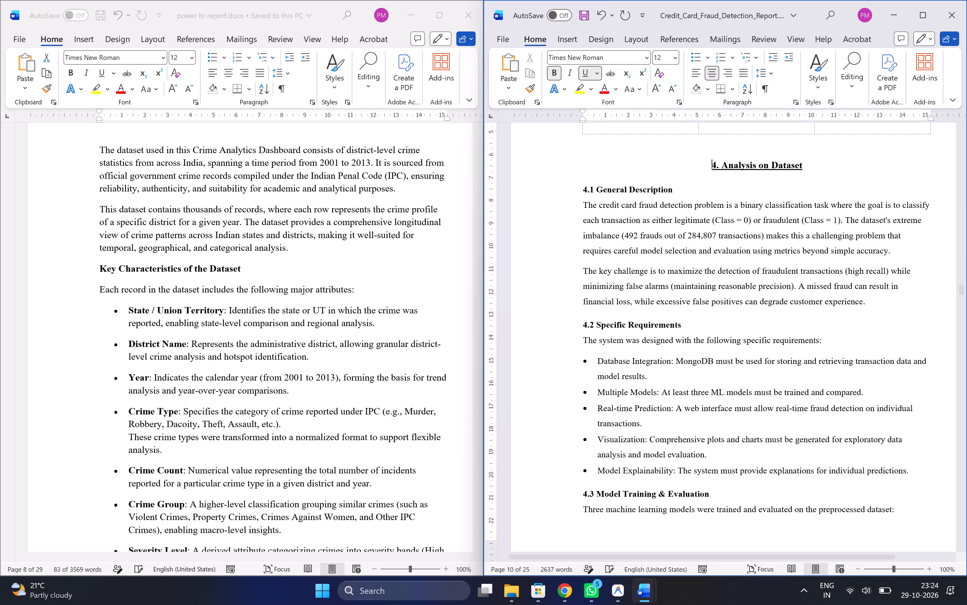
{"action": "left_click", "coordinate": [789, 163]}
{"action": "left_click", "coordinate": [865, 179]}
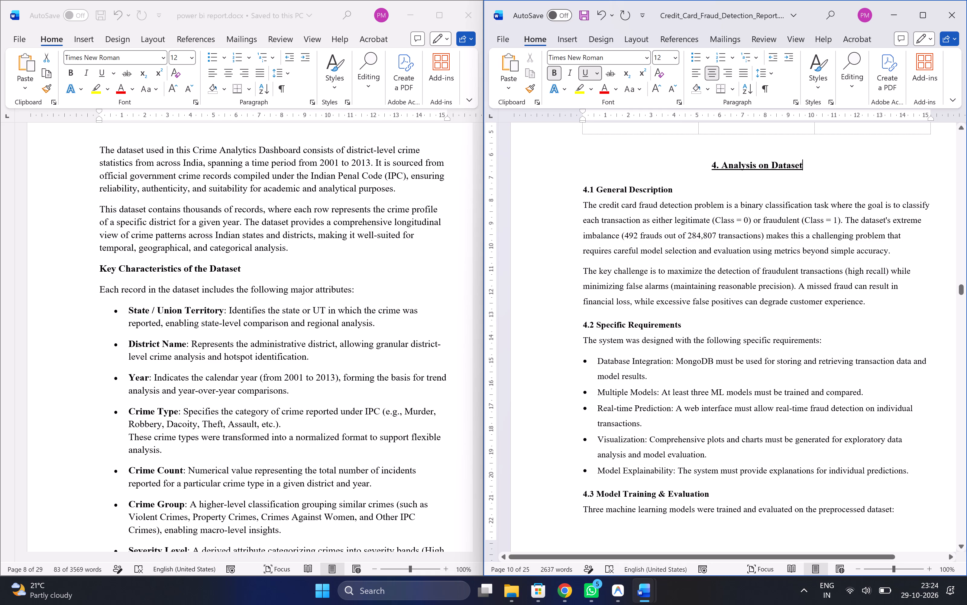
Remove the page break before "4.5 Visualization" so it follows directly after the Key Findings bullets.
{"action": "scroll", "coordinate": [865, 179], "scroll_direction": "down", "scroll_amount": 6}
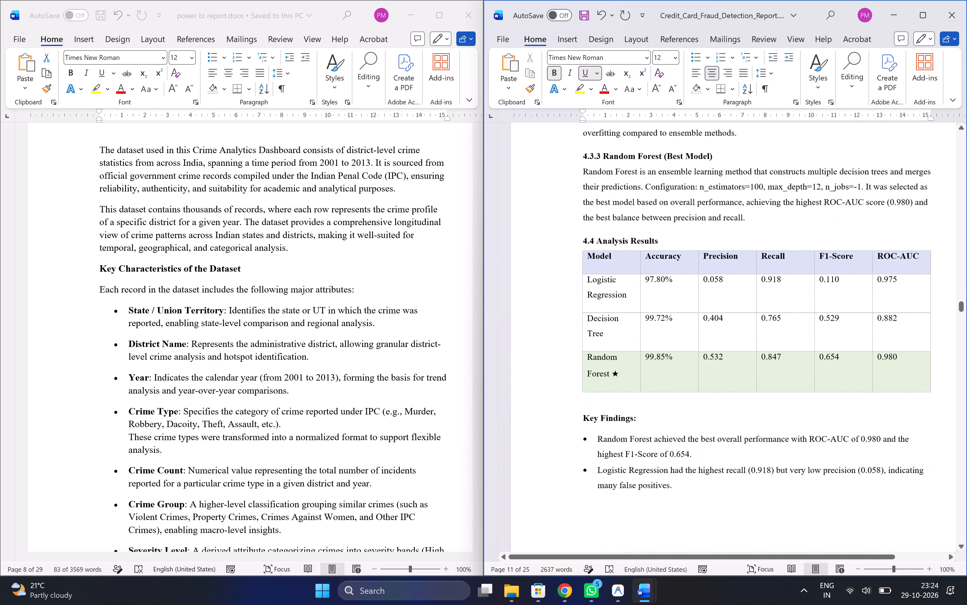
{"action": "scroll", "coordinate": [865, 179], "scroll_direction": "down", "scroll_amount": 5}
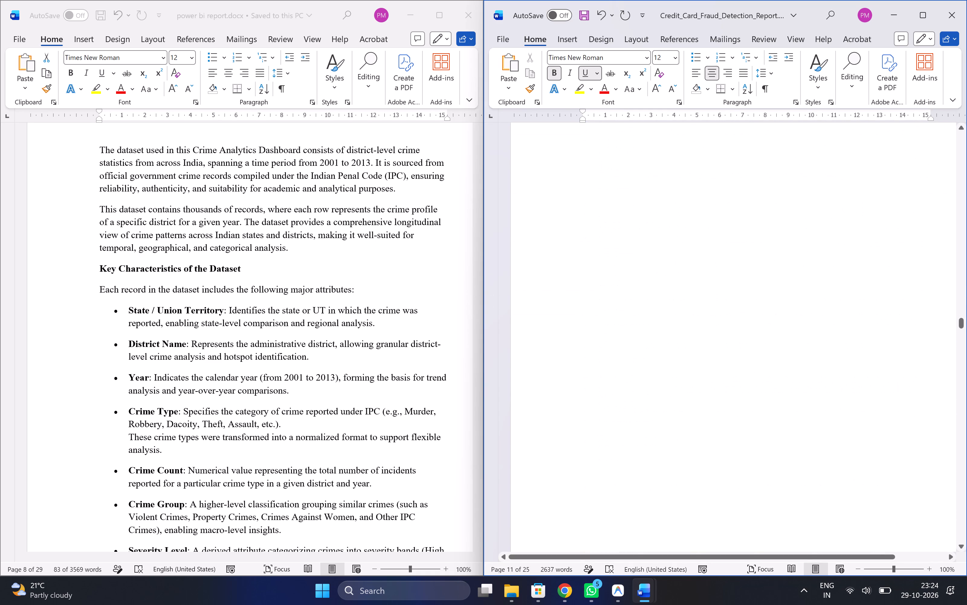
{"action": "left_click", "coordinate": [773, 324]}
{"action": "key", "text": "BackSpace"}
{"action": "key", "text": "BackSpace"}
Make the "4.5 Visualization" heading bold.
{"action": "scroll", "coordinate": [773, 324], "scroll_direction": "up", "scroll_amount": 1}
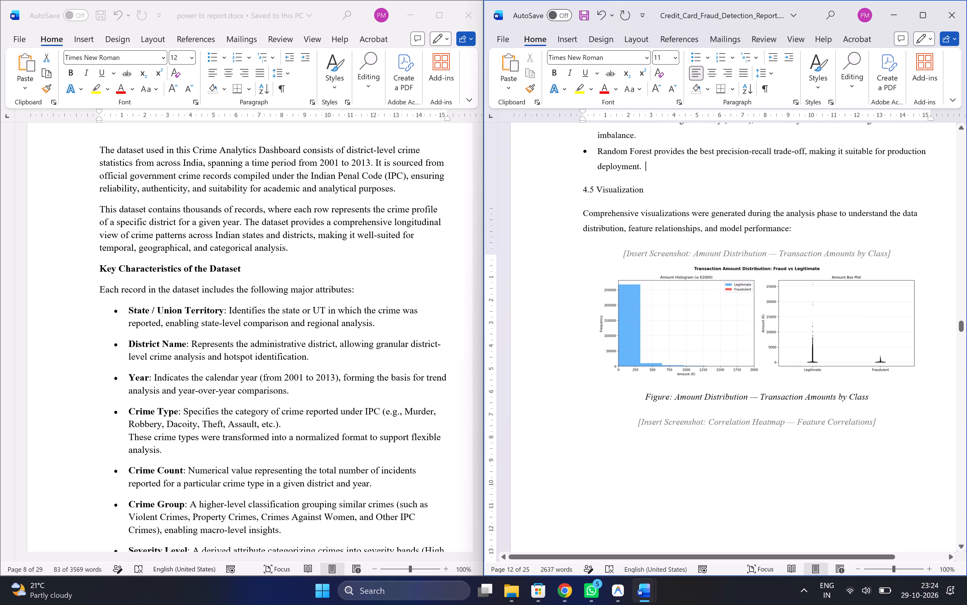
{"action": "scroll", "coordinate": [773, 324], "scroll_direction": "up", "scroll_amount": 1}
{"action": "scroll", "coordinate": [656, 473], "scroll_direction": "down", "scroll_amount": 1}
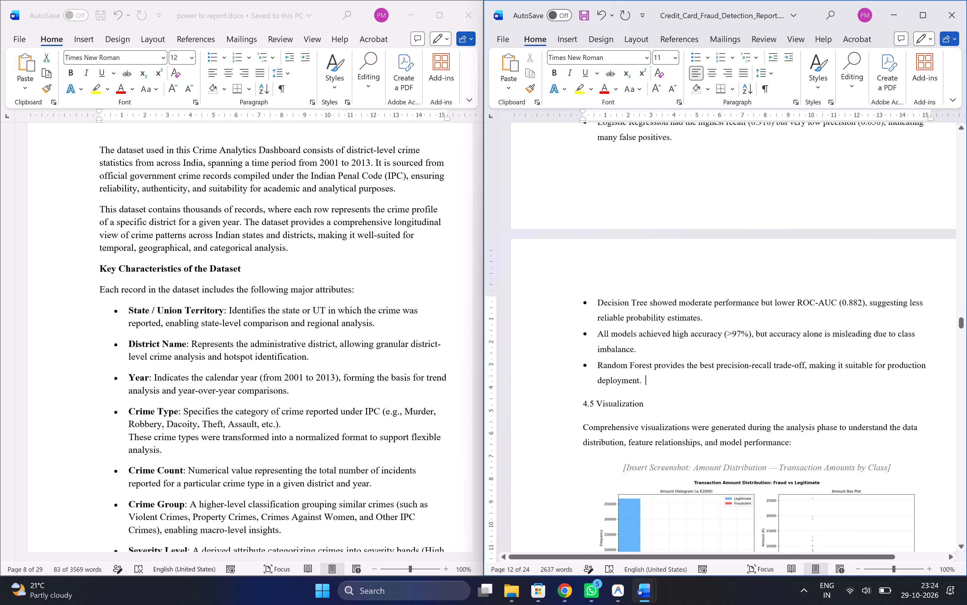
{"action": "left_click_drag", "start_coordinate": [649, 406], "coordinate": [561, 402]}
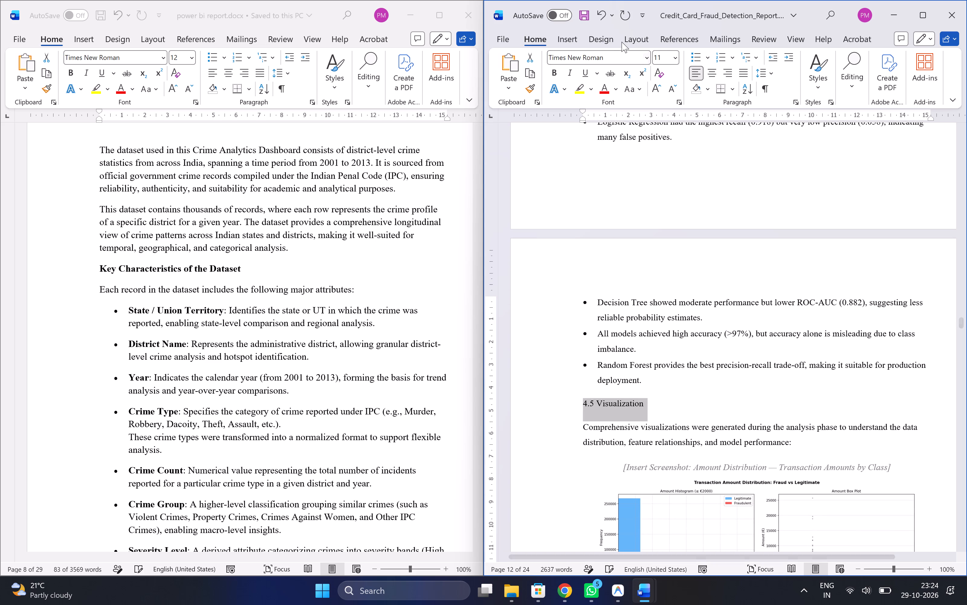
{"action": "left_click", "coordinate": [553, 74]}
{"action": "left_click", "coordinate": [721, 386]}
Delete "Insert Screenshot:" from the bracketed "Correlation Heatmap — Feature Correlations" caption.
{"action": "scroll", "coordinate": [721, 386], "scroll_direction": "down", "scroll_amount": 2}
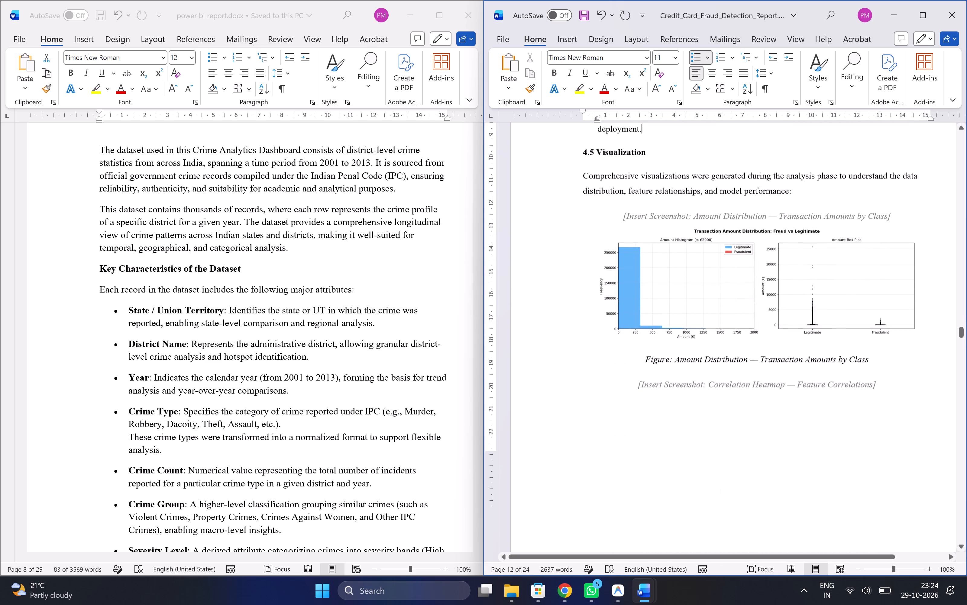
{"action": "scroll", "coordinate": [721, 386], "scroll_direction": "down", "scroll_amount": 2}
{"action": "scroll", "coordinate": [748, 286], "scroll_direction": "up", "scroll_amount": 1}
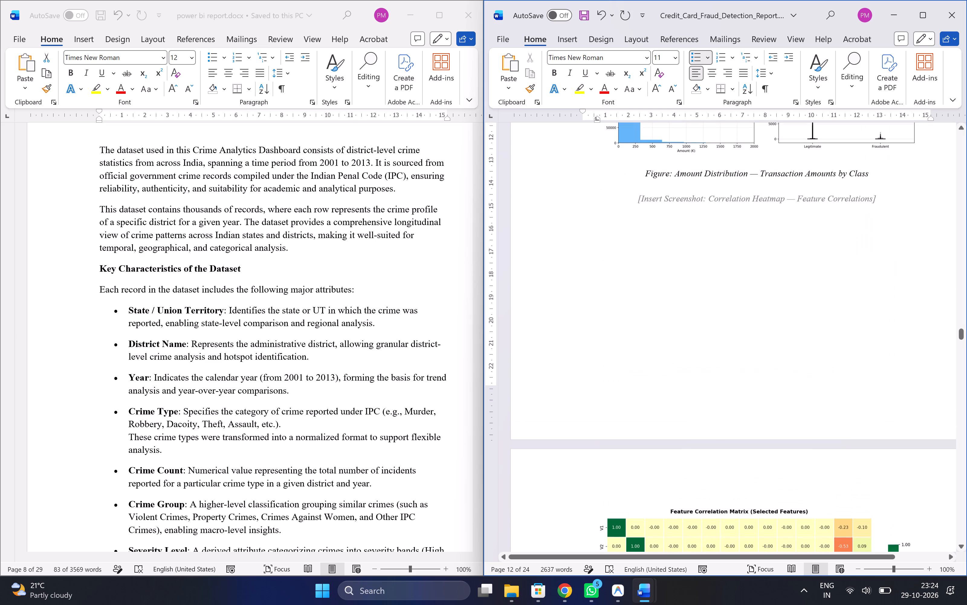
{"action": "left_click", "coordinate": [697, 354]}
{"action": "left_click_drag", "start_coordinate": [709, 203], "coordinate": [678, 203]}
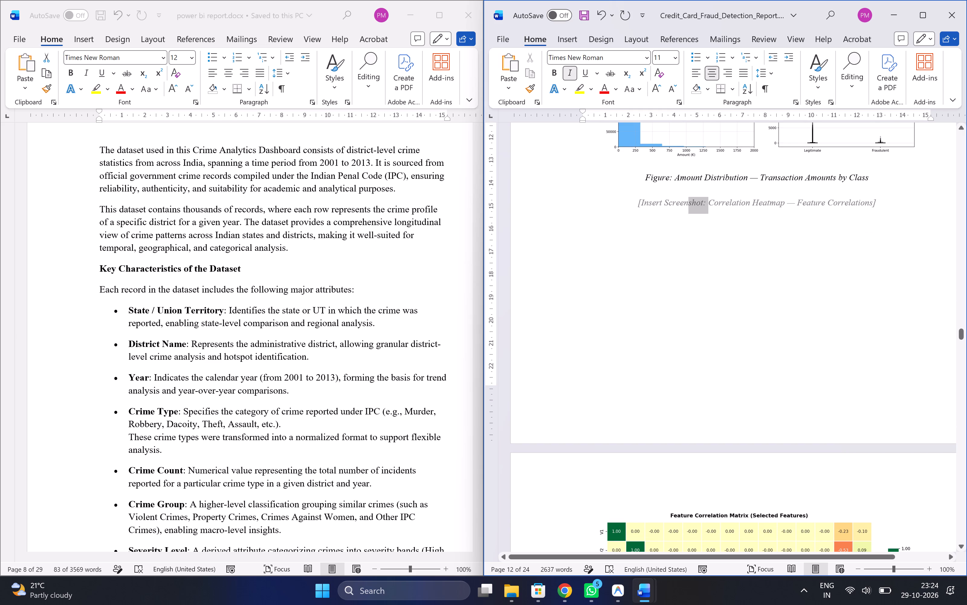
{"action": "left_click_drag", "start_coordinate": [678, 203], "coordinate": [643, 203]}
{"action": "key", "text": "BackSpace"}
{"action": "left_click", "coordinate": [718, 253]}
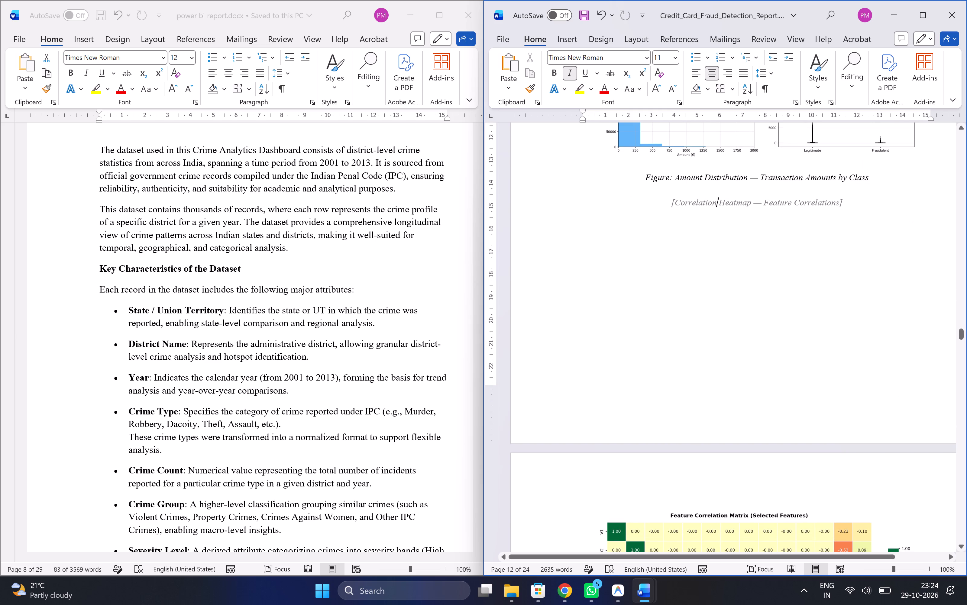
Delete "Insert Screenshot:" from the bracketed "Feature Correlation with Fraud — Top Correlated Features" caption below the correlation heatmap.
{"action": "scroll", "coordinate": [718, 253], "scroll_direction": "down", "scroll_amount": 5}
{"action": "scroll", "coordinate": [718, 253], "scroll_direction": "up", "scroll_amount": 1}
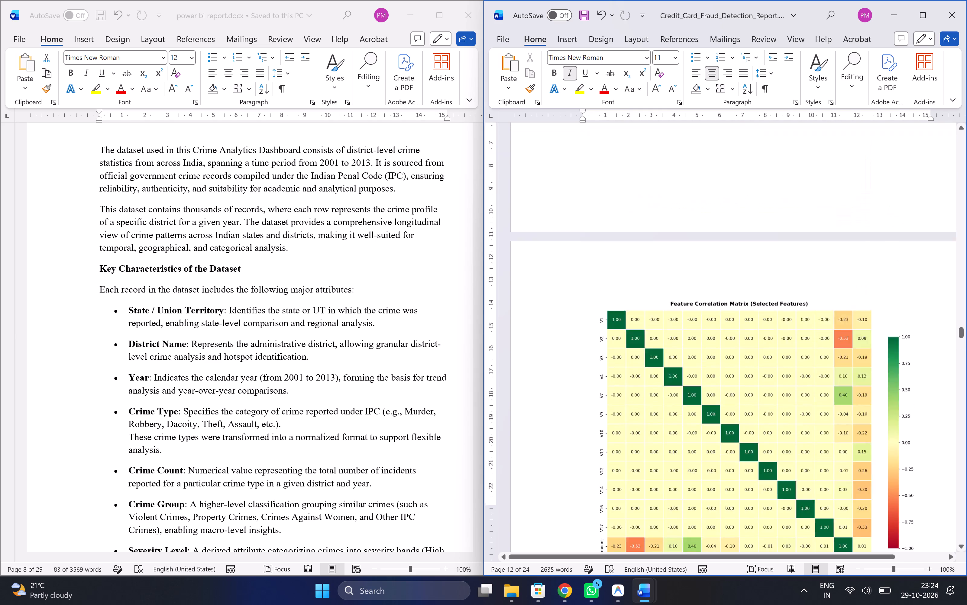
{"action": "scroll", "coordinate": [718, 253], "scroll_direction": "down", "scroll_amount": 2}
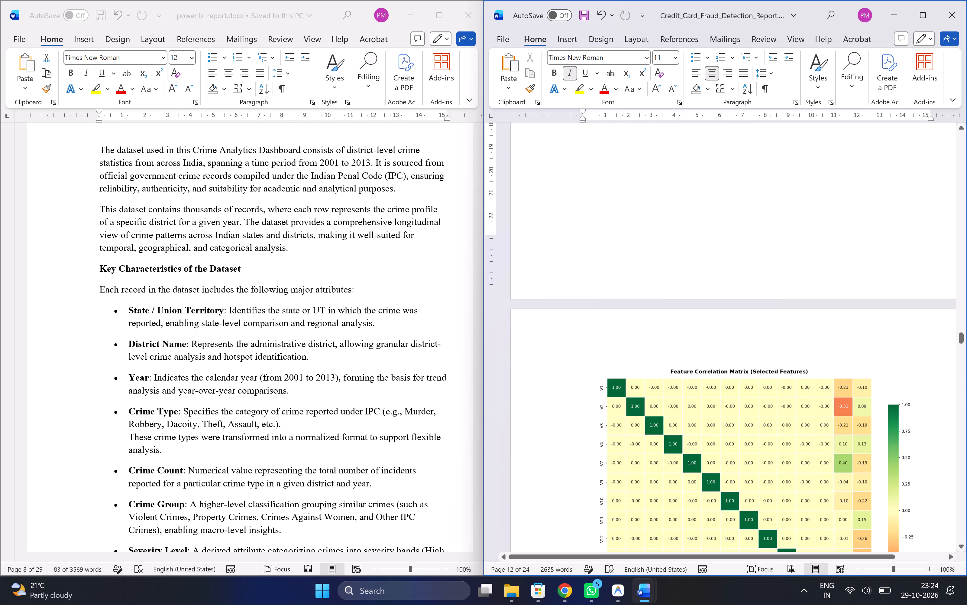
{"action": "scroll", "coordinate": [718, 253], "scroll_direction": "down", "scroll_amount": 5}
{"action": "scroll", "coordinate": [718, 253], "scroll_direction": "up", "scroll_amount": 1}
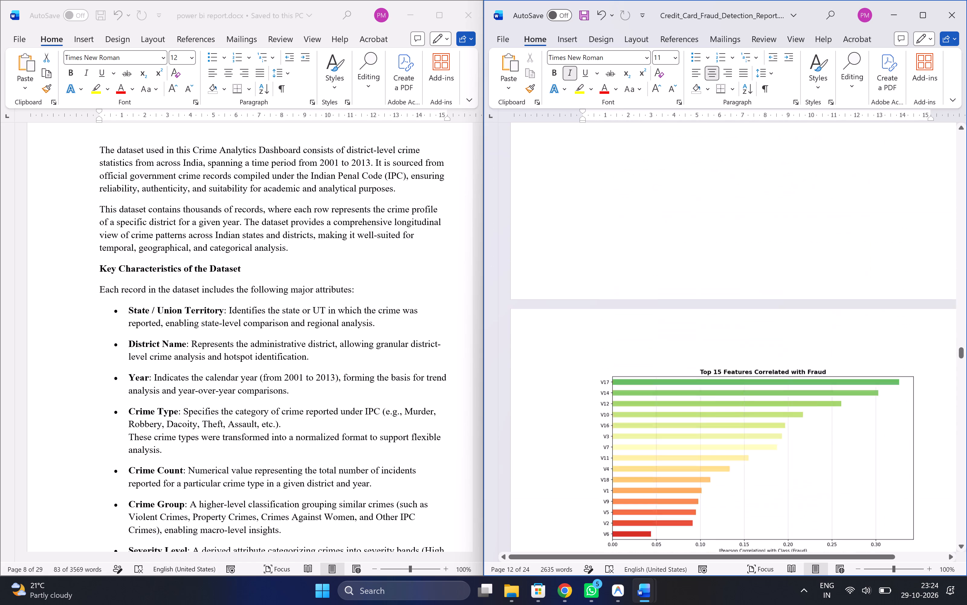
{"action": "scroll", "coordinate": [718, 253], "scroll_direction": "up", "scroll_amount": 1}
{"action": "left_click", "coordinate": [683, 309]}
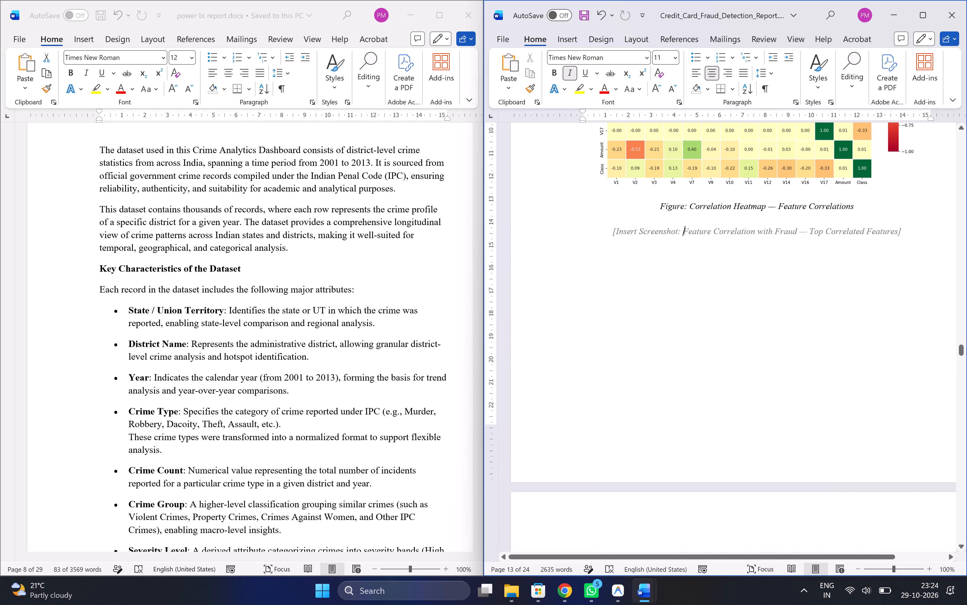
{"action": "key", "text": "Left"}
{"action": "key", "text": "Left"}
{"action": "key", "text": "BackSpace"}
{"action": "key", "text": "BackSpace"}
{"action": "key", "text": "BackSpace"}
{"action": "key", "text": "BackSpace"}
{"action": "key", "text": "BackSpace"}
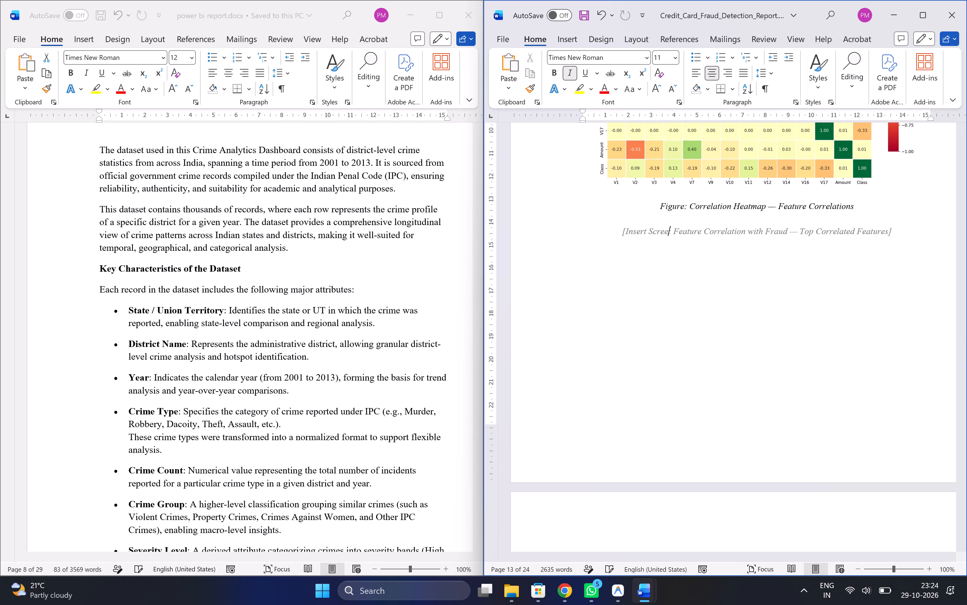
{"action": "key", "text": "BackSpace"}
{"action": "key", "text": "BackSpace"}
{"action": "key", "text": "BackSpace"}
{"action": "key", "text": "BackSpace"}
{"action": "key", "text": "BackSpace"}
{"action": "key", "text": "BackSpace"}
{"action": "key", "text": "BackSpace"}
{"action": "key", "text": "BackSpace"}
{"action": "key", "text": "BackSpace"}
{"action": "key", "text": "Right"}
{"action": "key", "text": "Right"}
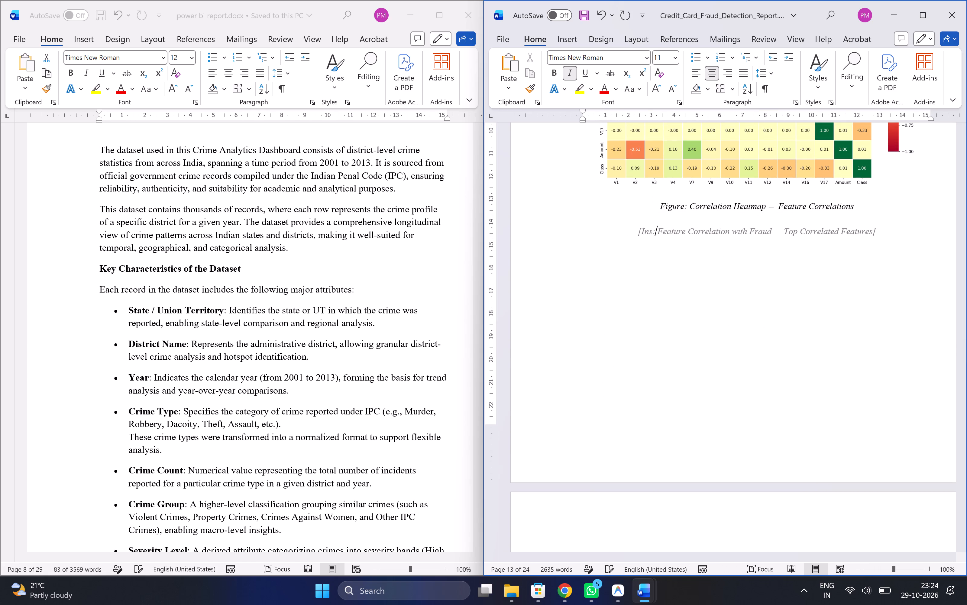
{"action": "key", "text": "BackSpace"}
{"action": "key", "text": "BackSpace"}
{"action": "key", "text": "BackSpace"}
{"action": "key", "text": "BackSpace"}
{"action": "key", "text": "BackSpace"}
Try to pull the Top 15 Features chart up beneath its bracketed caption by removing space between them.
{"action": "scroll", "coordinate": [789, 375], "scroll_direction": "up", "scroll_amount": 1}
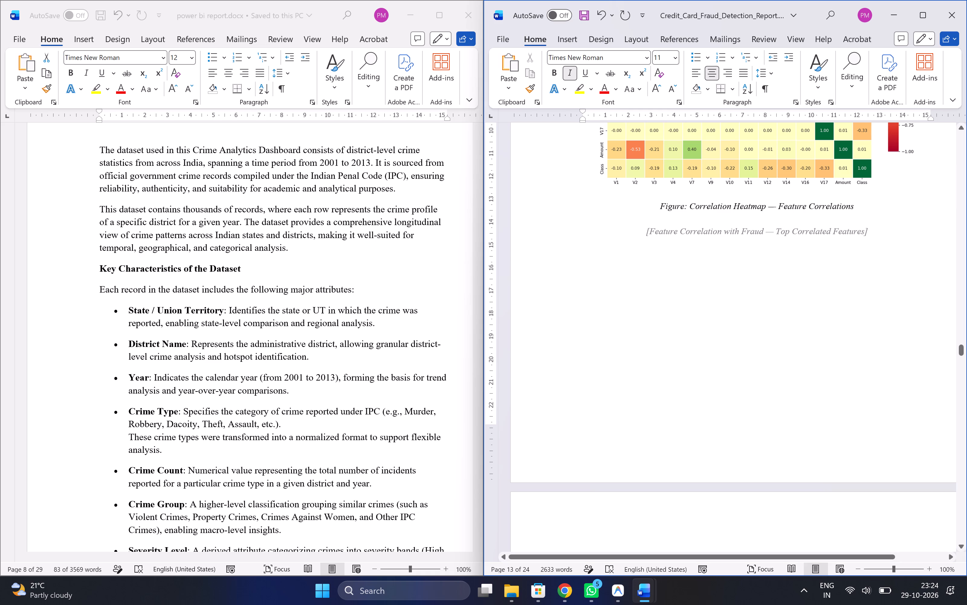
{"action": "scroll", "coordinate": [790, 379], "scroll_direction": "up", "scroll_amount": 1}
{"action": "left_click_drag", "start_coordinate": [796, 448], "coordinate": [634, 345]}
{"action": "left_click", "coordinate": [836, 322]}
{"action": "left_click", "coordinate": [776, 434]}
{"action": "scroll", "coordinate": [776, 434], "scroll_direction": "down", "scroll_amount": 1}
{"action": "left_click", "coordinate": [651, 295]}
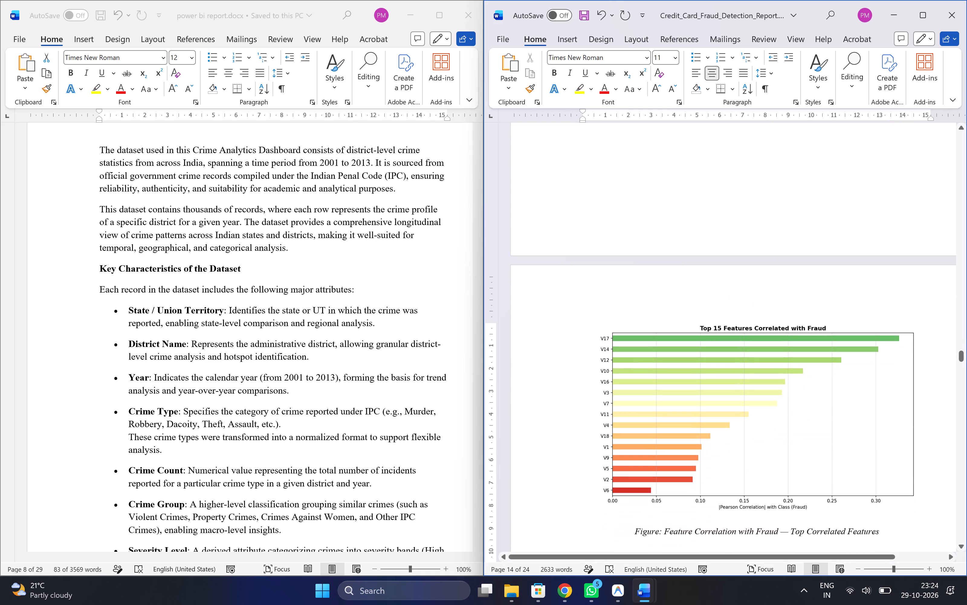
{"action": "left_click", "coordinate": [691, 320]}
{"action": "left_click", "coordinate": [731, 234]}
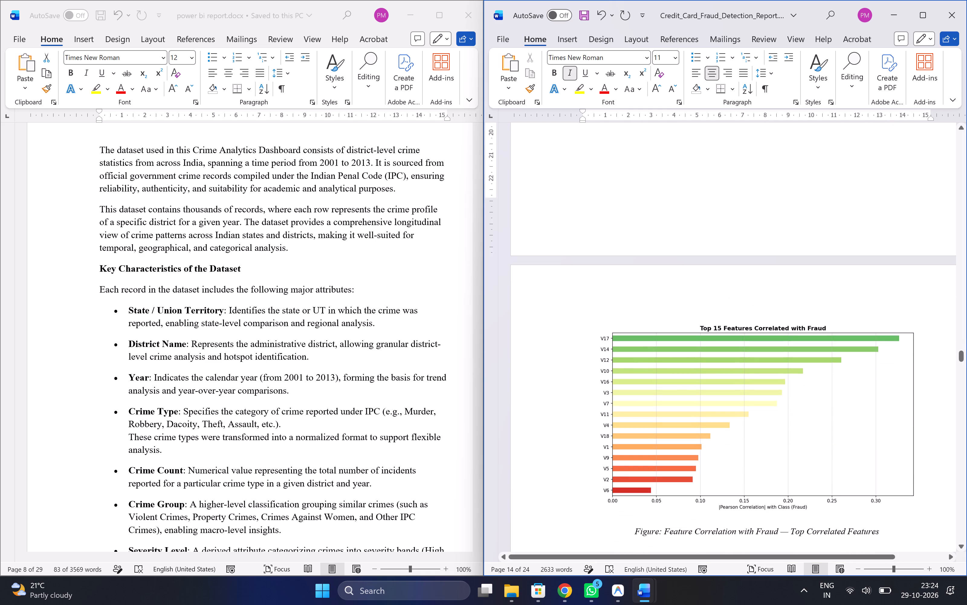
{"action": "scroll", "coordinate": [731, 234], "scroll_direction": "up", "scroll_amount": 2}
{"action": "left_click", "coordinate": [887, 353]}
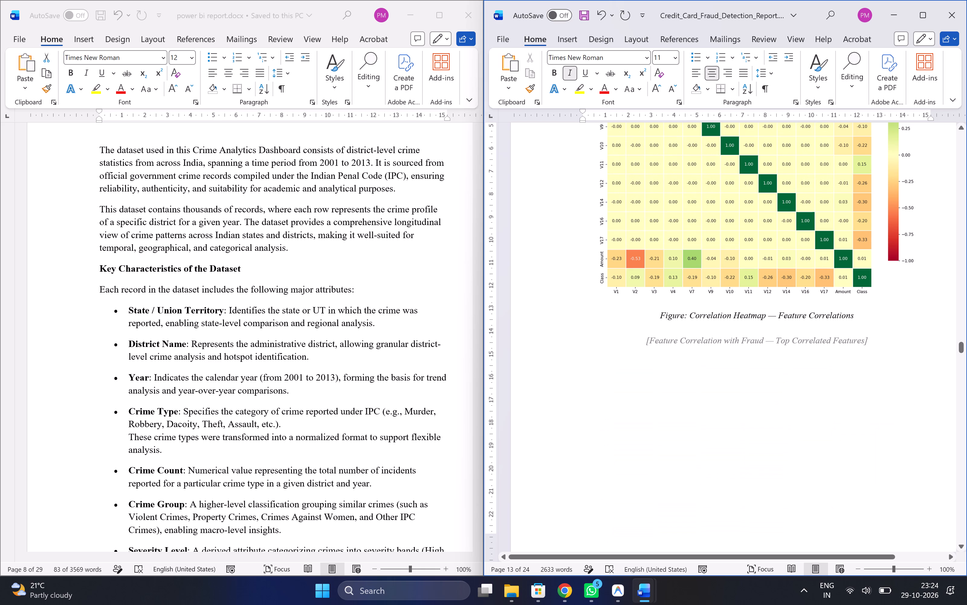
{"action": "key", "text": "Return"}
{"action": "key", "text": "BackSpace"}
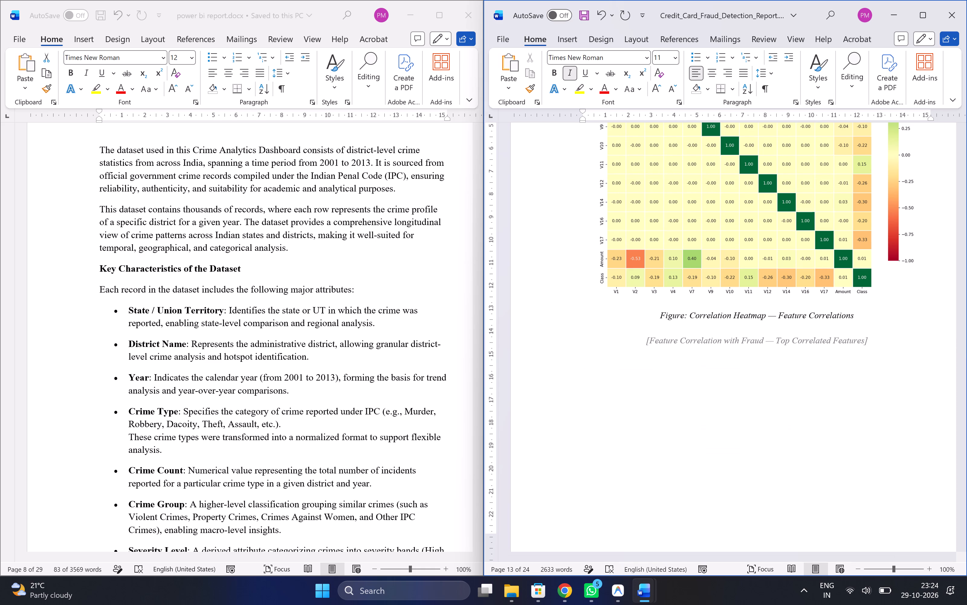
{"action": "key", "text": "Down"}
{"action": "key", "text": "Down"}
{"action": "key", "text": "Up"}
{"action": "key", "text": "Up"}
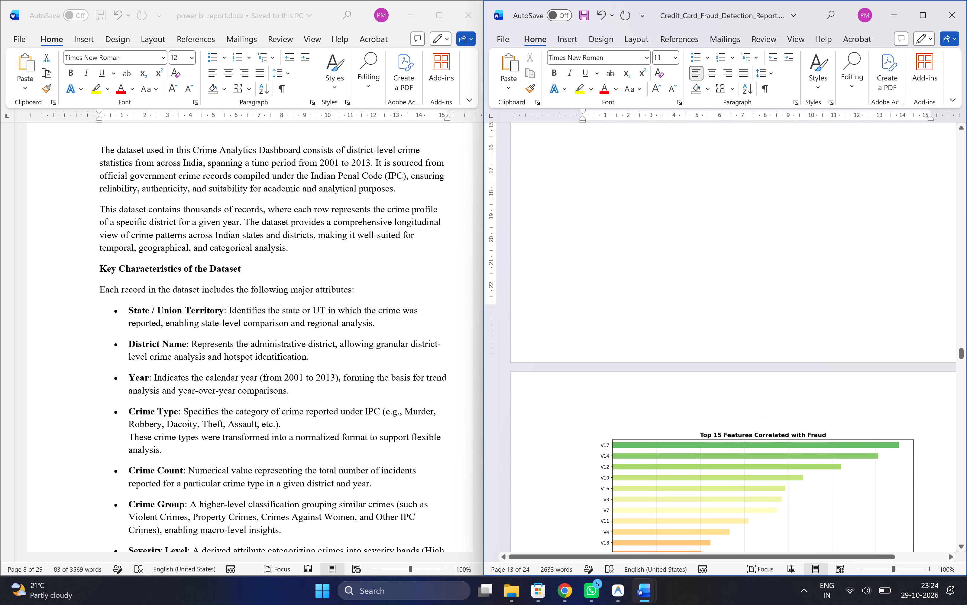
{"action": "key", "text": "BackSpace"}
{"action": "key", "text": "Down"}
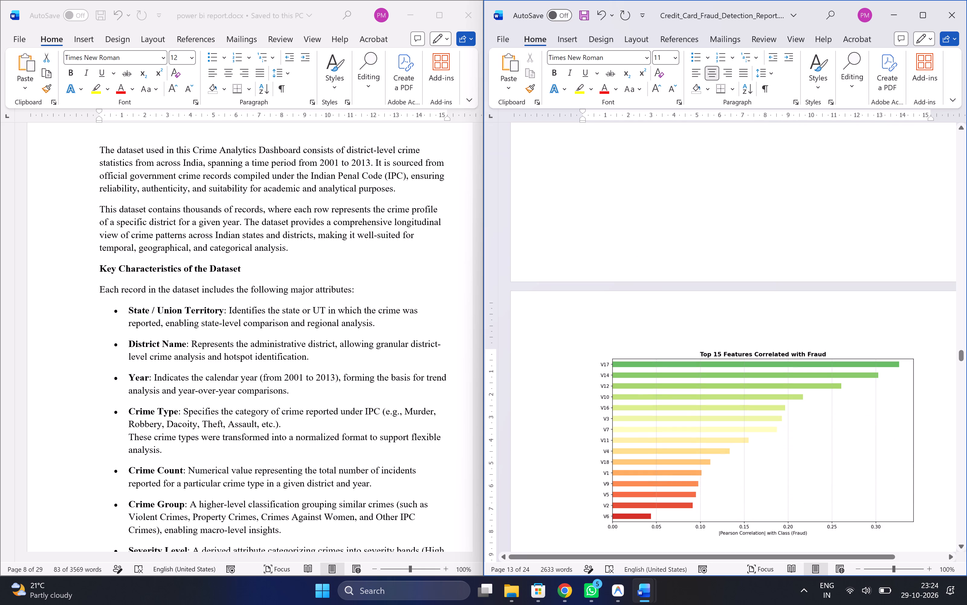
Shrink the Top 15 Features chart proportionally so it fits below its bracketed caption on the correlation heatmap's page.
{"action": "left_click", "coordinate": [864, 417]}
{"action": "left_click_drag", "start_coordinate": [915, 539], "coordinate": [893, 525]}
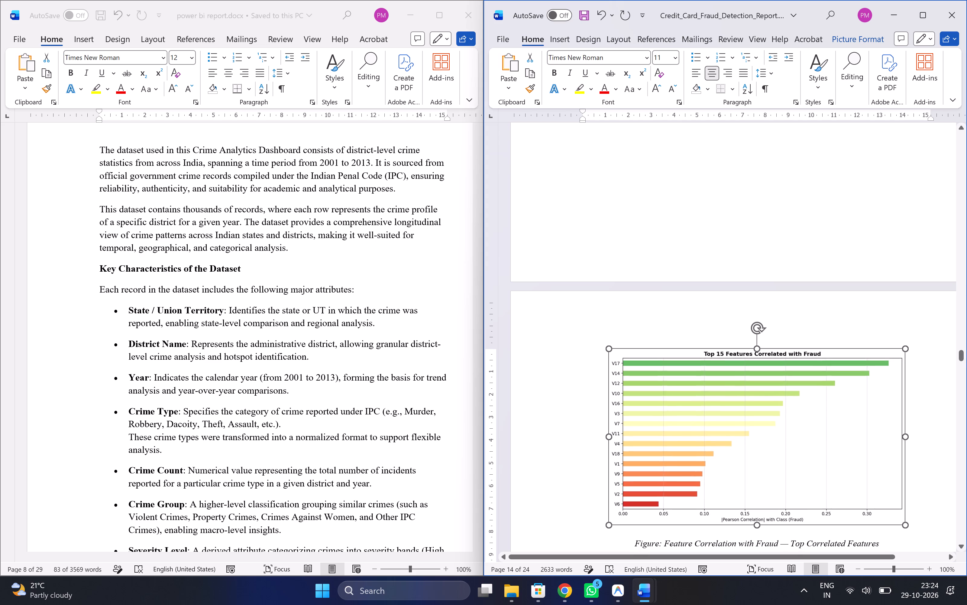
{"action": "left_click", "coordinate": [911, 477]}
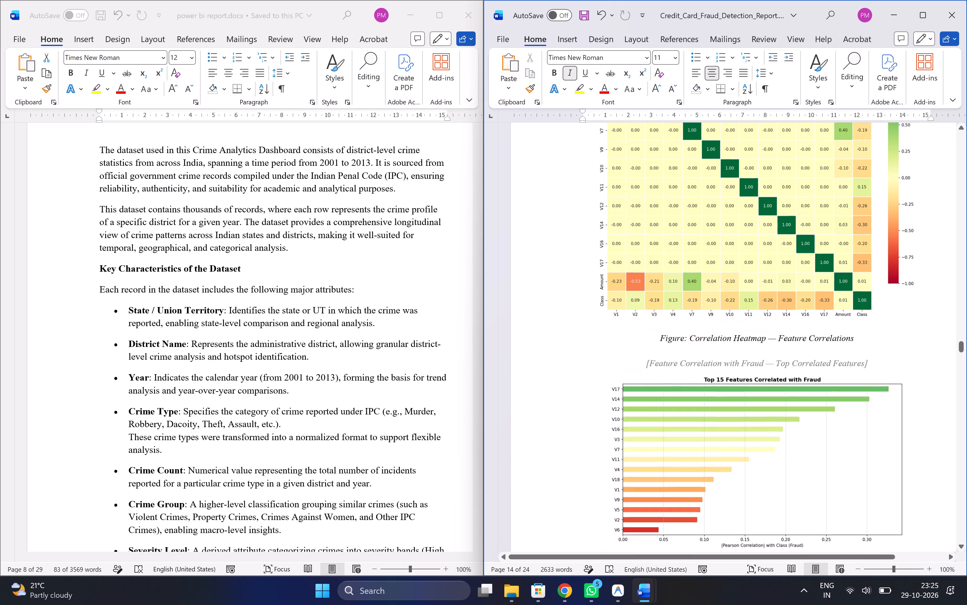
{"action": "scroll", "coordinate": [787, 291], "scroll_direction": "up", "scroll_amount": 1}
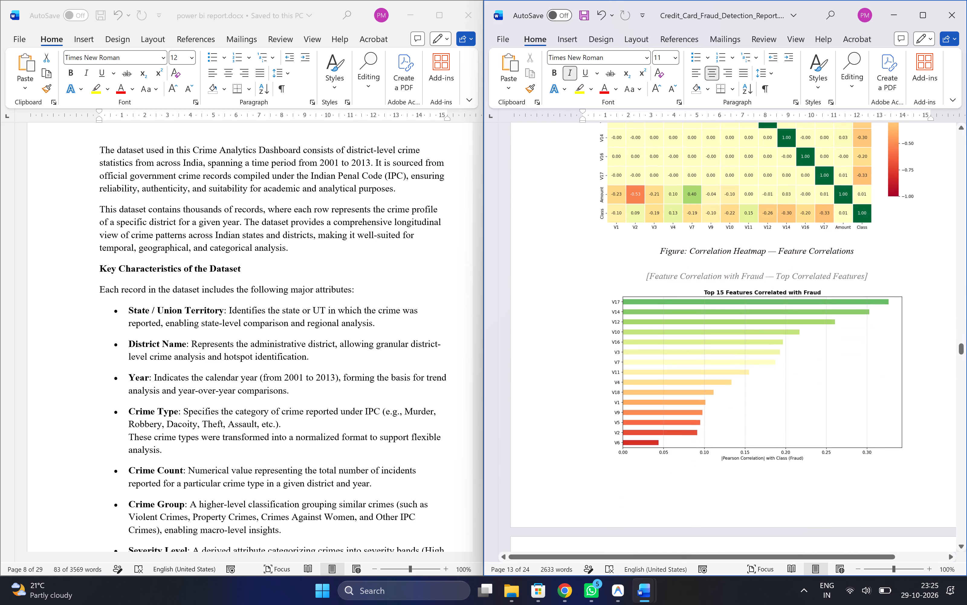
{"action": "scroll", "coordinate": [787, 291], "scroll_direction": "up", "scroll_amount": 1}
{"action": "scroll", "coordinate": [787, 291], "scroll_direction": "right", "scroll_amount": 1}
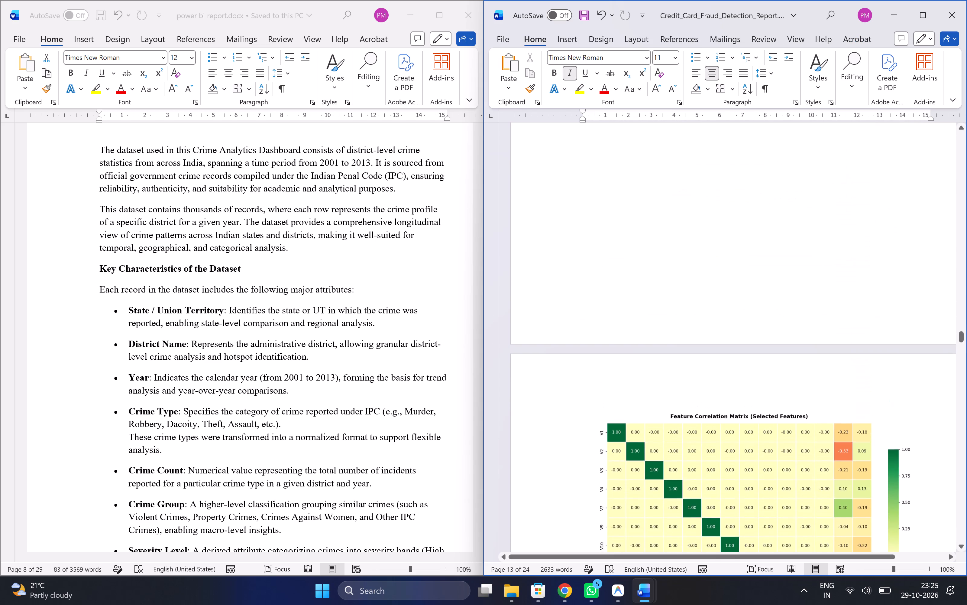
{"action": "scroll", "coordinate": [787, 291], "scroll_direction": "right", "scroll_amount": 1}
{"action": "scroll", "coordinate": [787, 291], "scroll_direction": "down", "scroll_amount": 1}
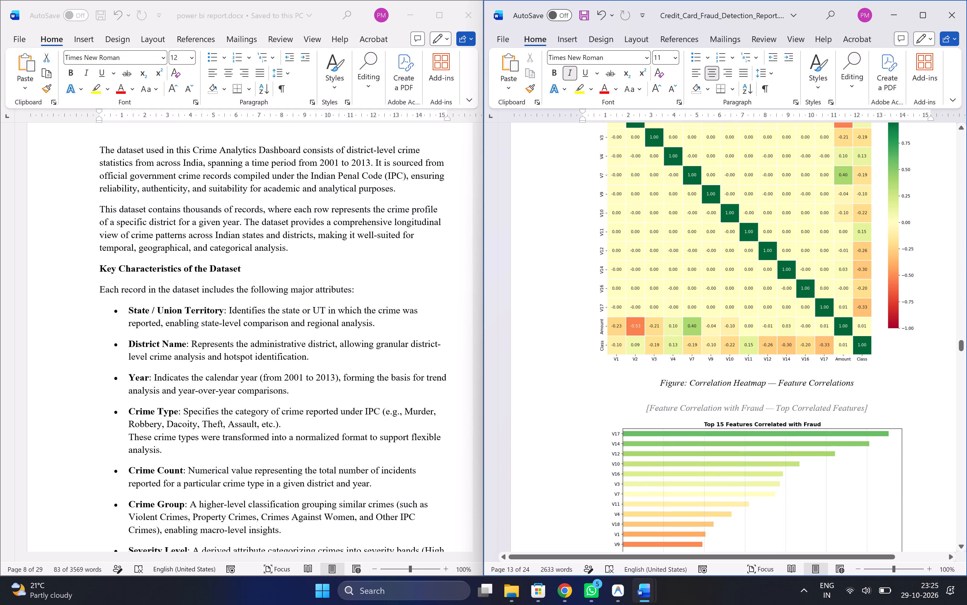
{"action": "scroll", "coordinate": [823, 408], "scroll_direction": "down", "scroll_amount": 1}
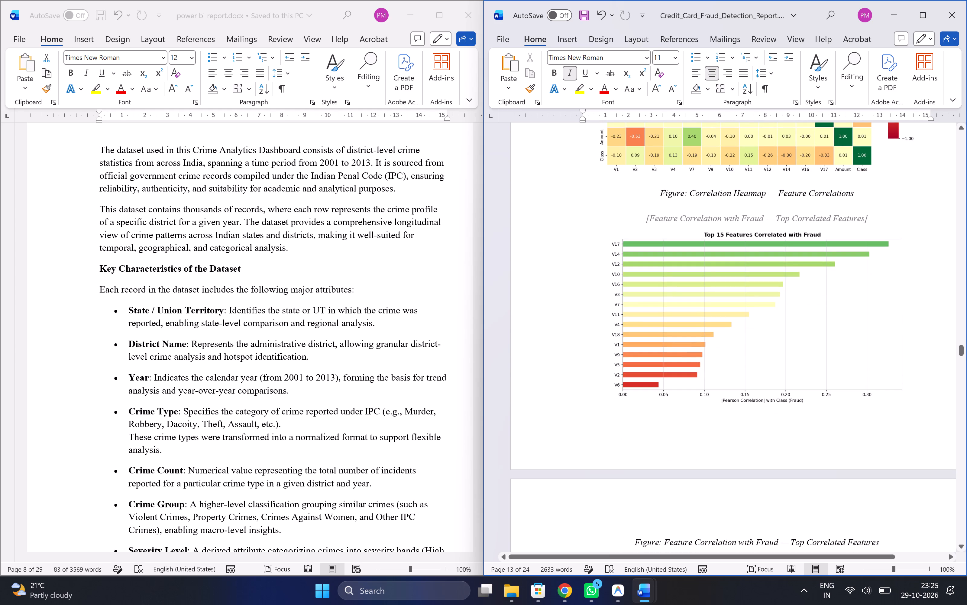
{"action": "left_click", "coordinate": [838, 367]}
{"action": "left_click_drag", "start_coordinate": [907, 406], "coordinate": [894, 400]}
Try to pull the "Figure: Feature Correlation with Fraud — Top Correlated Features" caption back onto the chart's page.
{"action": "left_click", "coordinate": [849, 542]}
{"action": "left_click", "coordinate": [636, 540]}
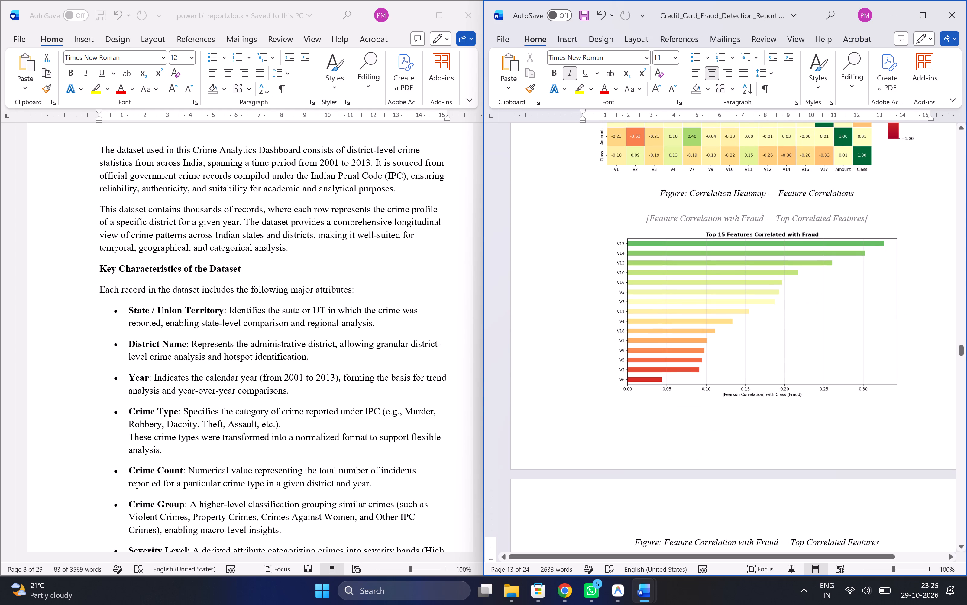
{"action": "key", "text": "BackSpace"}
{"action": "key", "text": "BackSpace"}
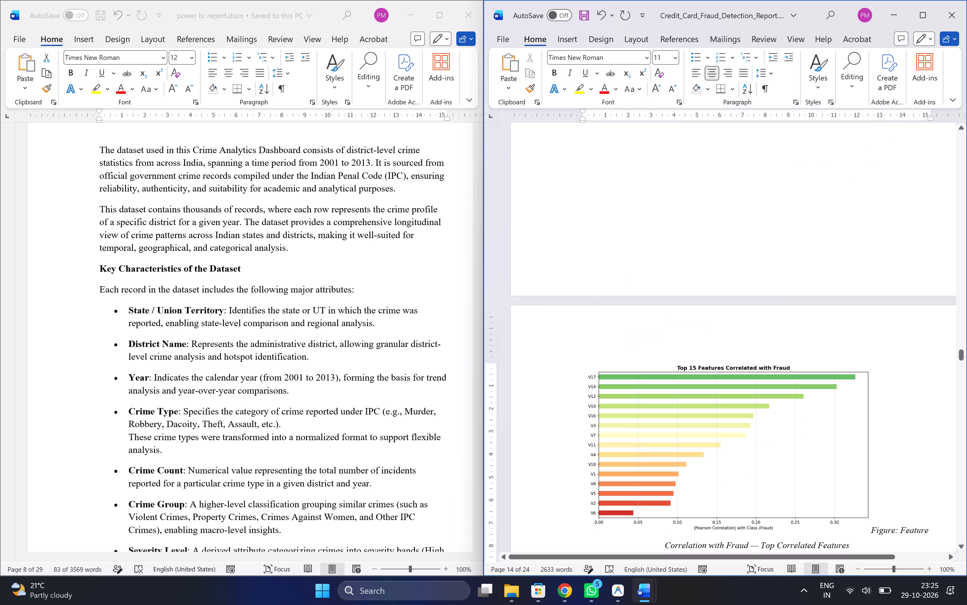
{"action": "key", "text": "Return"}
Shrink the correlation heatmap slightly so the Feature Correlation chart's figure caption fits on the same page.
{"action": "scroll", "coordinate": [636, 540], "scroll_direction": "right", "scroll_amount": 1}
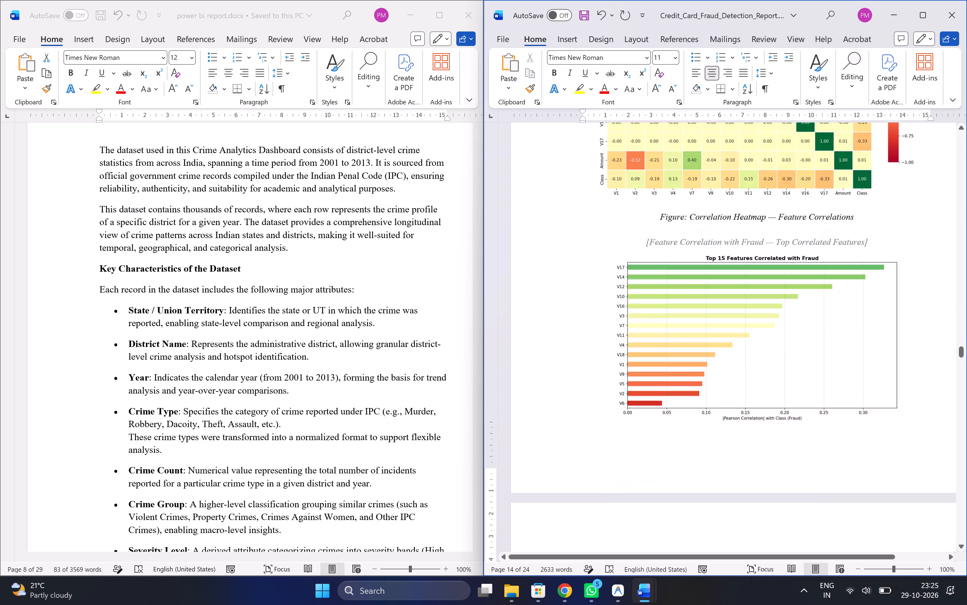
{"action": "scroll", "coordinate": [636, 540], "scroll_direction": "right", "scroll_amount": 1}
{"action": "scroll", "coordinate": [636, 540], "scroll_direction": "up", "scroll_amount": 2}
{"action": "scroll", "coordinate": [668, 463], "scroll_direction": "up", "scroll_amount": 1}
{"action": "left_click", "coordinate": [695, 446]}
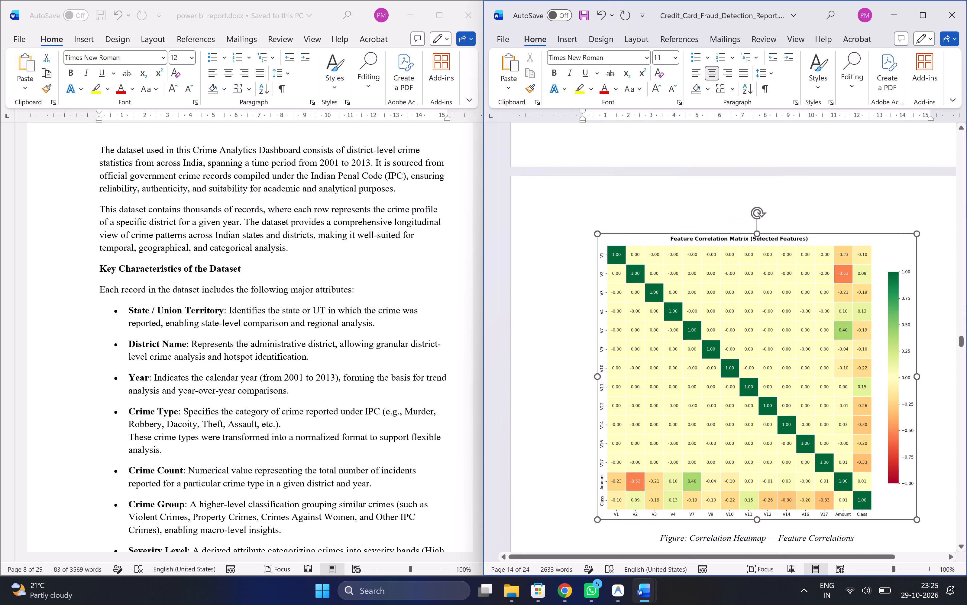
{"action": "left_click_drag", "start_coordinate": [919, 518], "coordinate": [897, 498]}
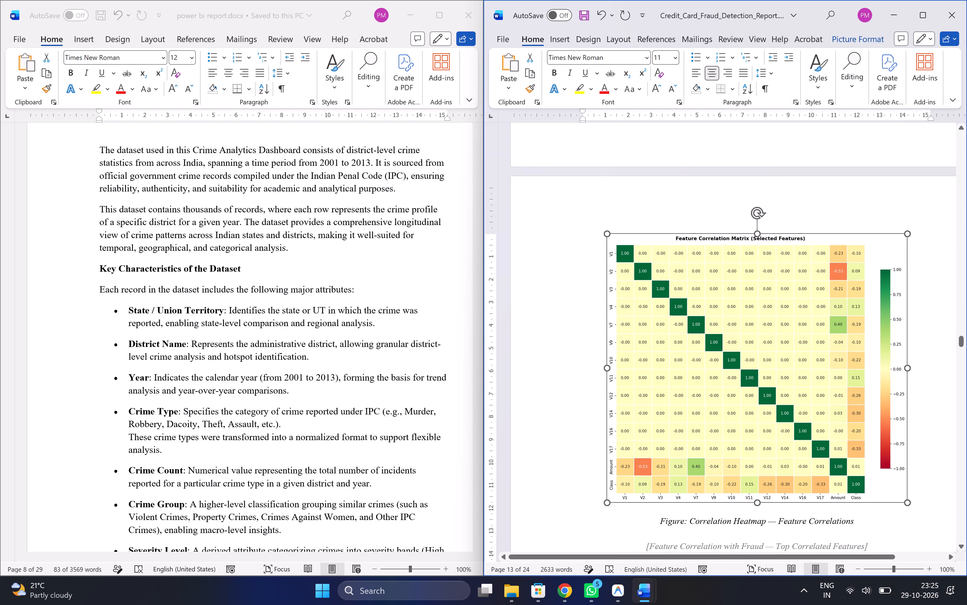
{"action": "left_click_drag", "start_coordinate": [897, 498], "coordinate": [897, 498]}
{"action": "left_click", "coordinate": [923, 535]}
Remove the blank page between the Feature Correlation with Fraud figure and the bracketed ROC Curves caption.
{"action": "scroll", "coordinate": [923, 535], "scroll_direction": "down", "scroll_amount": 3}
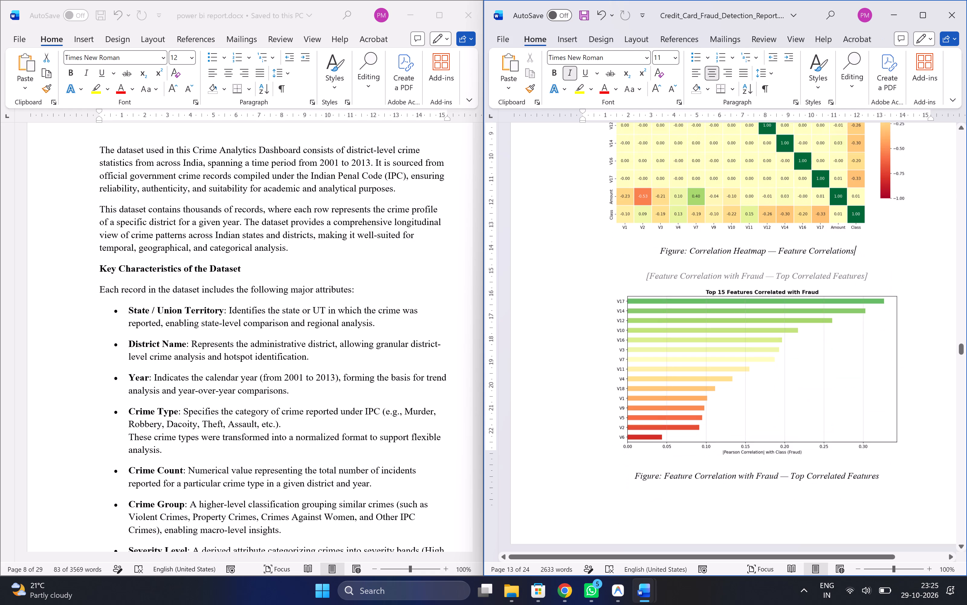
{"action": "scroll", "coordinate": [923, 535], "scroll_direction": "down", "scroll_amount": 5}
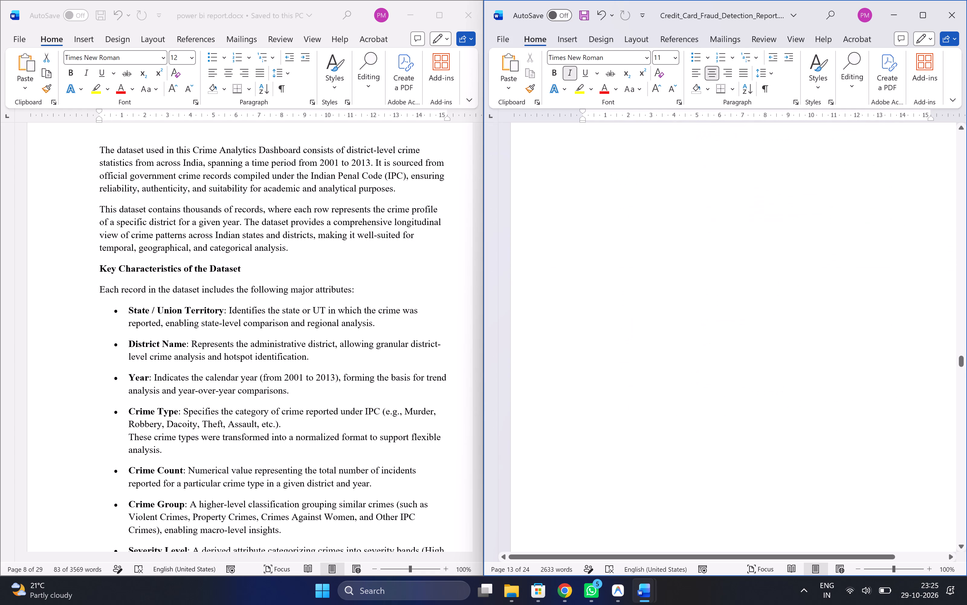
{"action": "scroll", "coordinate": [922, 535], "scroll_direction": "down", "scroll_amount": 2}
{"action": "left_click", "coordinate": [806, 333]}
{"action": "key", "text": "BackSpace"}
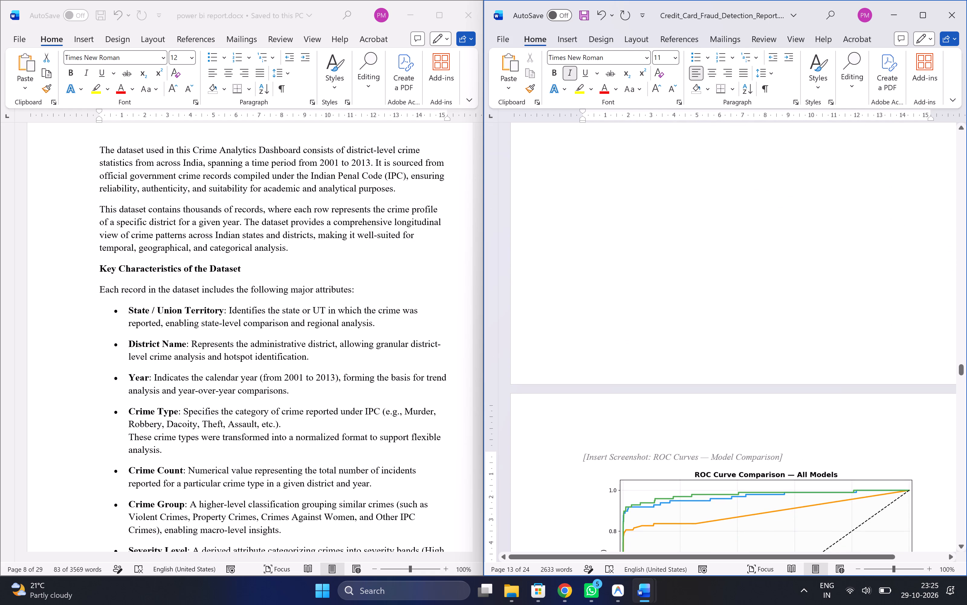
{"action": "scroll", "coordinate": [806, 333], "scroll_direction": "up", "scroll_amount": 2}
{"action": "left_click", "coordinate": [750, 335]}
{"action": "key", "text": "backslash"}
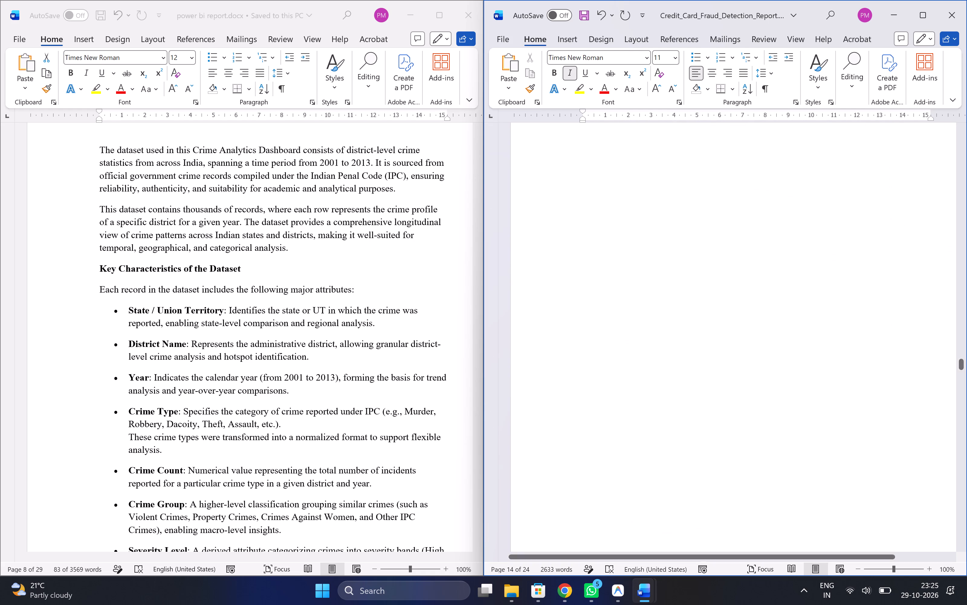
{"action": "key", "text": "BackSpace"}
{"action": "left_click", "coordinate": [754, 295]}
{"action": "scroll", "coordinate": [754, 295], "scroll_direction": "up", "scroll_amount": 1}
{"action": "key", "text": "BackSpace"}
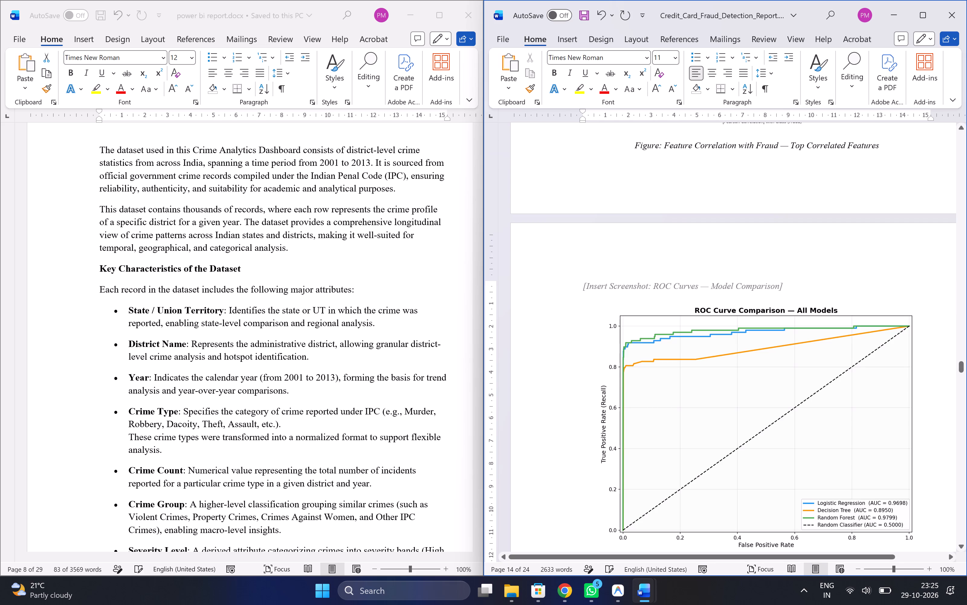
Delete "Insert Screenshot:" from the bracketed "ROC Curves — Model Comparison" caption.
{"action": "scroll", "coordinate": [754, 295], "scroll_direction": "up", "scroll_amount": 1}
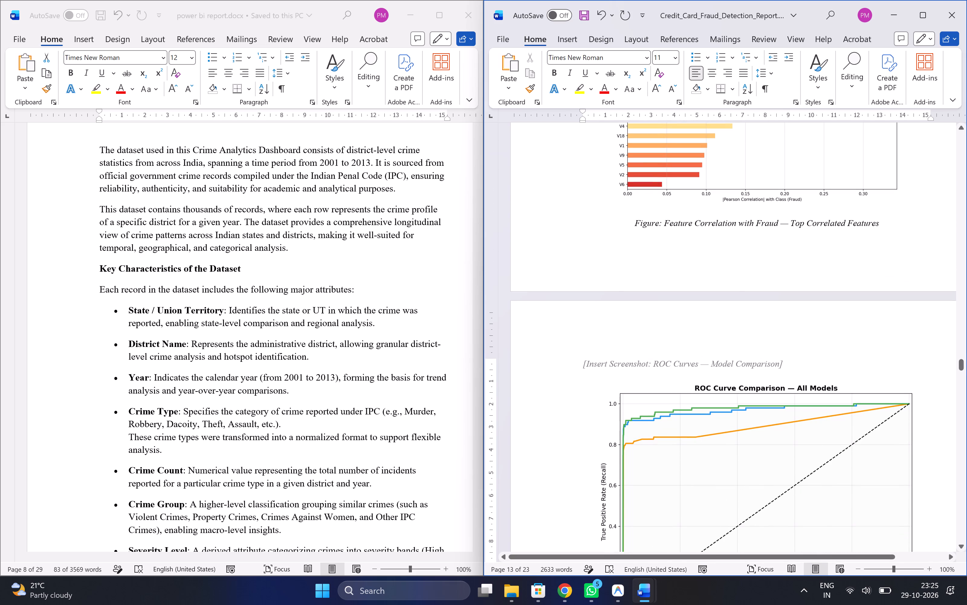
{"action": "left_click_drag", "start_coordinate": [649, 364], "coordinate": [592, 361]}
{"action": "key", "text": "BackSpace"}
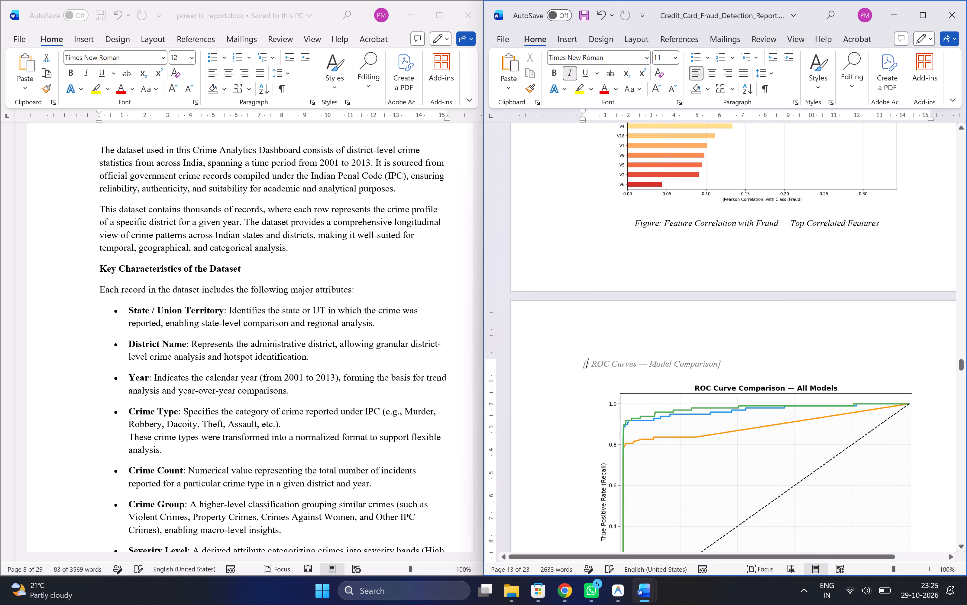
{"action": "key", "text": "Right"}
{"action": "key", "text": "BackSpace"}
Centre the bracketed "ROC Curves — Model Comparison" caption above its chart.
{"action": "left_click_drag", "start_coordinate": [582, 364], "coordinate": [742, 355]}
{"action": "left_click", "coordinate": [714, 77]}
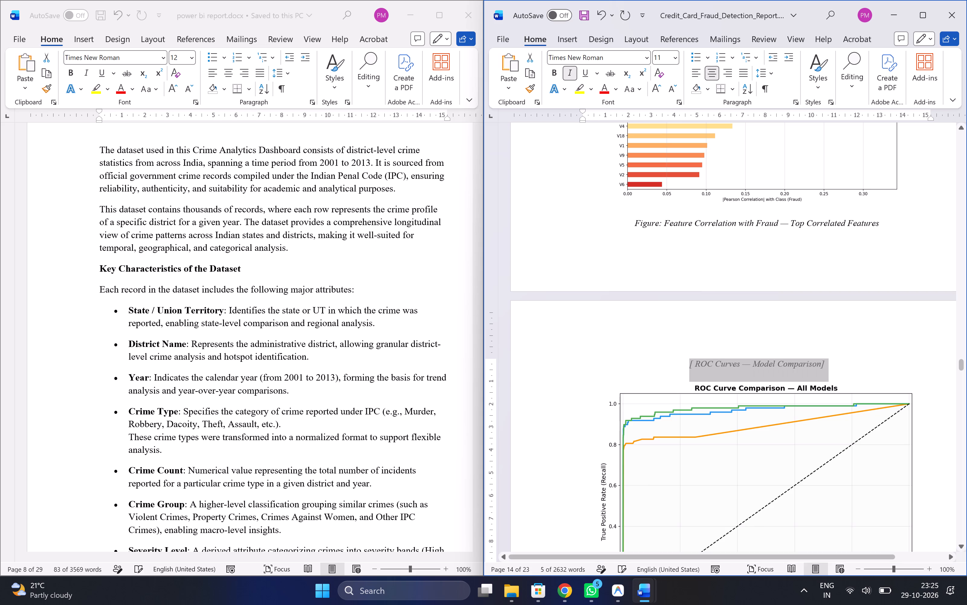
{"action": "left_click", "coordinate": [819, 269]}
Delete "Insert Screenshot:" from the bracketed "Feature Importance — Random Forest Top Features" caption.
{"action": "scroll", "coordinate": [864, 360], "scroll_direction": "down", "scroll_amount": 1}
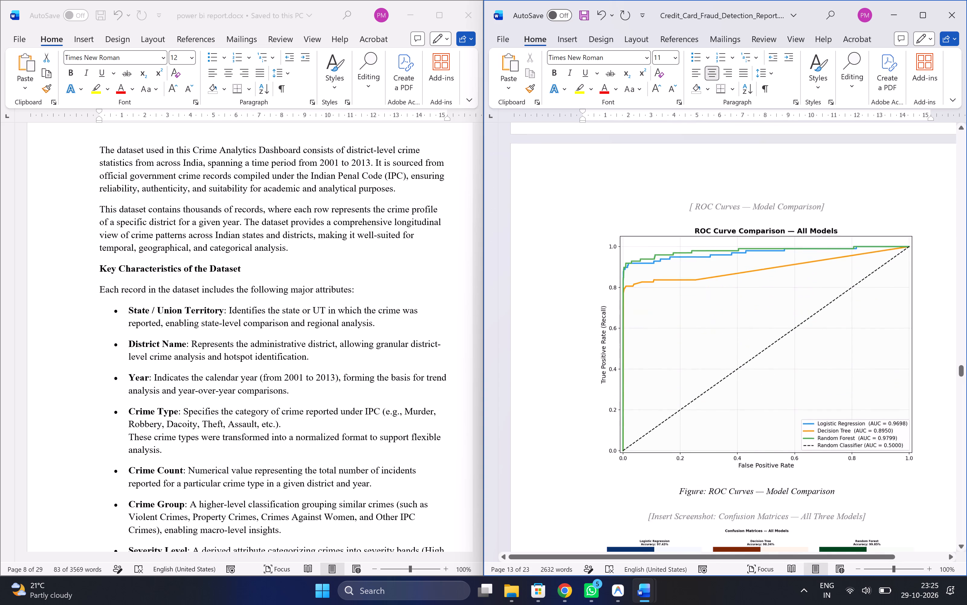
{"action": "scroll", "coordinate": [864, 360], "scroll_direction": "down", "scroll_amount": 4}
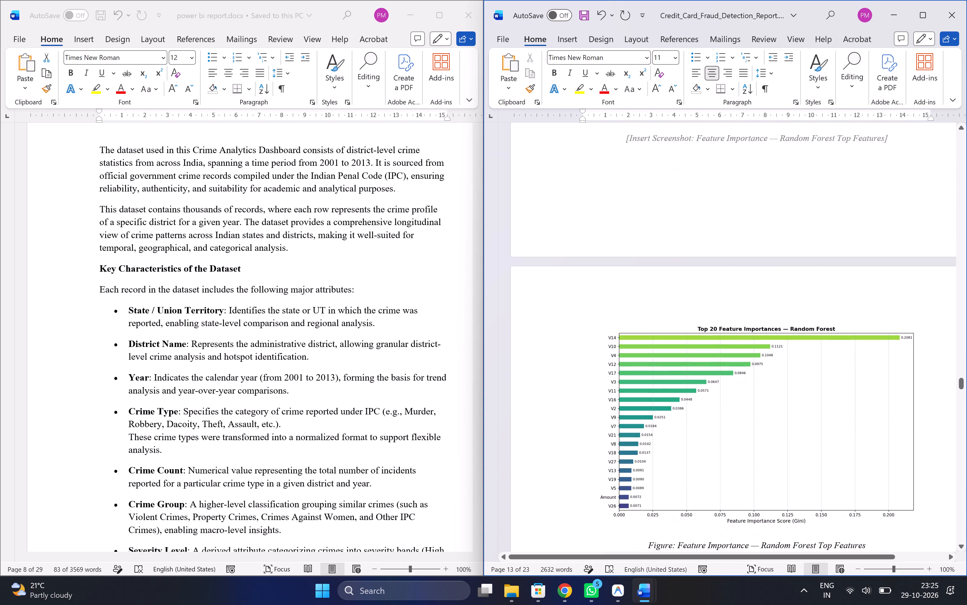
{"action": "scroll", "coordinate": [864, 360], "scroll_direction": "up", "scroll_amount": 1}
{"action": "left_click_drag", "start_coordinate": [698, 177], "coordinate": [645, 178]}
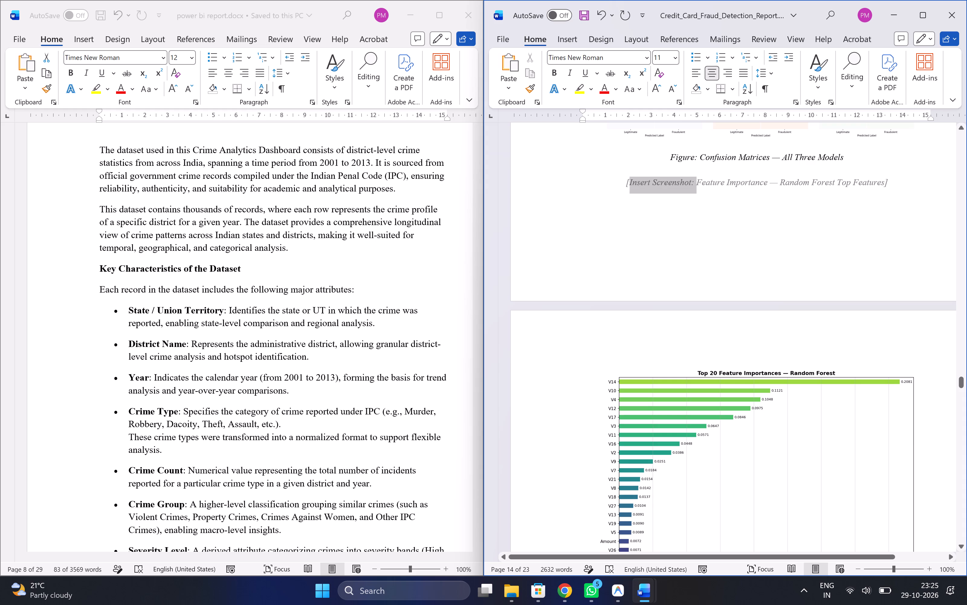
{"action": "left_click_drag", "start_coordinate": [645, 178], "coordinate": [640, 178]}
{"action": "key", "text": "BackSpace"}
{"action": "left_click", "coordinate": [726, 246]}
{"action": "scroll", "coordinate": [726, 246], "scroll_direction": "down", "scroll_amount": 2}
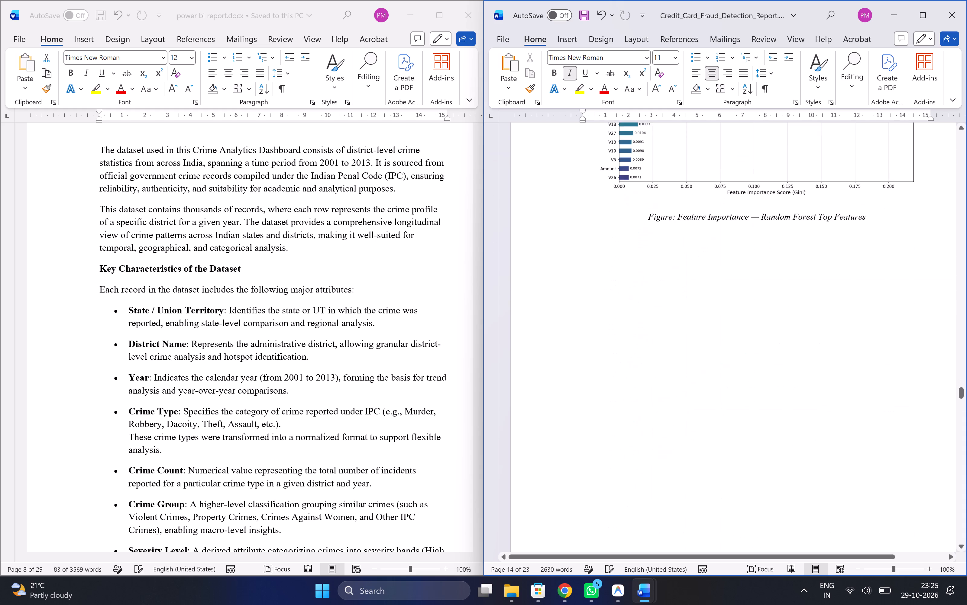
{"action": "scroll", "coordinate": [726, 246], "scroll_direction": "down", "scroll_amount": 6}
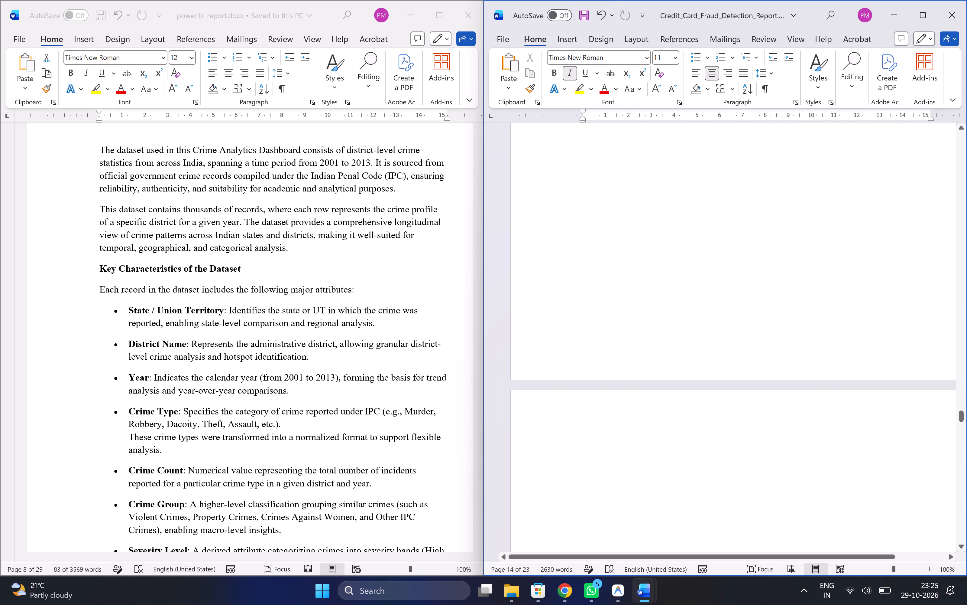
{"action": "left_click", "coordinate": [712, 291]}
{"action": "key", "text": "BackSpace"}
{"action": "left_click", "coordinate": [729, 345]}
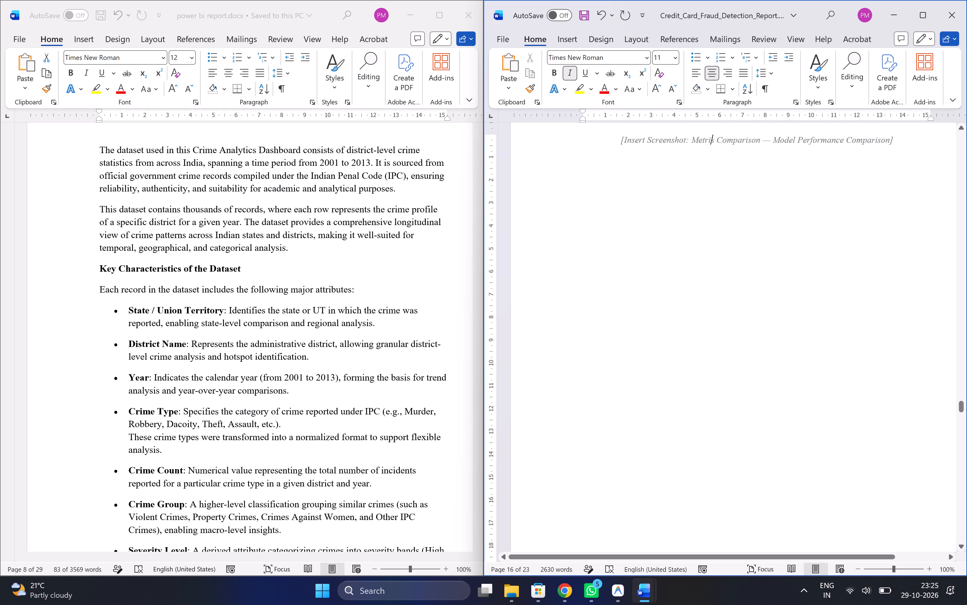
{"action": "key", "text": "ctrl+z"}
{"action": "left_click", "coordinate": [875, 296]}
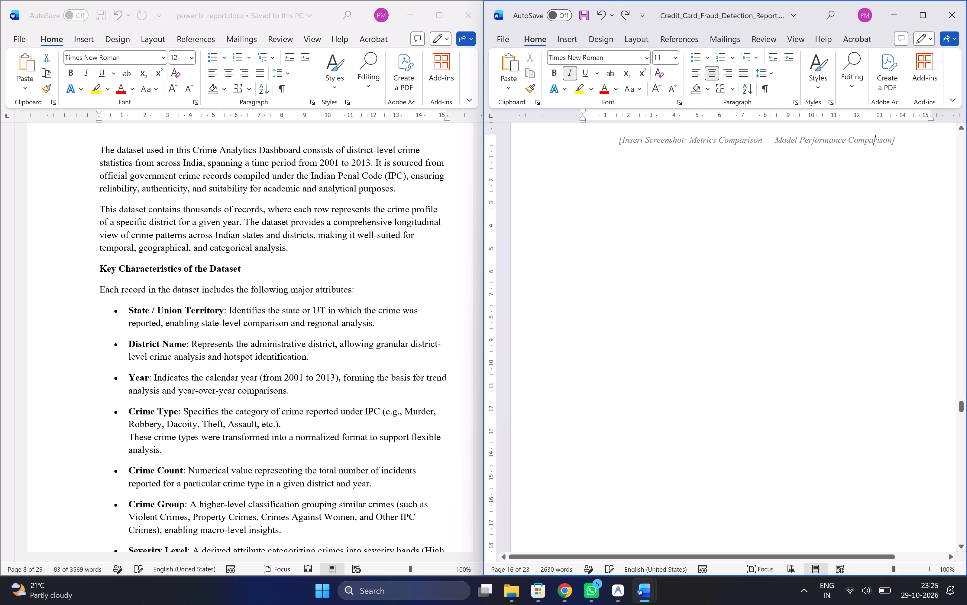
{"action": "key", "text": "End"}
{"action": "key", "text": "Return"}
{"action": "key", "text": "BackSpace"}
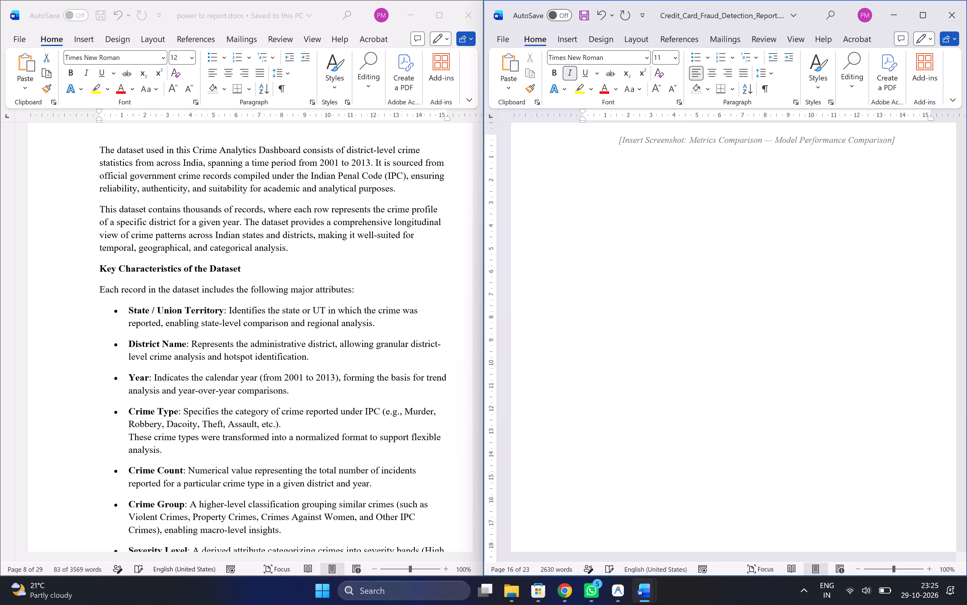
Remove the page break before "5. System Implementation" so the heading follows the Fraud Score Distribution figure caption.
{"action": "key", "text": "Down"}
{"action": "key", "text": "Down"}
{"action": "scroll", "coordinate": [875, 296], "scroll_direction": "up", "scroll_amount": 3}
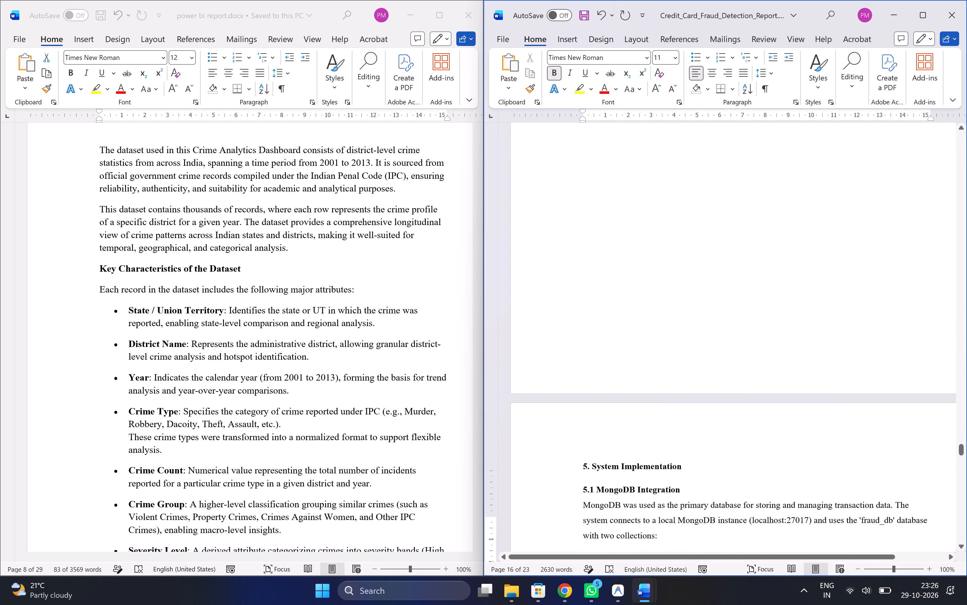
{"action": "scroll", "coordinate": [875, 296], "scroll_direction": "up", "scroll_amount": 1}
{"action": "left_click_drag", "start_coordinate": [786, 344], "coordinate": [682, 226]}
{"action": "key", "text": "BackSpace"}
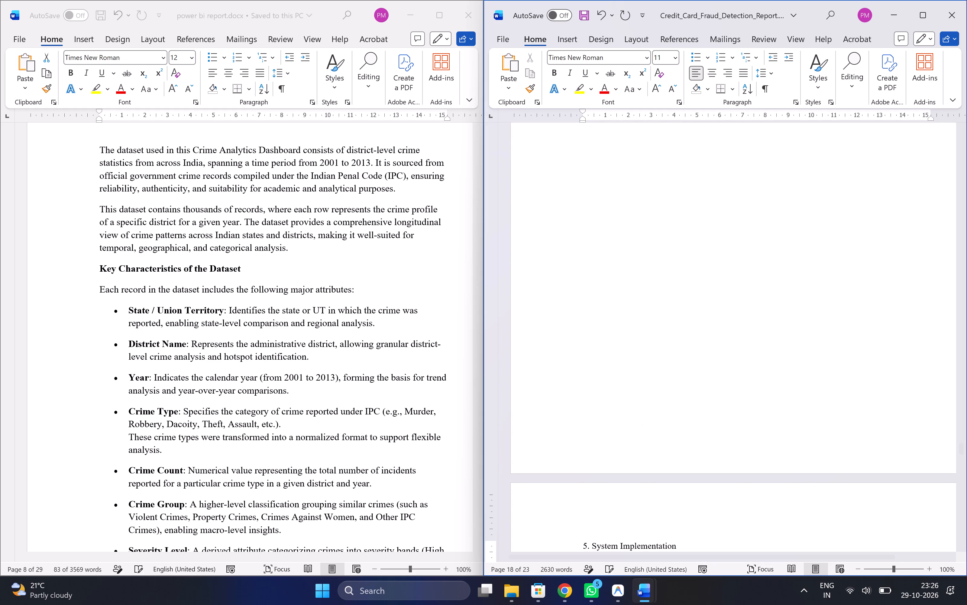
{"action": "key", "text": "BackSpace"}
{"action": "scroll", "coordinate": [682, 226], "scroll_direction": "up", "scroll_amount": 1}
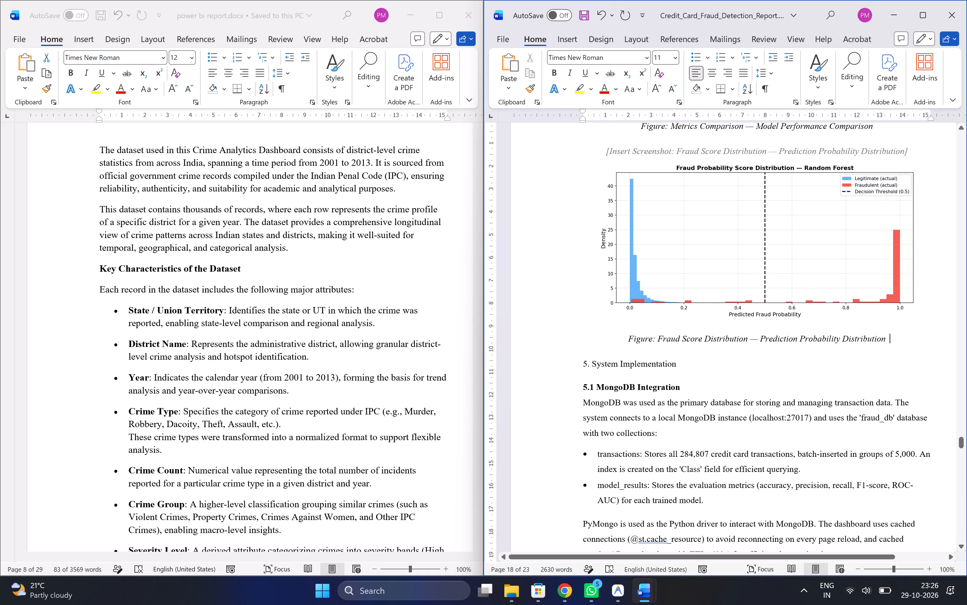
Format the "5. System Implementation" heading as bold, underlined, 12 pt and centred.
{"action": "left_click_drag", "start_coordinate": [679, 361], "coordinate": [584, 361]}
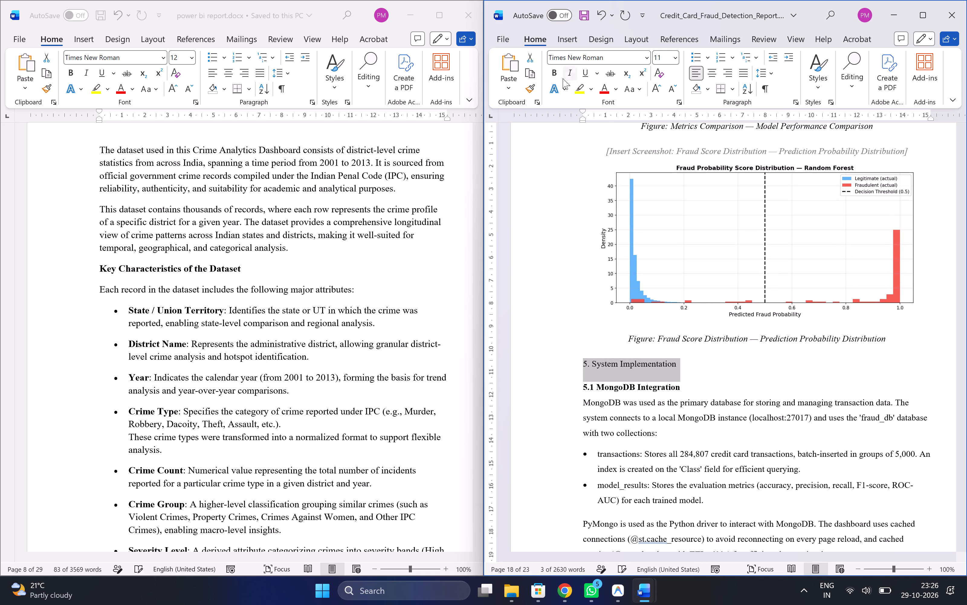
{"action": "left_click", "coordinate": [556, 74]}
{"action": "left_click", "coordinate": [586, 74]}
{"action": "left_click", "coordinate": [673, 59]}
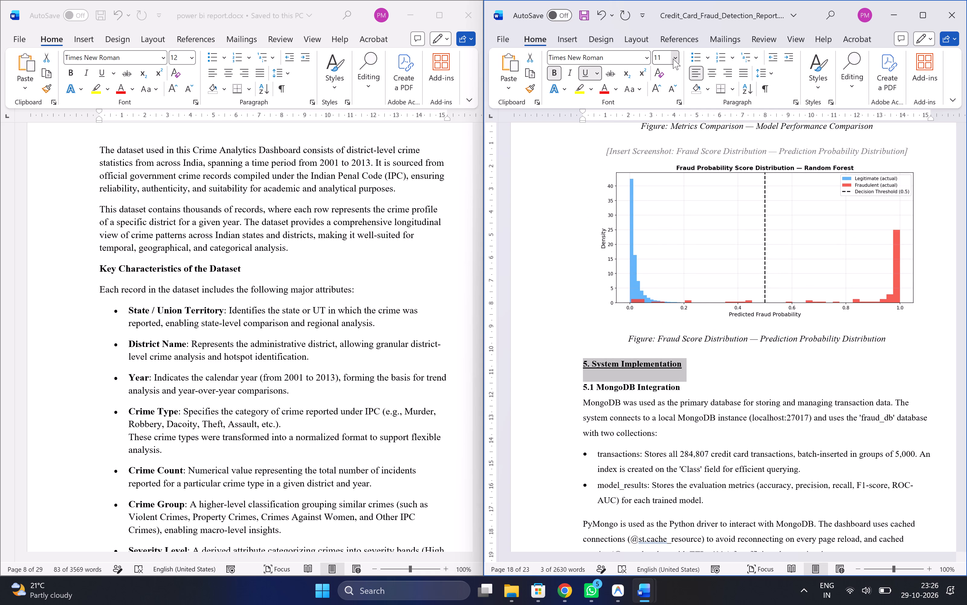
{"action": "left_click", "coordinate": [660, 128]}
{"action": "left_click", "coordinate": [706, 68]}
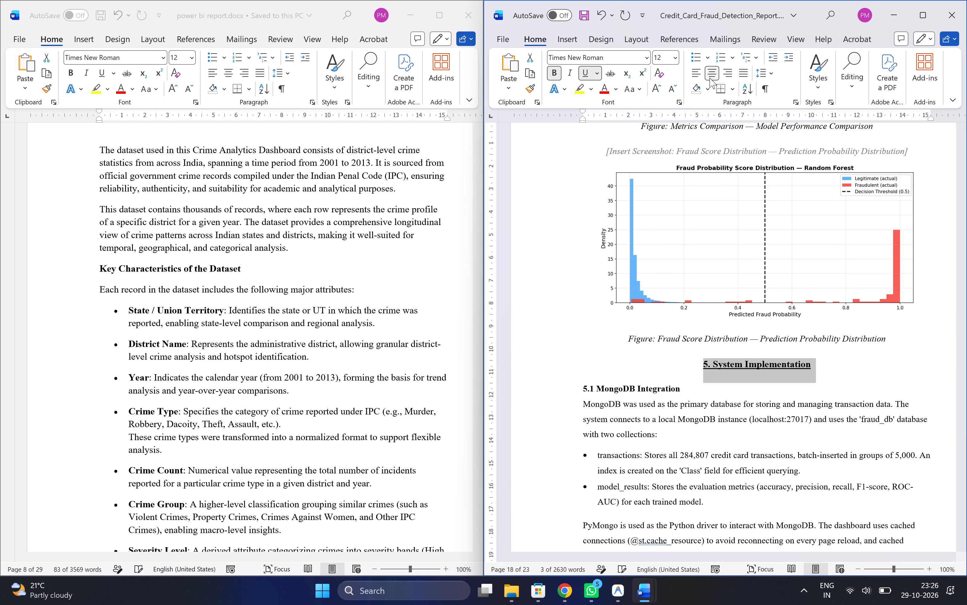
{"action": "left_click", "coordinate": [826, 364]}
Examine the empty space between the Model Performance Comparison chart and its figure caption, checking the chart's frame.
{"action": "scroll", "coordinate": [826, 364], "scroll_direction": "up", "scroll_amount": 4}
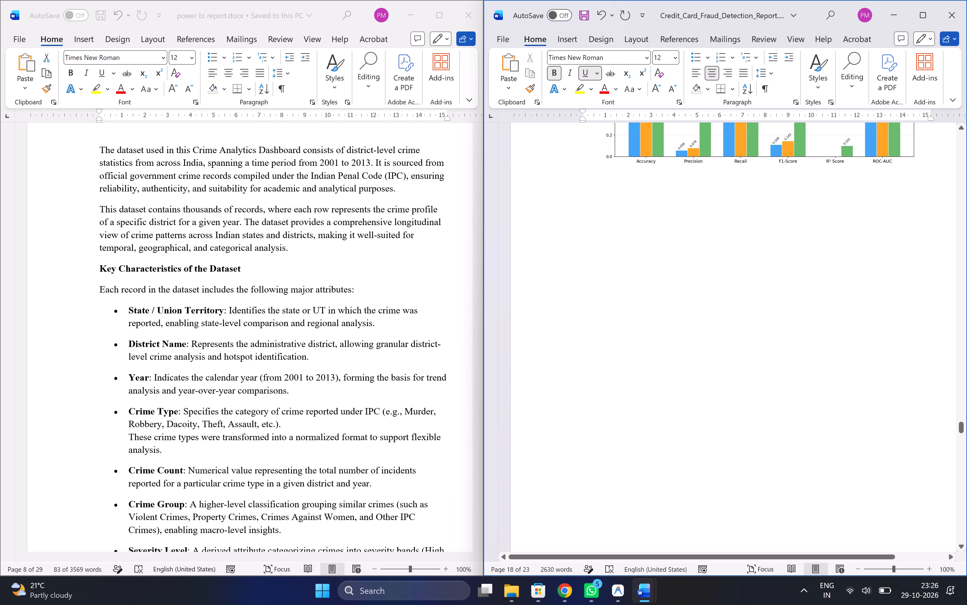
{"action": "left_click", "coordinate": [794, 384]}
{"action": "left_click", "coordinate": [794, 384]}
{"action": "left_click", "coordinate": [936, 331]}
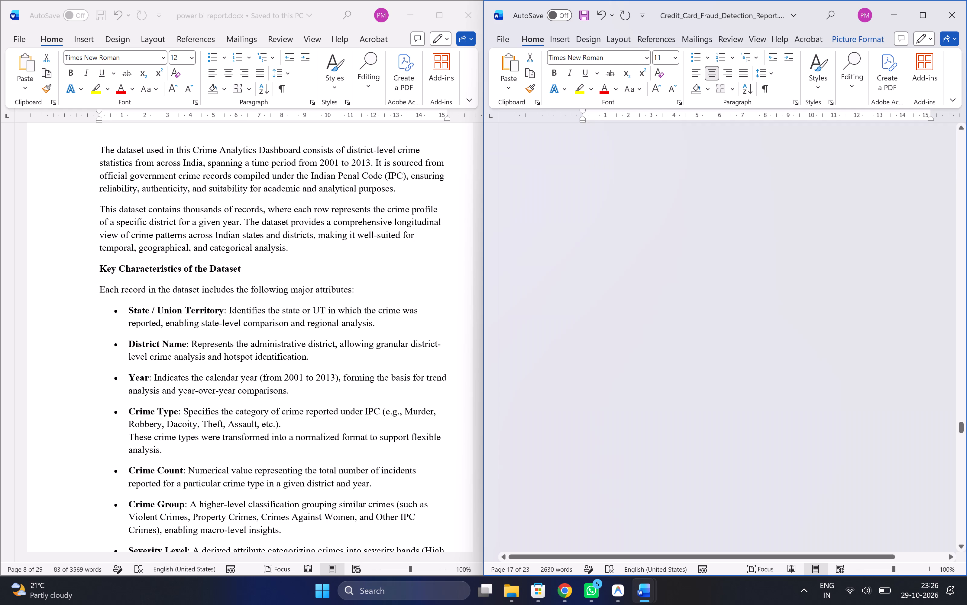
{"action": "scroll", "coordinate": [936, 331], "scroll_direction": "up", "scroll_amount": 6}
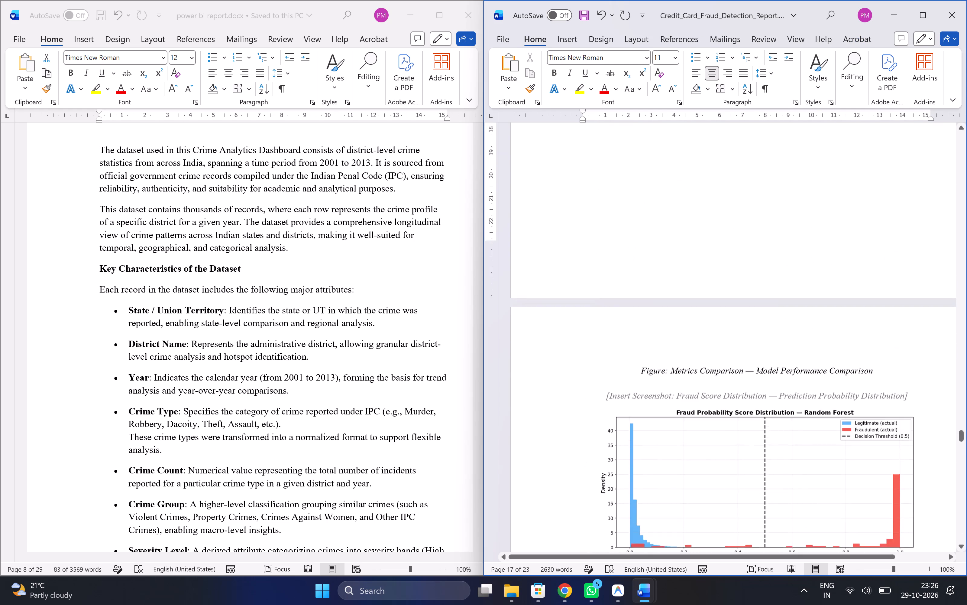
{"action": "scroll", "coordinate": [936, 331], "scroll_direction": "up", "scroll_amount": 4}
{"action": "left_click", "coordinate": [854, 332]}
{"action": "left_click", "coordinate": [958, 327]}
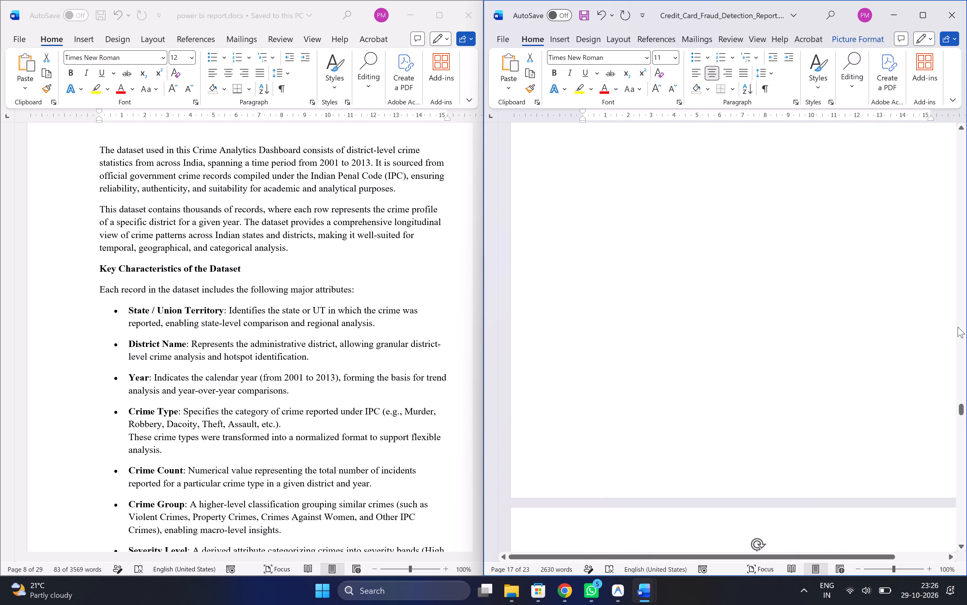
{"action": "scroll", "coordinate": [849, 367], "scroll_direction": "down", "scroll_amount": 4}
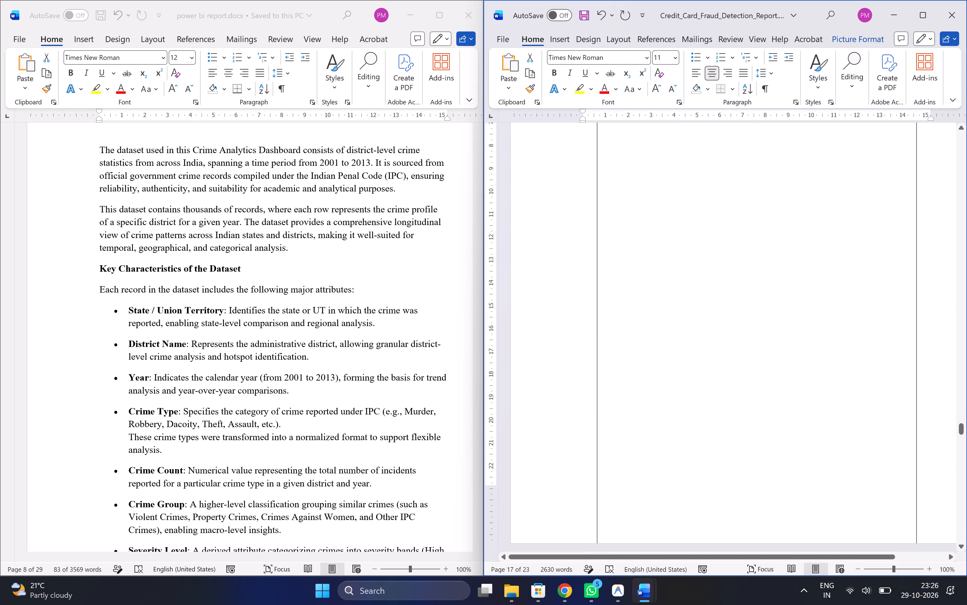
{"action": "scroll", "coordinate": [849, 471], "scroll_direction": "down", "scroll_amount": 1}
{"action": "left_click", "coordinate": [900, 391]}
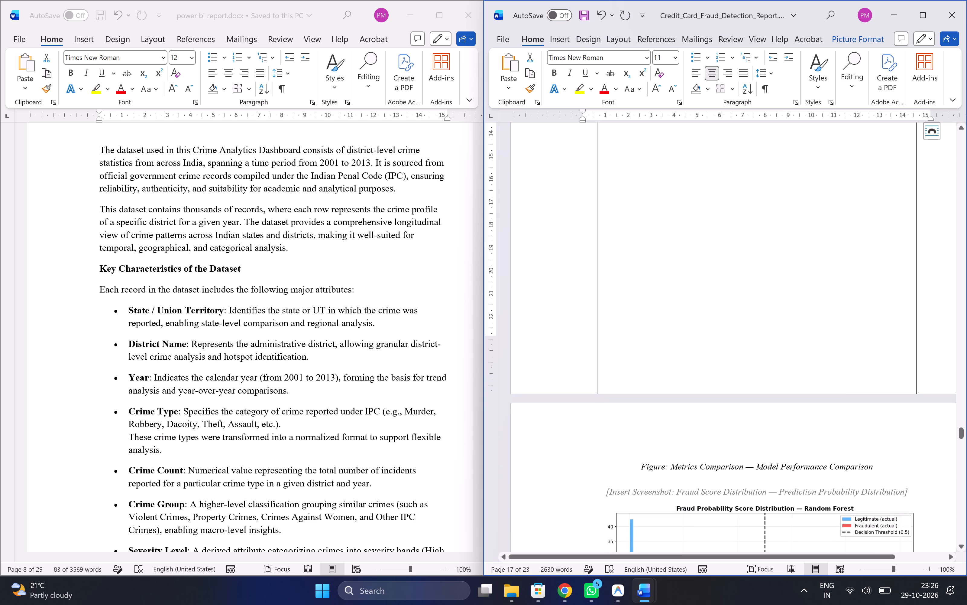
{"action": "left_click", "coordinate": [934, 371]}
{"action": "scroll", "coordinate": [934, 371], "scroll_direction": "up", "scroll_amount": 2}
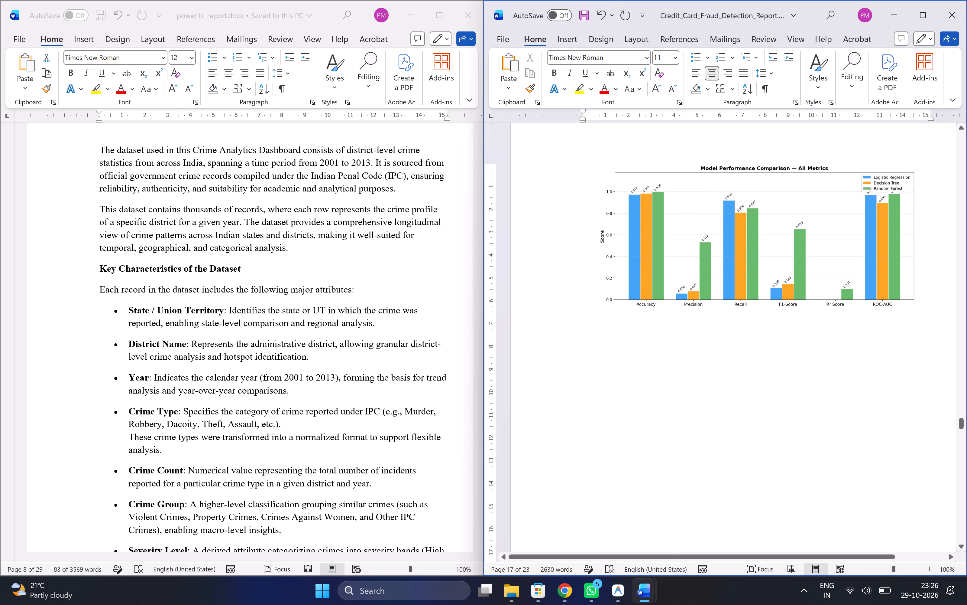
{"action": "scroll", "coordinate": [896, 402], "scroll_direction": "down", "scroll_amount": 1}
{"action": "scroll", "coordinate": [798, 492], "scroll_direction": "down", "scroll_amount": 1}
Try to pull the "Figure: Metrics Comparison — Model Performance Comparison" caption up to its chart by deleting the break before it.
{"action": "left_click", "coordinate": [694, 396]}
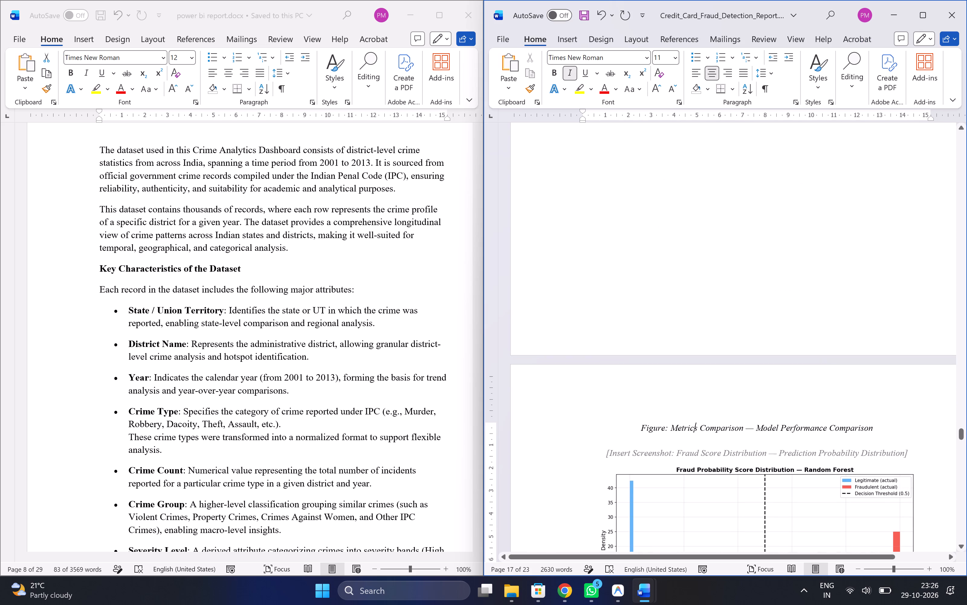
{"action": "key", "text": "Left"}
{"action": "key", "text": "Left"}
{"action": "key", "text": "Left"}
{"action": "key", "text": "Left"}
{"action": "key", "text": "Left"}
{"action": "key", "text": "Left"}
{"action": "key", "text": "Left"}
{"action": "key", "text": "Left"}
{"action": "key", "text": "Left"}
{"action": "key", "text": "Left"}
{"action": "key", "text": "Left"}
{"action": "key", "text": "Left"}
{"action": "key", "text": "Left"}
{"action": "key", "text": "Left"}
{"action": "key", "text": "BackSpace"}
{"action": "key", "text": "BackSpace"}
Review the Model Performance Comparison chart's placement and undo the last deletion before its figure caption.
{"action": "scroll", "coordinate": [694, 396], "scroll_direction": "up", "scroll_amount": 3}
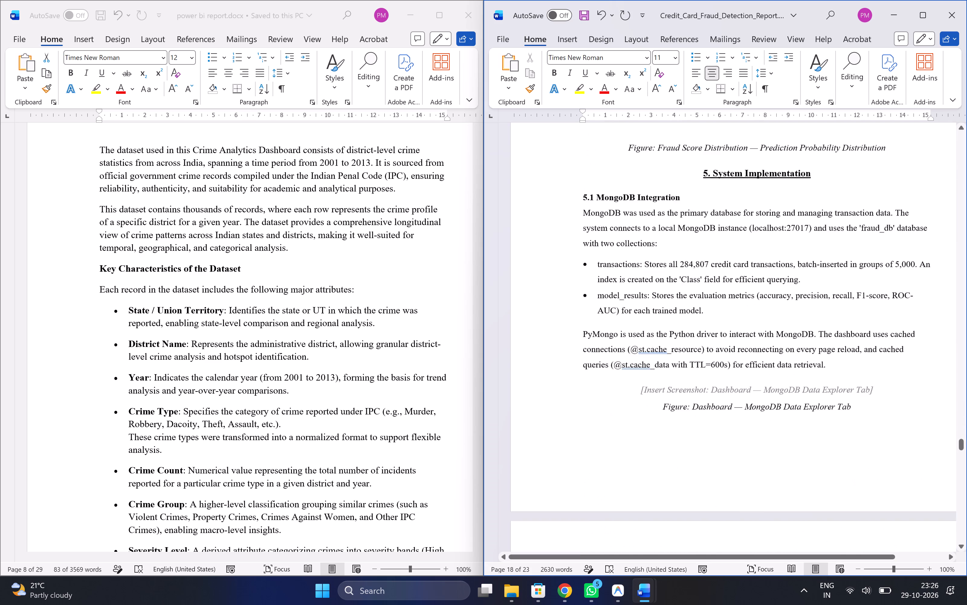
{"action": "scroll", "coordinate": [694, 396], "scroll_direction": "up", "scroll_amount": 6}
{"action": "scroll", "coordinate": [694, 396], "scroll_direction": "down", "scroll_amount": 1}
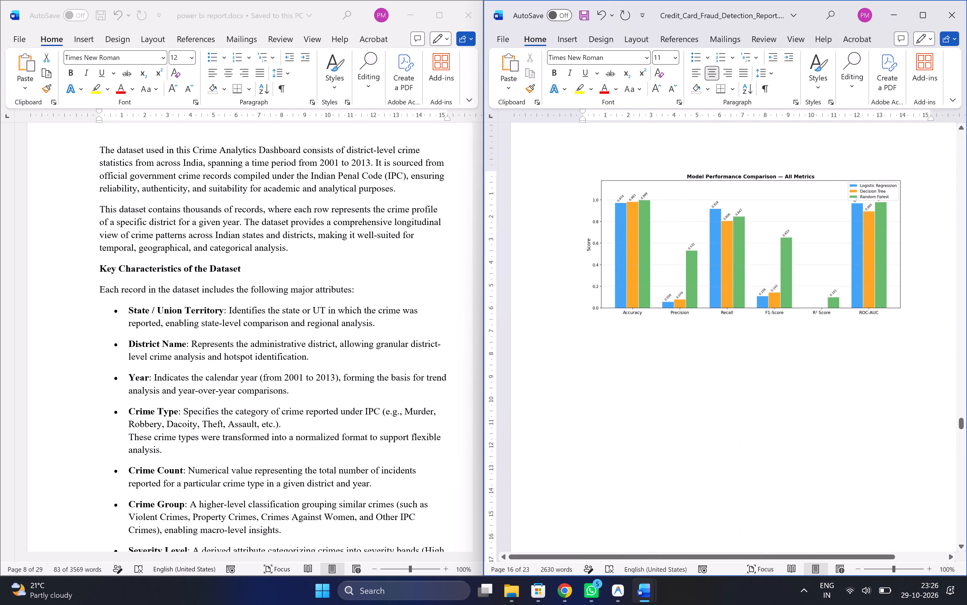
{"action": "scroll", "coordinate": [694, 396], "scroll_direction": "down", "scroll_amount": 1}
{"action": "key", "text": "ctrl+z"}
Examine the Model Performance Comparison chart's frame and the empty space beneath it again.
{"action": "scroll", "coordinate": [694, 396], "scroll_direction": "up", "scroll_amount": 1}
{"action": "left_click", "coordinate": [739, 378]}
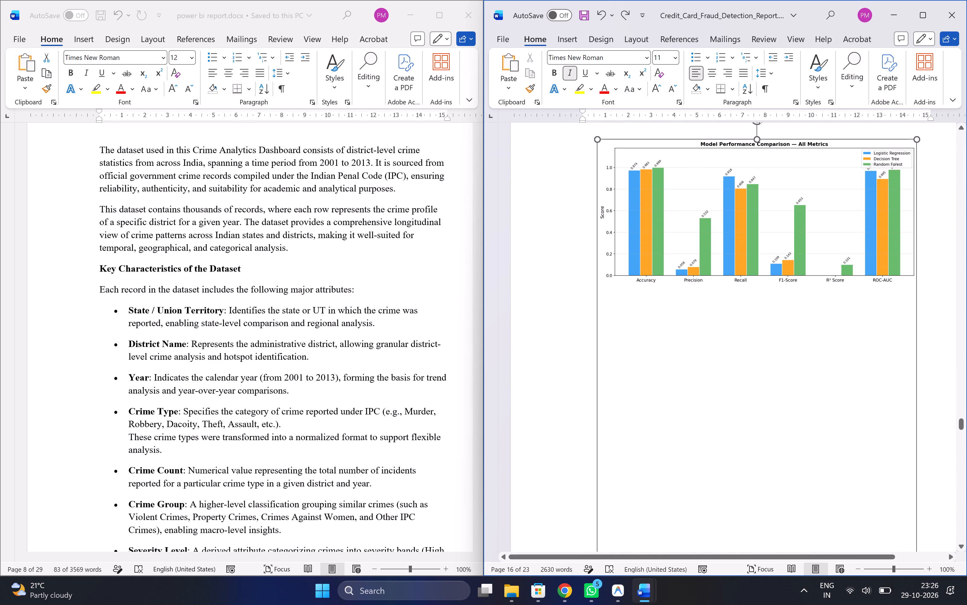
{"action": "scroll", "coordinate": [961, 428], "scroll_direction": "down", "scroll_amount": 2}
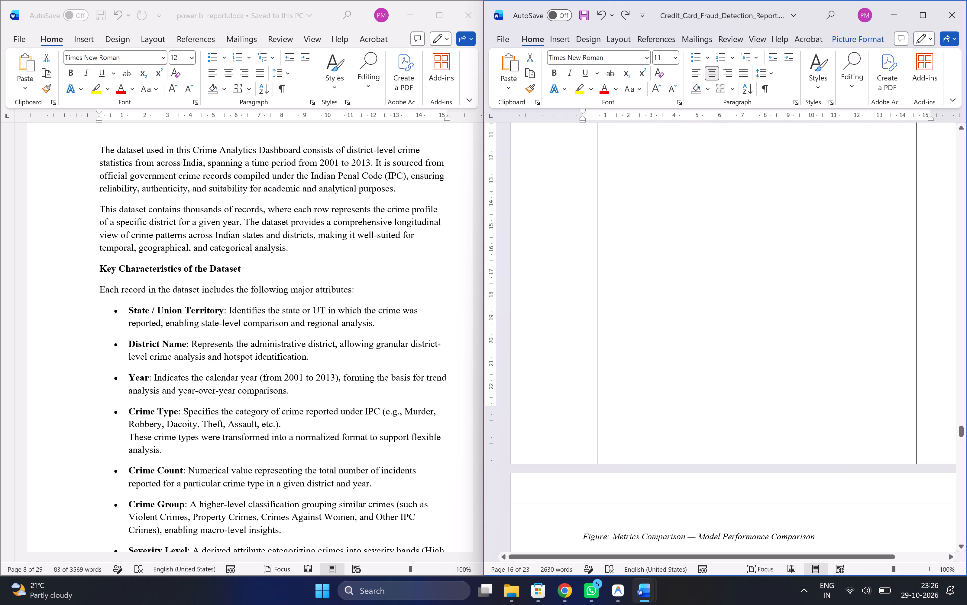
{"action": "scroll", "coordinate": [919, 446], "scroll_direction": "up", "scroll_amount": 2}
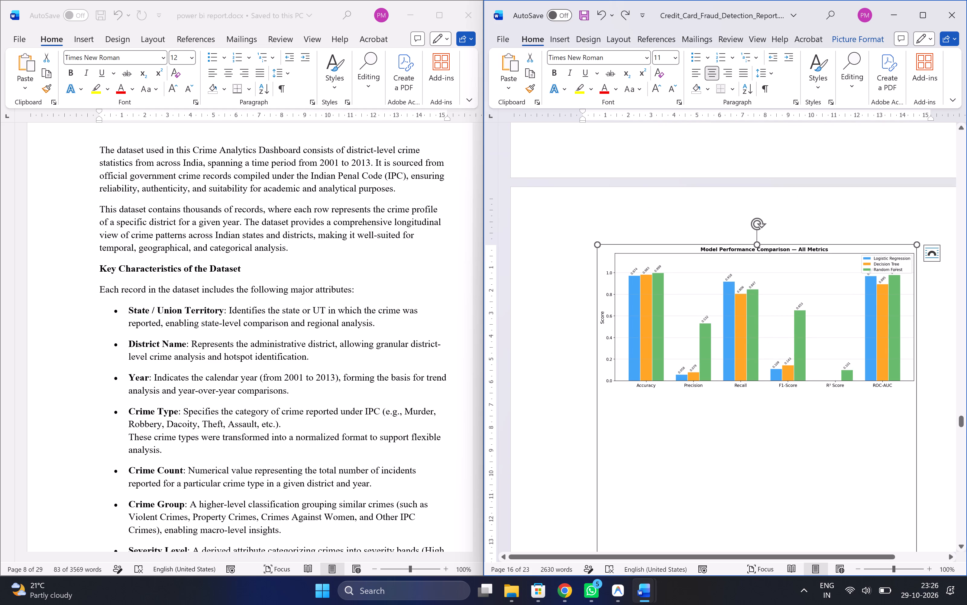
{"action": "scroll", "coordinate": [910, 424], "scroll_direction": "down", "scroll_amount": 1}
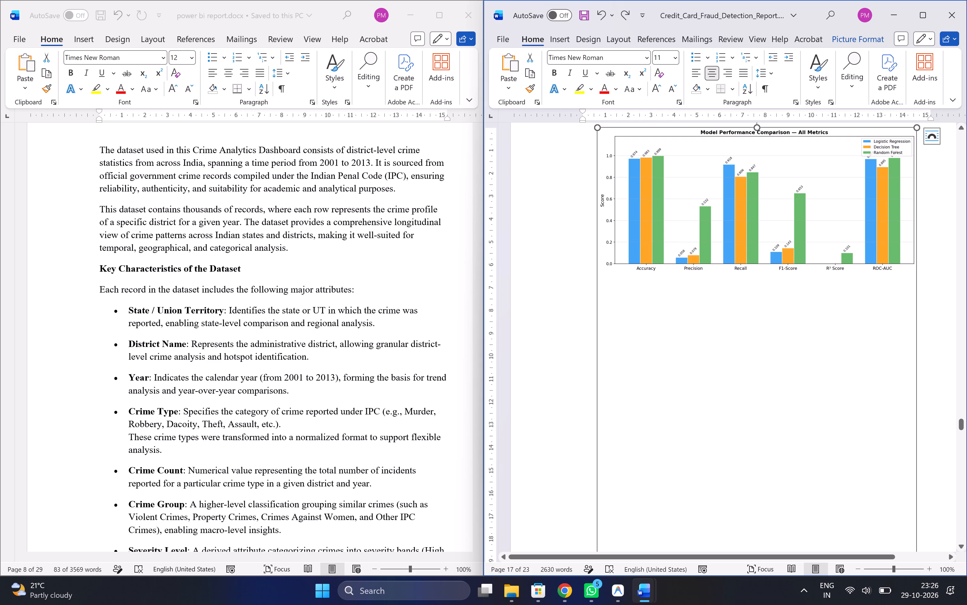
{"action": "left_click", "coordinate": [945, 292]}
{"action": "scroll", "coordinate": [907, 298], "scroll_direction": "up", "scroll_amount": 1}
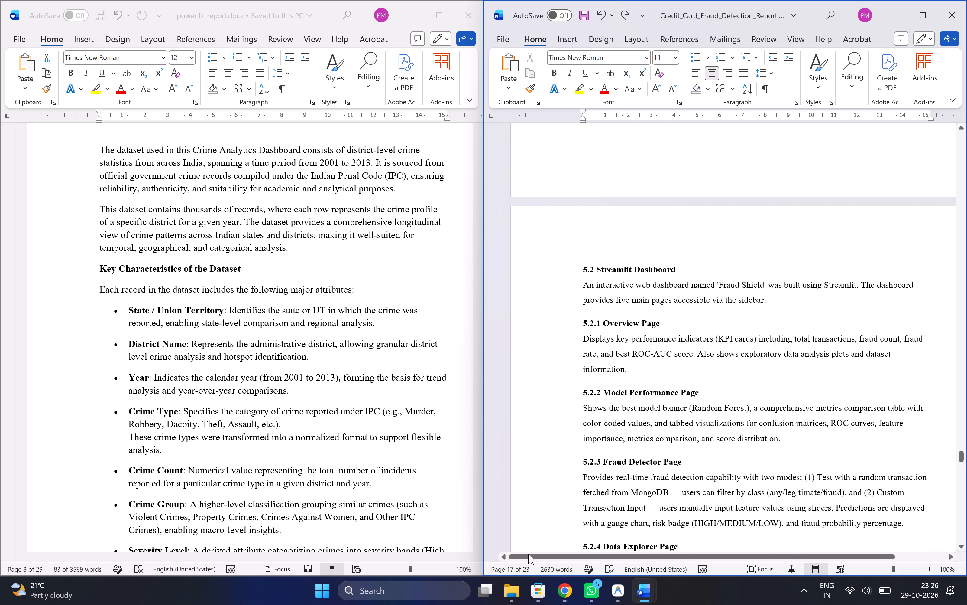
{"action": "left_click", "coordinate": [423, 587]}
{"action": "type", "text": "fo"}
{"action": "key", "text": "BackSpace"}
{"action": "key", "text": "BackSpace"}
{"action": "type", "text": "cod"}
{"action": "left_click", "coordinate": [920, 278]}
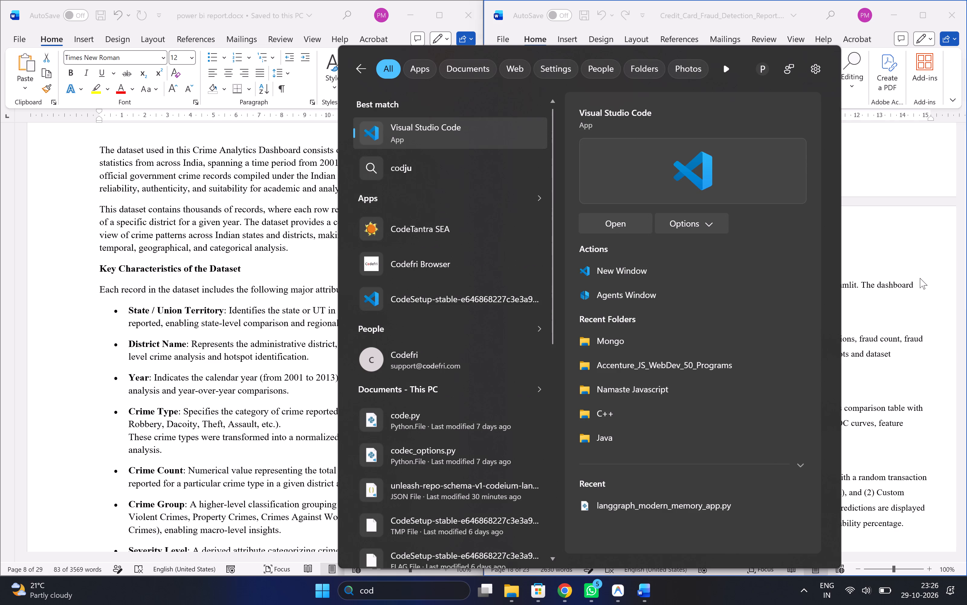
Remove the page break before "6. Conclusion" and place the heading on its own line below the SHAP Explainability text.
{"action": "scroll", "coordinate": [920, 278], "scroll_direction": "down", "scroll_amount": 6}
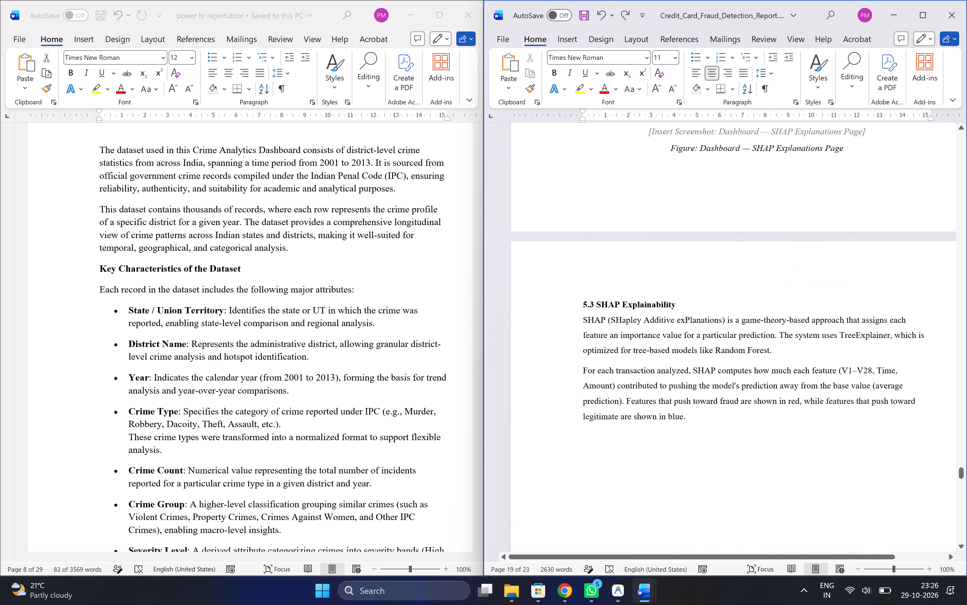
{"action": "scroll", "coordinate": [920, 278], "scroll_direction": "down", "scroll_amount": 3}
{"action": "left_click", "coordinate": [790, 378]}
{"action": "key", "text": "BackSpace"}
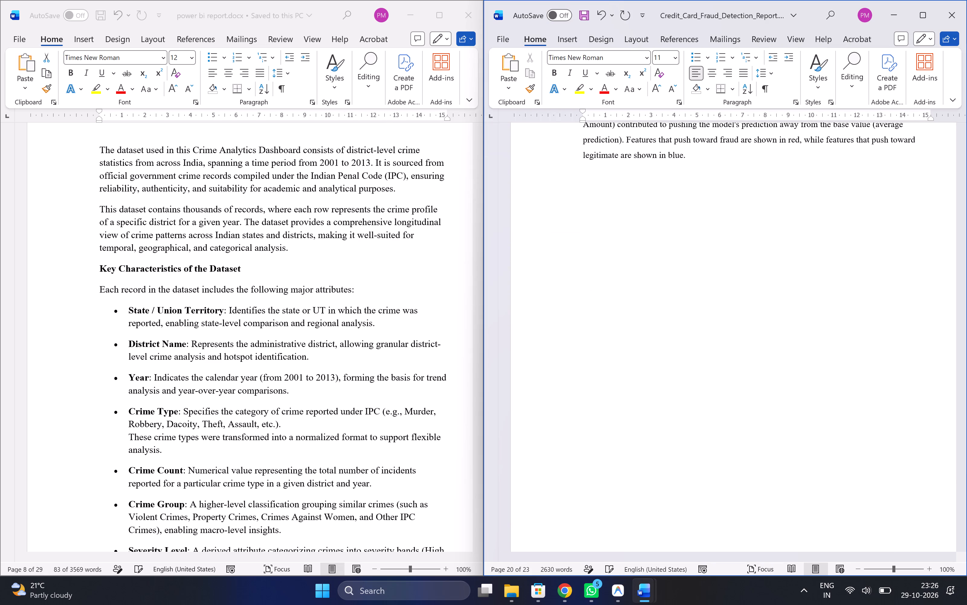
{"action": "left_click", "coordinate": [767, 429]}
{"action": "key", "text": "BackSpace"}
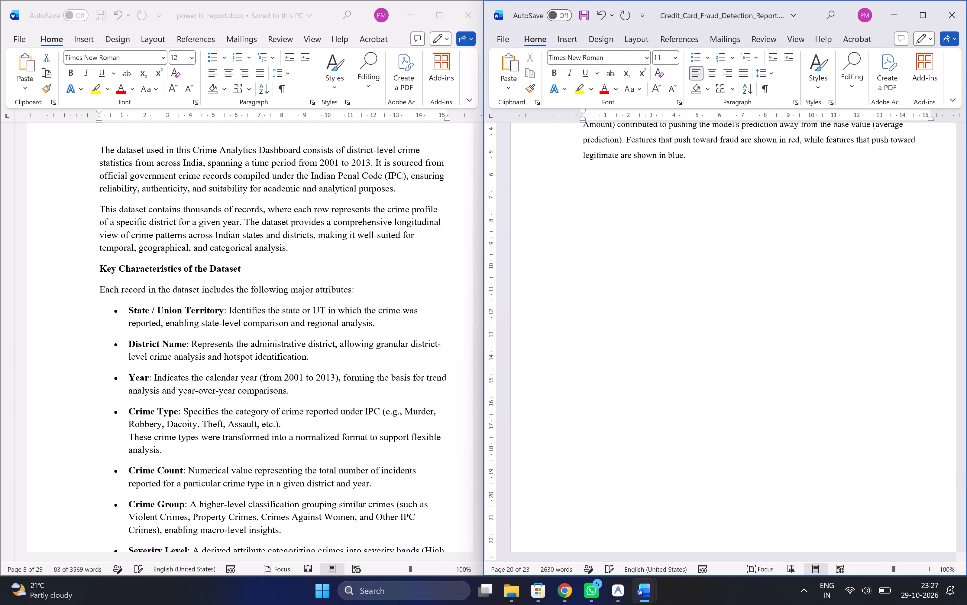
{"action": "key", "text": "Down"}
{"action": "scroll", "coordinate": [767, 429], "scroll_direction": "down", "scroll_amount": 1}
{"action": "key", "text": "Left"}
{"action": "key", "text": "Left"}
{"action": "key", "text": "Left"}
{"action": "key", "text": "Left"}
{"action": "key", "text": "Left"}
{"action": "key", "text": "Left"}
{"action": "key", "text": "Left"}
{"action": "key", "text": "Left"}
{"action": "key", "text": "Left"}
{"action": "key", "text": "Left"}
{"action": "key", "text": "Left"}
{"action": "key", "text": "Left"}
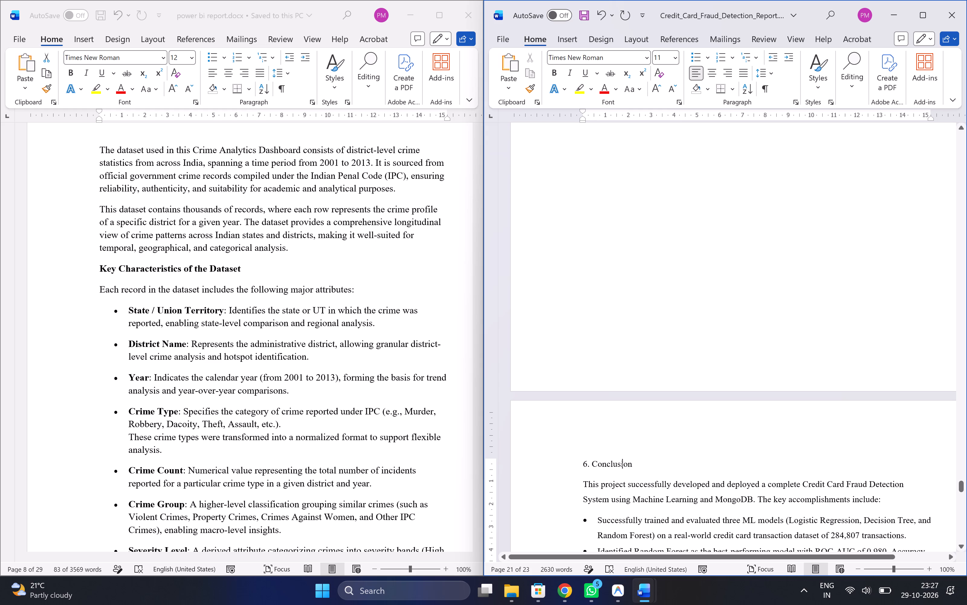
{"action": "key", "text": "Left"}
{"action": "key", "text": "BackSpace"}
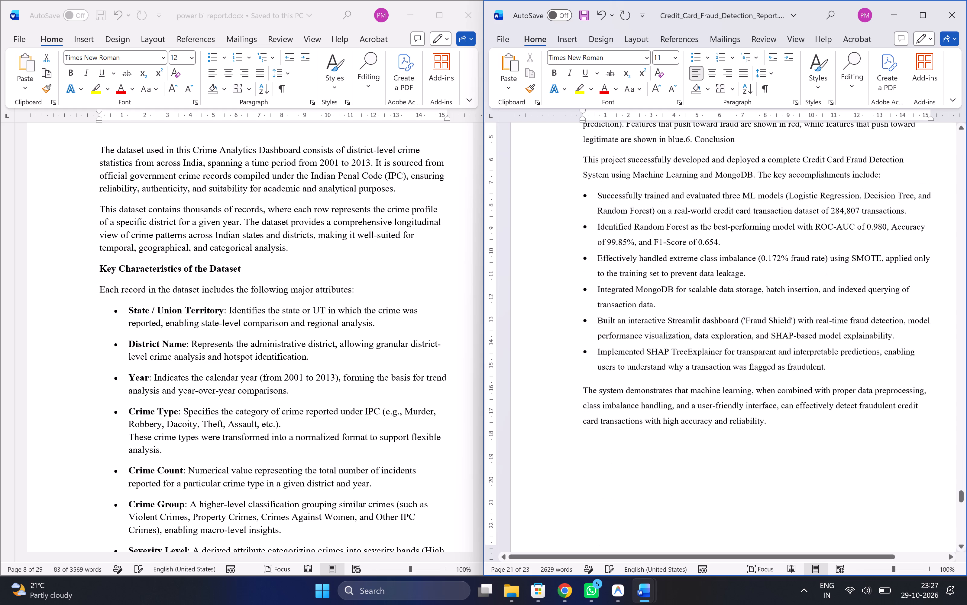
{"action": "scroll", "coordinate": [794, 438], "scroll_direction": "up", "scroll_amount": 1}
{"action": "key", "text": "Return"}
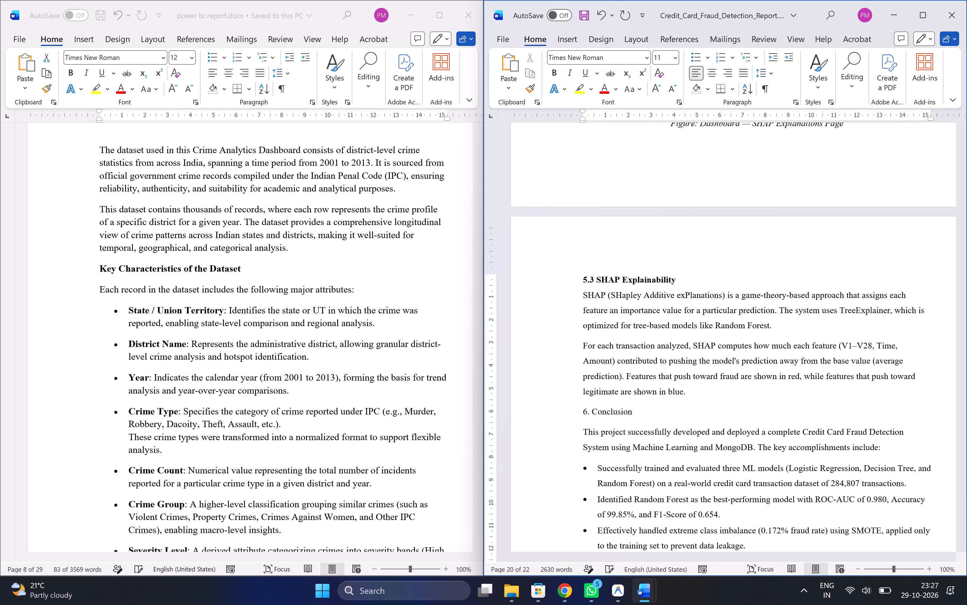
Format the "6. Conclusion" heading as centred, bold, underlined and 12 pt.
{"action": "left_click_drag", "start_coordinate": [710, 411], "coordinate": [574, 403]}
{"action": "left_click", "coordinate": [574, 403]}
{"action": "left_click", "coordinate": [672, 417]}
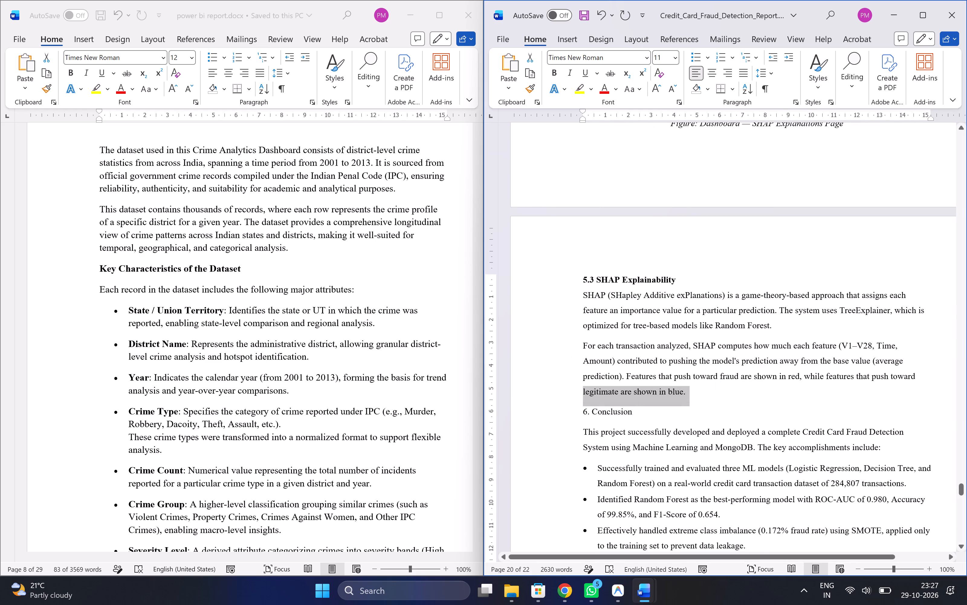
{"action": "left_click_drag", "start_coordinate": [668, 417], "coordinate": [573, 411]}
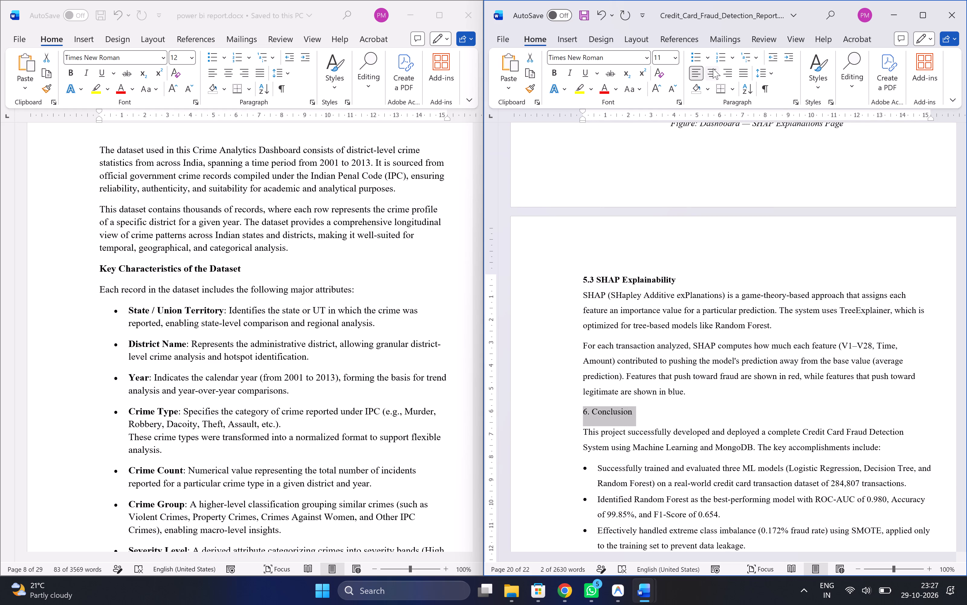
{"action": "left_click", "coordinate": [712, 70]}
{"action": "left_click", "coordinate": [553, 74]}
{"action": "left_click", "coordinate": [584, 75]}
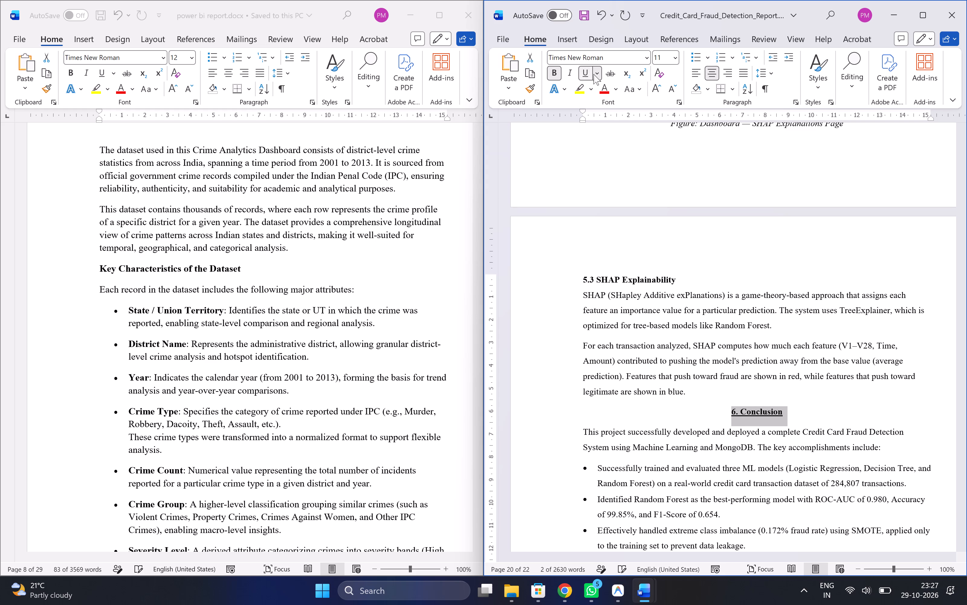
{"action": "left_click", "coordinate": [677, 58]}
{"action": "left_click", "coordinate": [662, 131]}
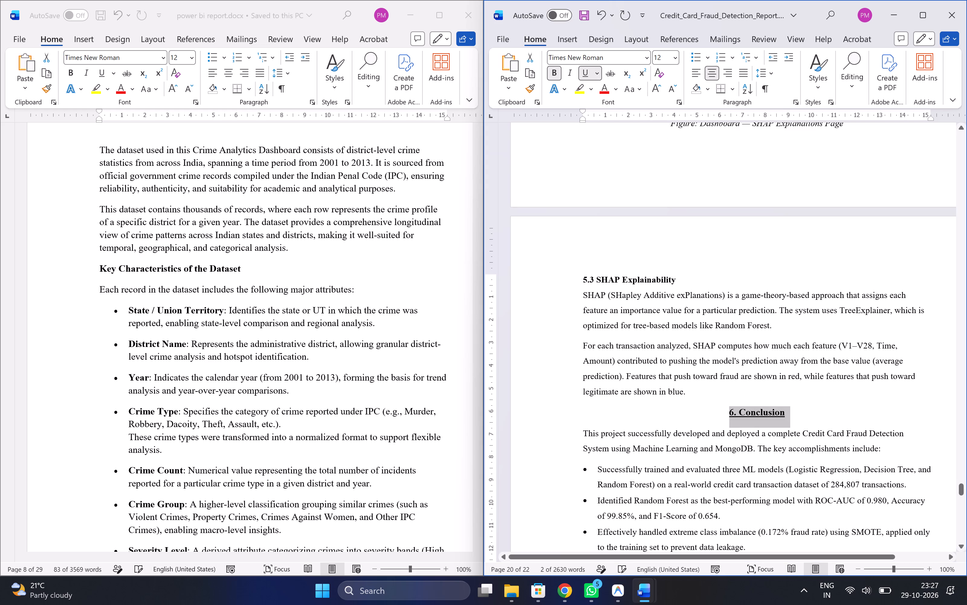
{"action": "left_click", "coordinate": [790, 404]}
{"action": "scroll", "coordinate": [790, 404], "scroll_direction": "down", "scroll_amount": 3}
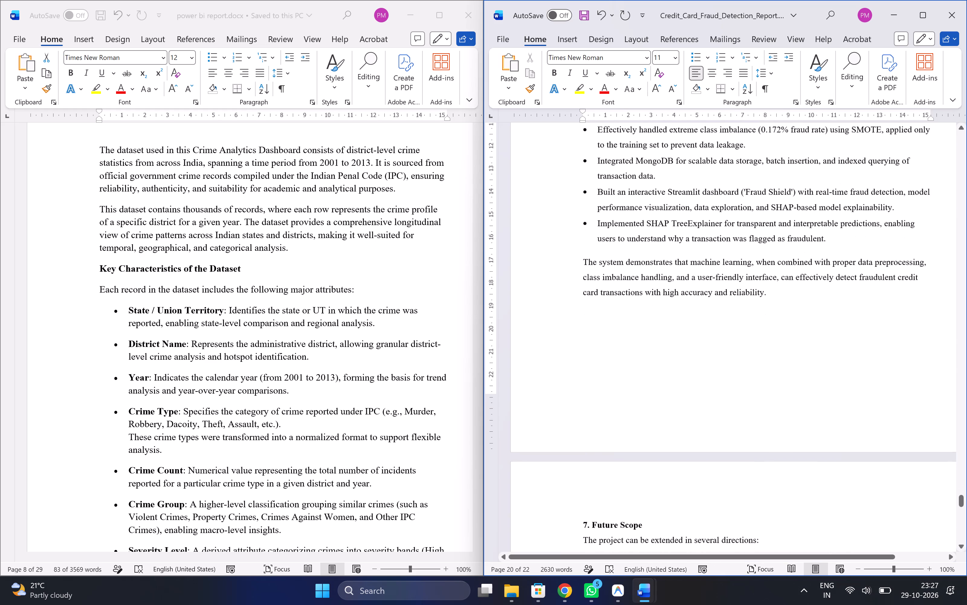
Remove the page break before "7. Future Scope" and place the heading directly below the Conclusion text.
{"action": "scroll", "coordinate": [790, 404], "scroll_direction": "down", "scroll_amount": 1}
{"action": "left_click", "coordinate": [659, 254]}
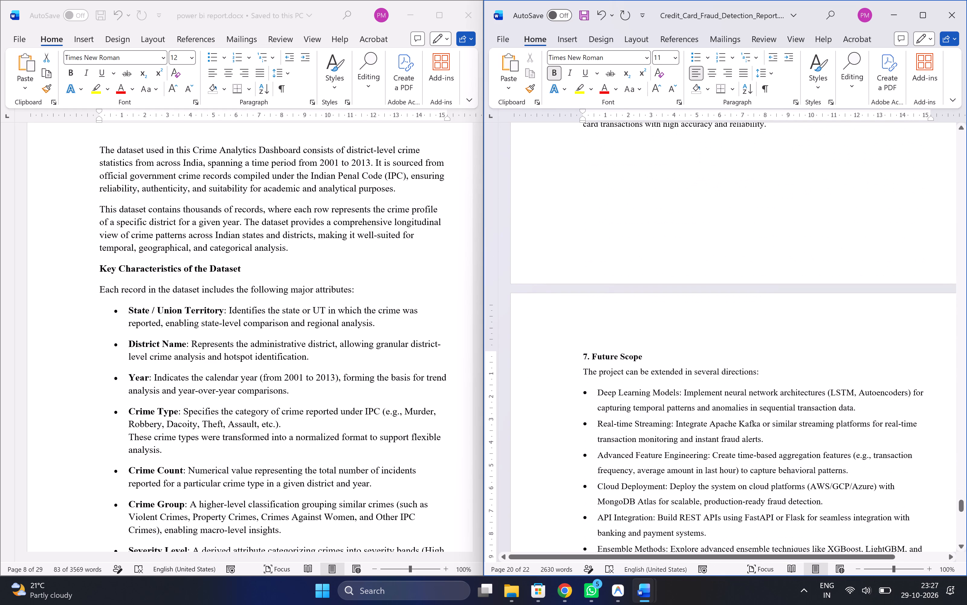
{"action": "key", "text": "Down"}
{"action": "key", "text": "Left"}
{"action": "key", "text": "BackSpace"}
{"action": "key", "text": "BackSpace"}
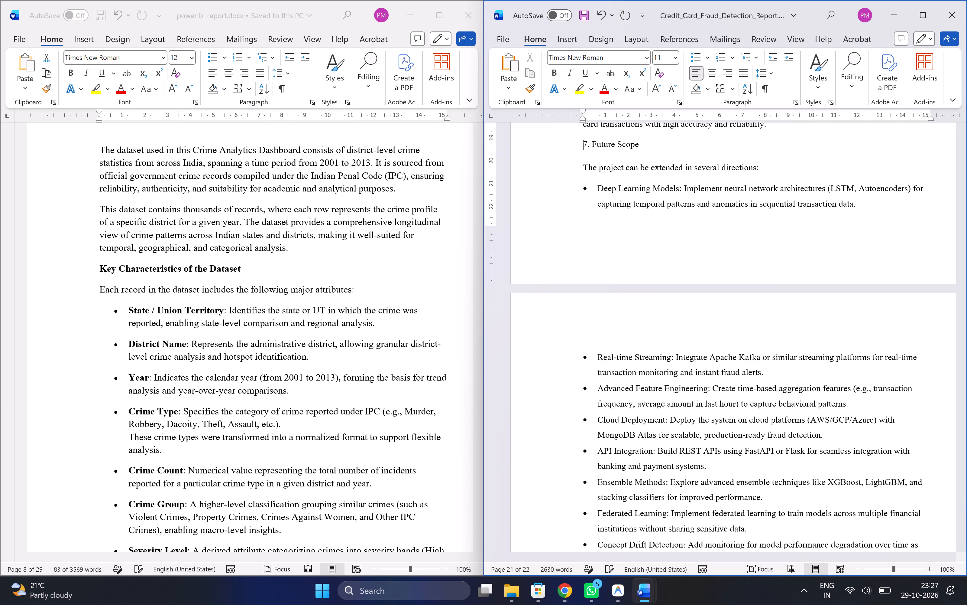
Format the "7. Future Scope" heading as bold, underlined and centred.
{"action": "left_click_drag", "start_coordinate": [674, 145], "coordinate": [578, 145]}
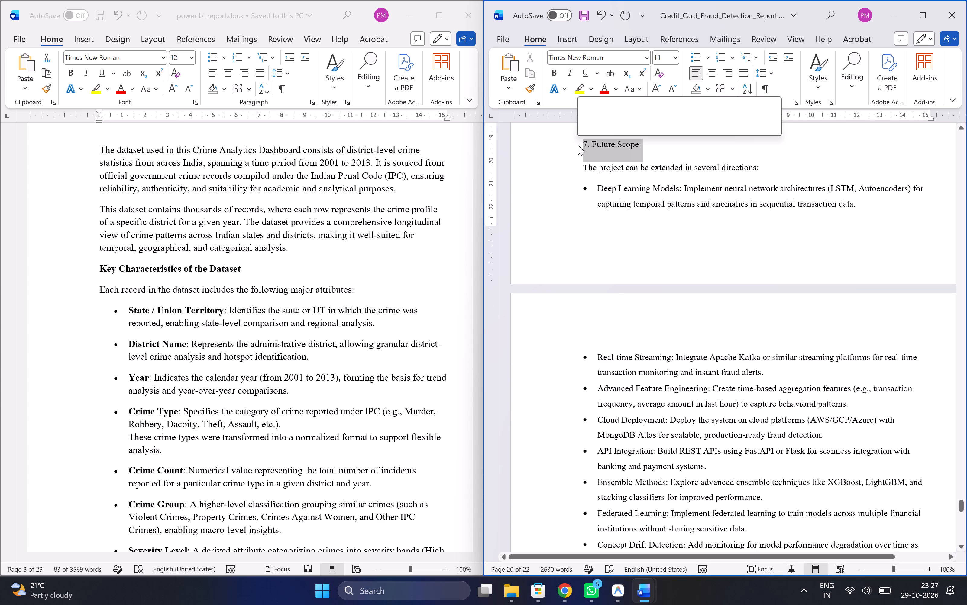
{"action": "left_click", "coordinate": [555, 74]}
{"action": "left_click", "coordinate": [581, 74]}
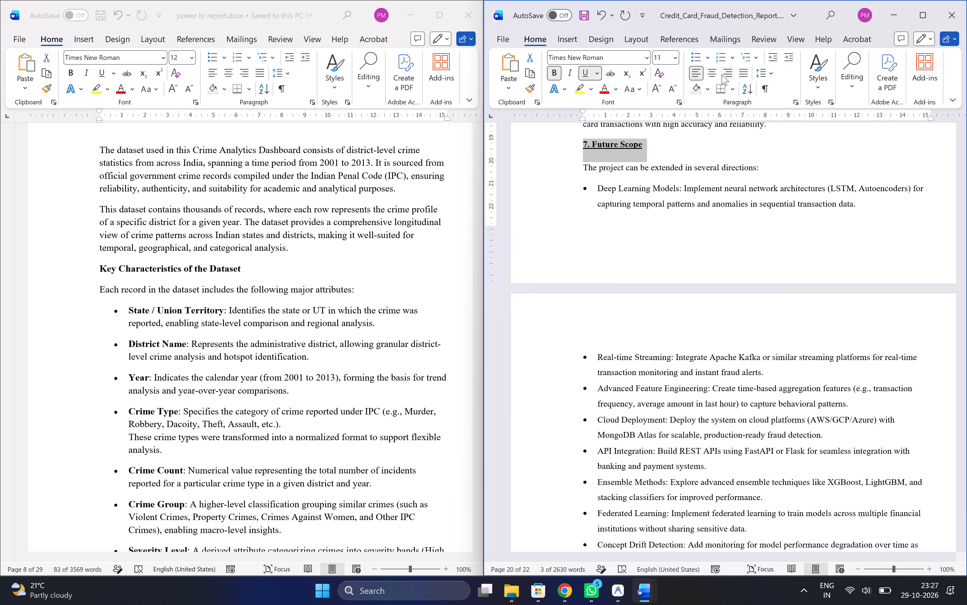
{"action": "left_click", "coordinate": [715, 74]}
{"action": "left_click", "coordinate": [783, 191]}
Remove the page break before "8. References" and place the heading directly below the Future Scope bullet list.
{"action": "scroll", "coordinate": [783, 191], "scroll_direction": "down", "scroll_amount": 4}
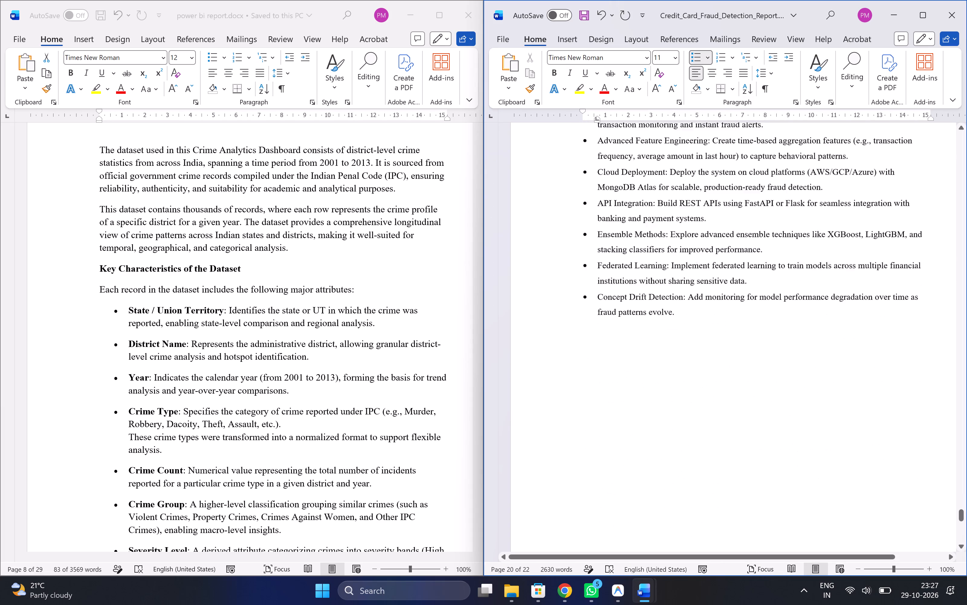
{"action": "scroll", "coordinate": [783, 191], "scroll_direction": "down", "scroll_amount": 3}
{"action": "scroll", "coordinate": [783, 191], "scroll_direction": "up", "scroll_amount": 3}
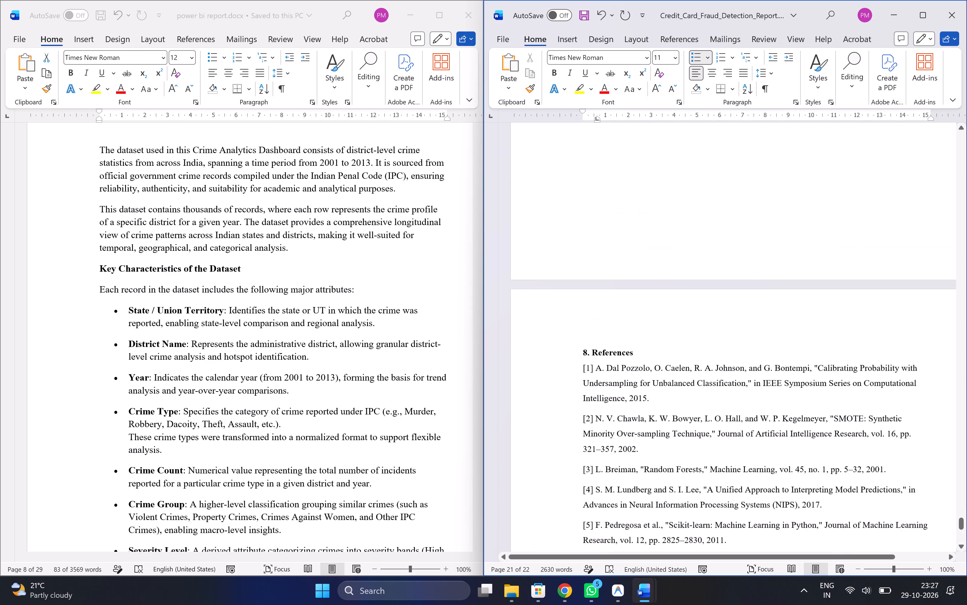
{"action": "scroll", "coordinate": [775, 192], "scroll_direction": "up", "scroll_amount": 2}
{"action": "left_click", "coordinate": [732, 349]}
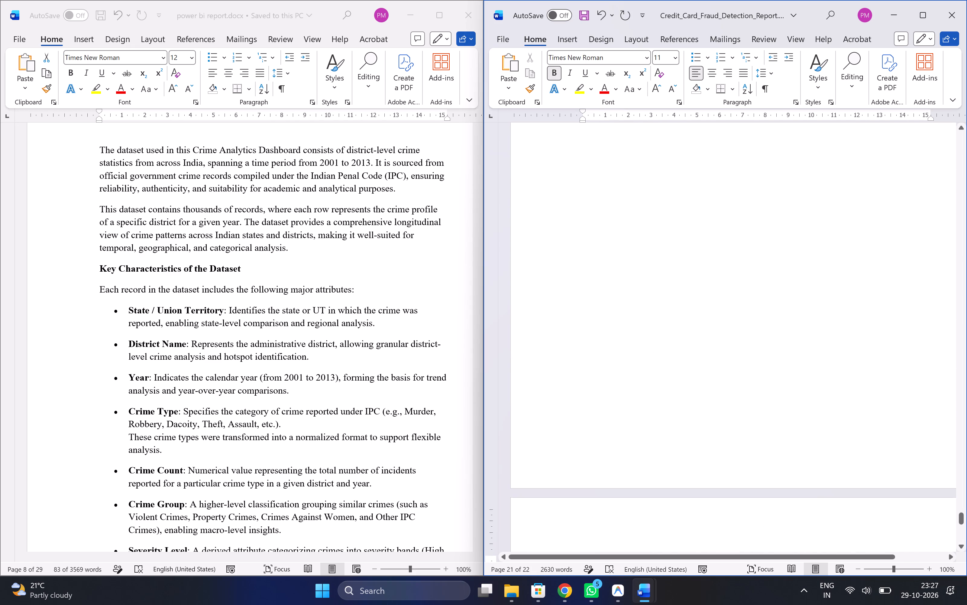
{"action": "key", "text": "BackSpace"}
{"action": "key", "text": "Down"}
{"action": "key", "text": "Down"}
{"action": "key", "text": "Up"}
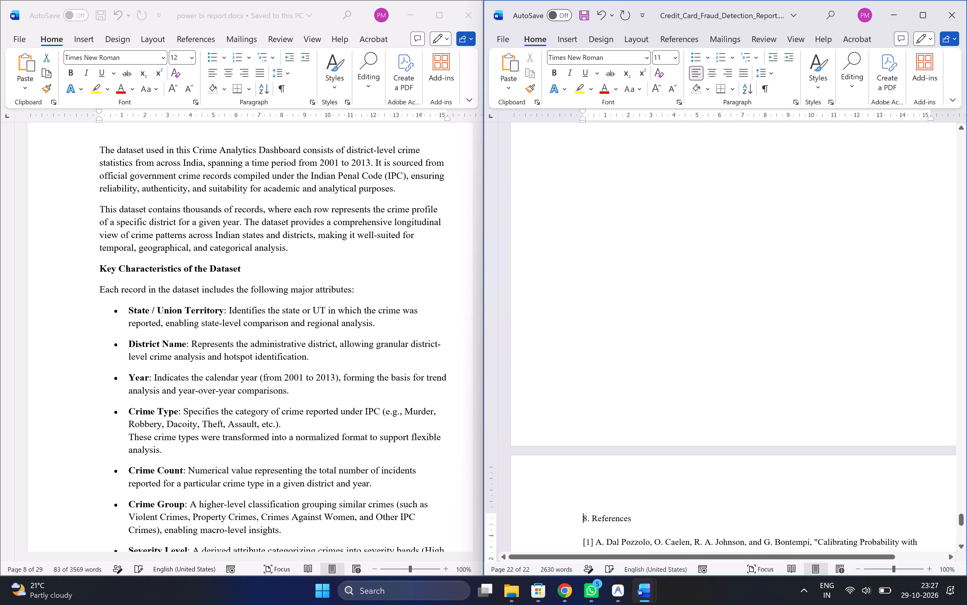
{"action": "key", "text": "BackSpace"}
{"action": "scroll", "coordinate": [776, 436], "scroll_direction": "up", "scroll_amount": 1}
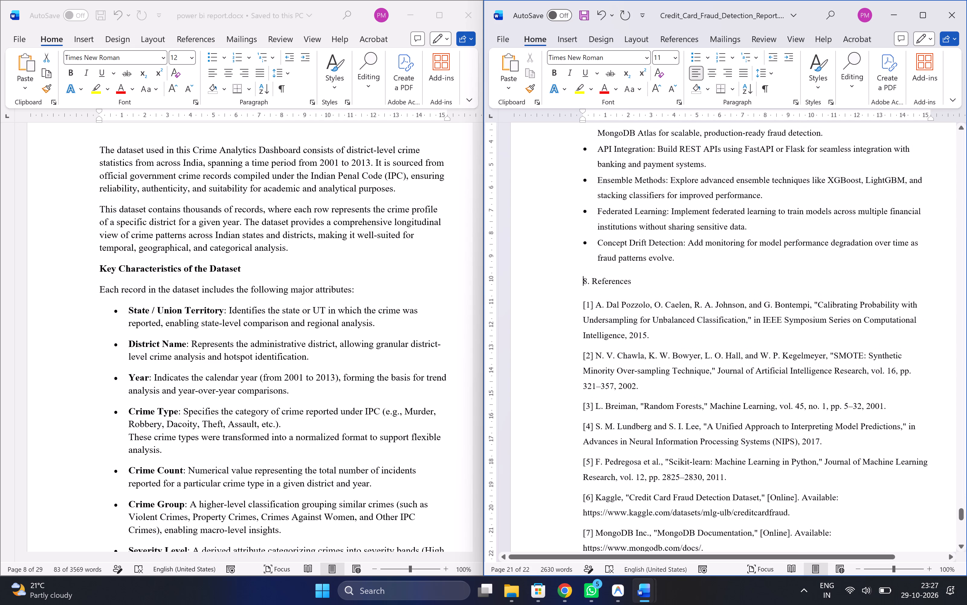
Format the "8. References" heading as bold and centred.
{"action": "left_click_drag", "start_coordinate": [643, 286], "coordinate": [574, 280]}
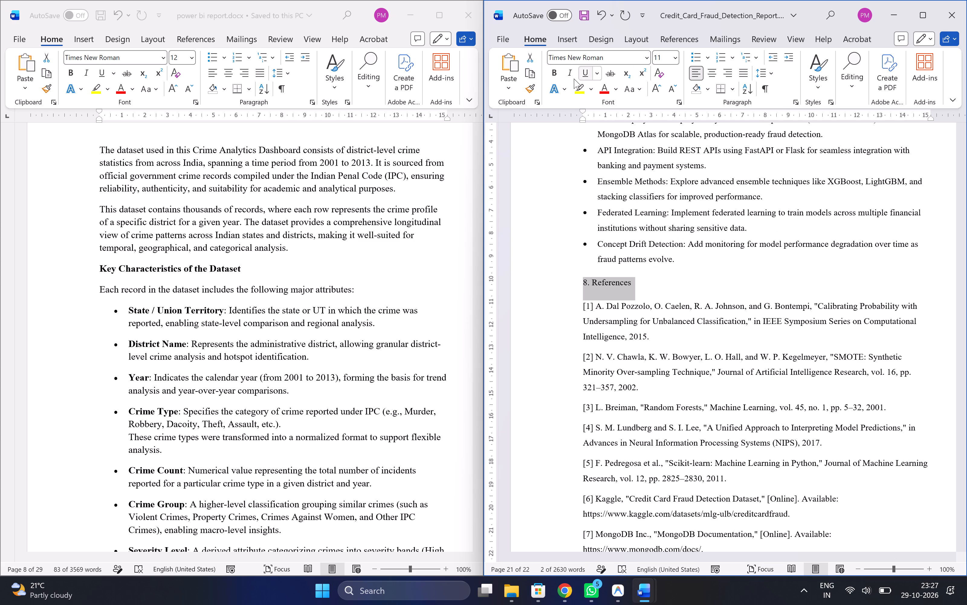
{"action": "left_click", "coordinate": [551, 75]}
{"action": "left_click", "coordinate": [715, 75]}
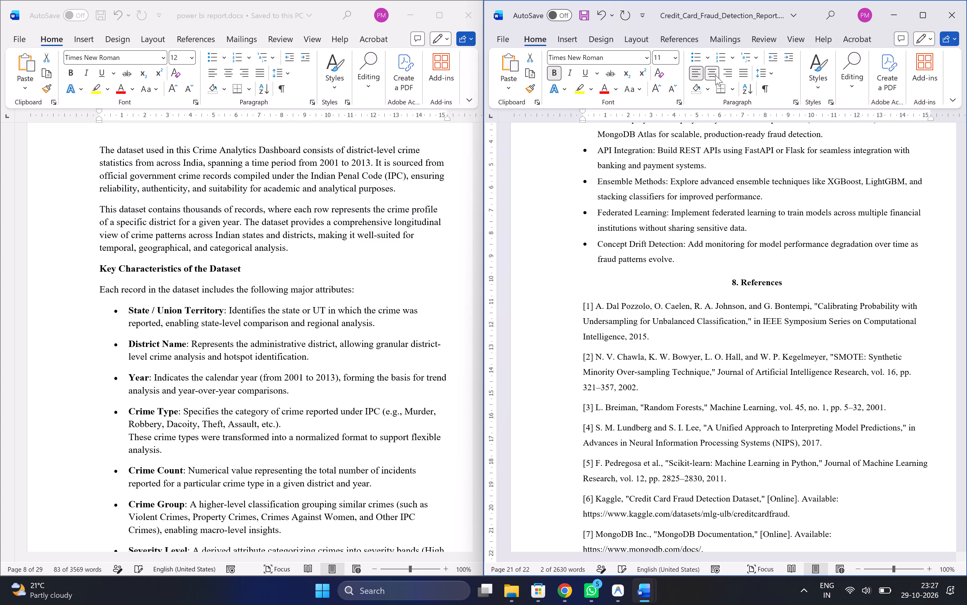
{"action": "left_click", "coordinate": [811, 263]}
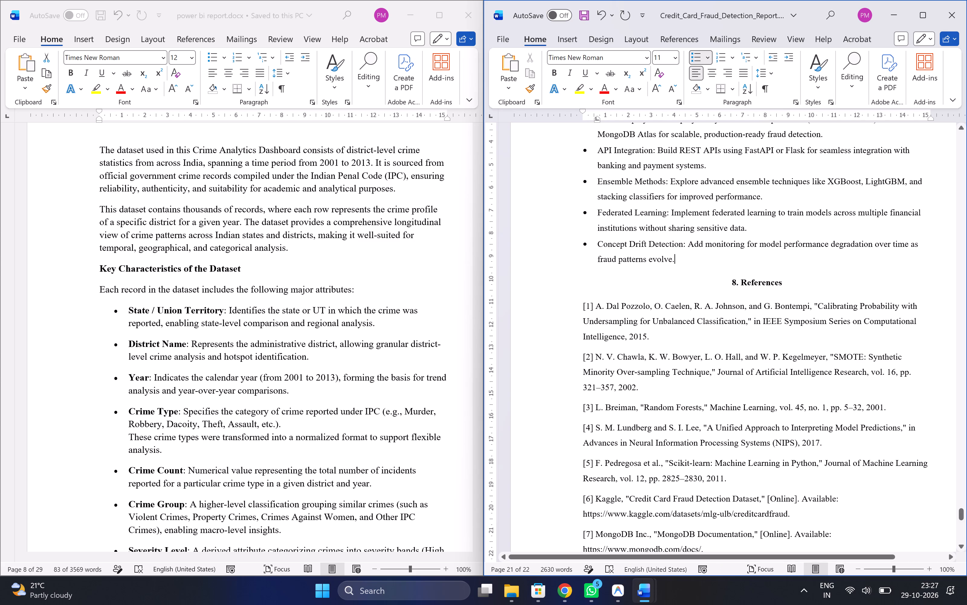
Check the end of the references, maximise the report window and review the front matter from the cover page to the Introduction.
{"action": "scroll", "coordinate": [797, 281], "scroll_direction": "down", "scroll_amount": 7}
{"action": "left_click", "coordinate": [774, 360]}
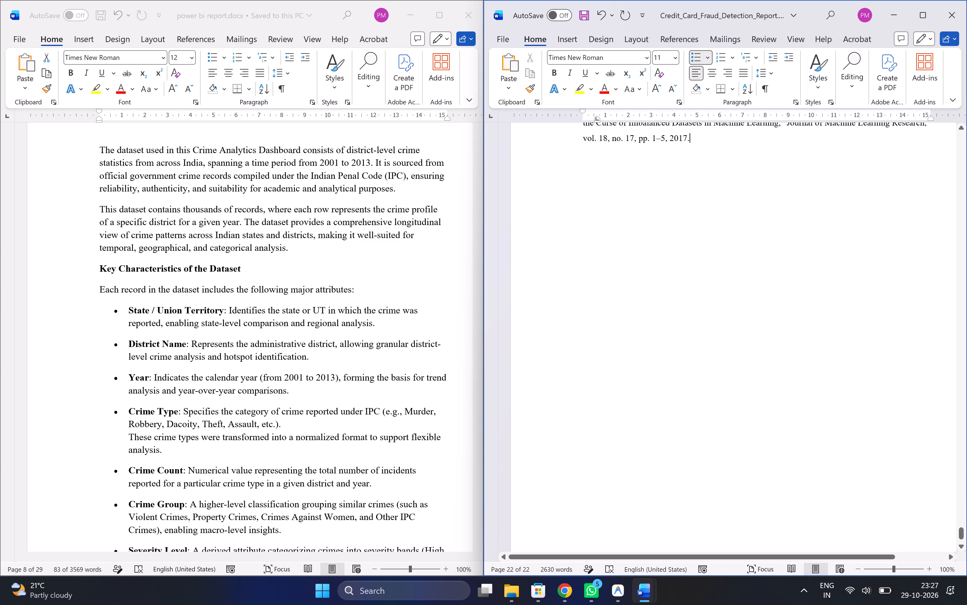
{"action": "left_click", "coordinate": [925, 6]}
{"action": "scroll", "coordinate": [707, 339], "scroll_direction": "up", "scroll_amount": 20}
{"action": "scroll", "coordinate": [707, 339], "scroll_direction": "up", "scroll_amount": 20}
{"action": "scroll", "coordinate": [707, 339], "scroll_direction": "up", "scroll_amount": 20}
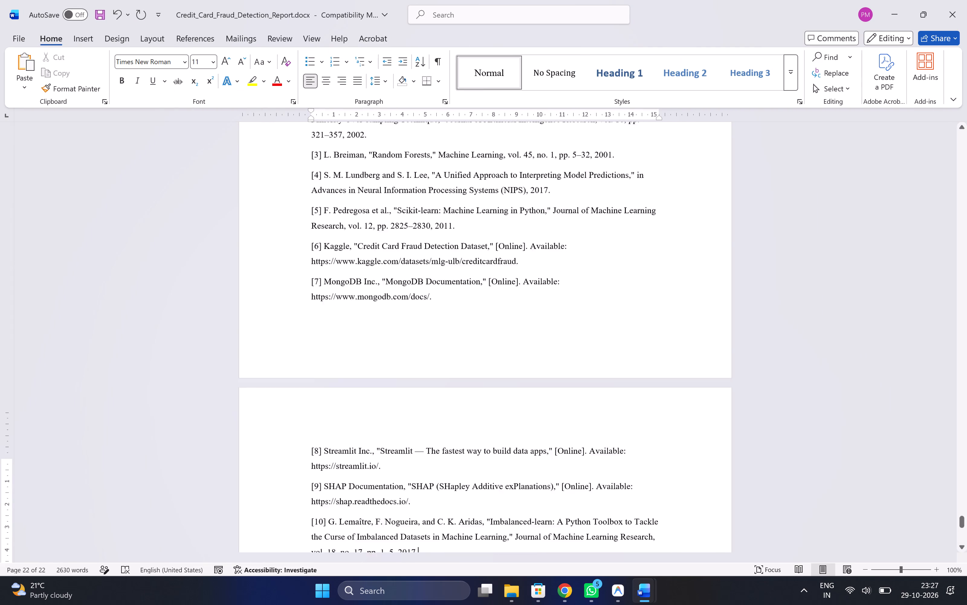
{"action": "scroll", "coordinate": [707, 339], "scroll_direction": "up", "scroll_amount": 20}
{"action": "scroll", "coordinate": [707, 339], "scroll_direction": "up", "scroll_amount": 20}
{"action": "scroll", "coordinate": [707, 339], "scroll_direction": "up", "scroll_amount": 20}
{"action": "scroll", "coordinate": [707, 339], "scroll_direction": "up", "scroll_amount": 1}
{"action": "scroll", "coordinate": [707, 339], "scroll_direction": "down", "scroll_amount": 1}
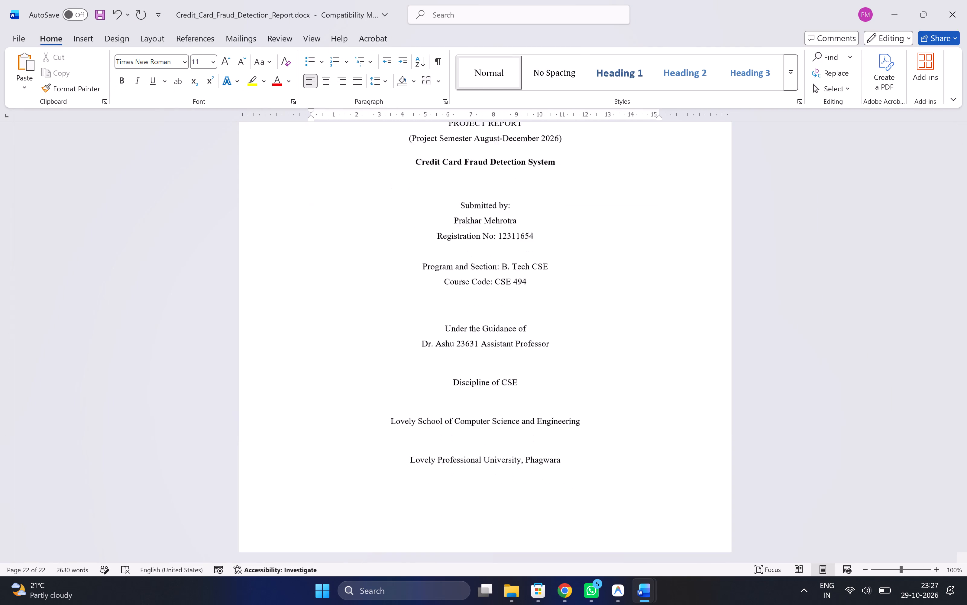
{"action": "scroll", "coordinate": [707, 339], "scroll_direction": "down", "scroll_amount": 6}
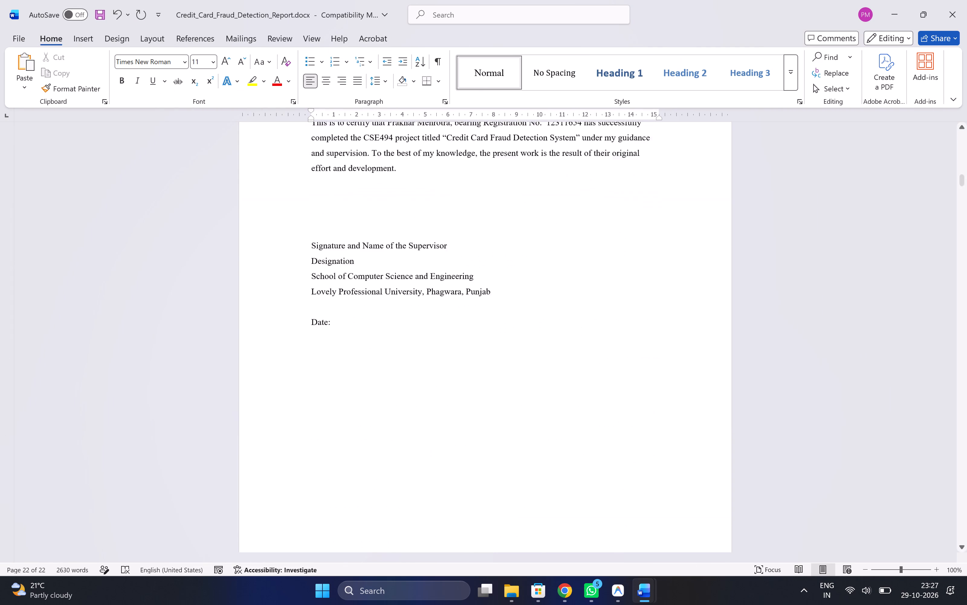
{"action": "scroll", "coordinate": [707, 339], "scroll_direction": "down", "scroll_amount": 7}
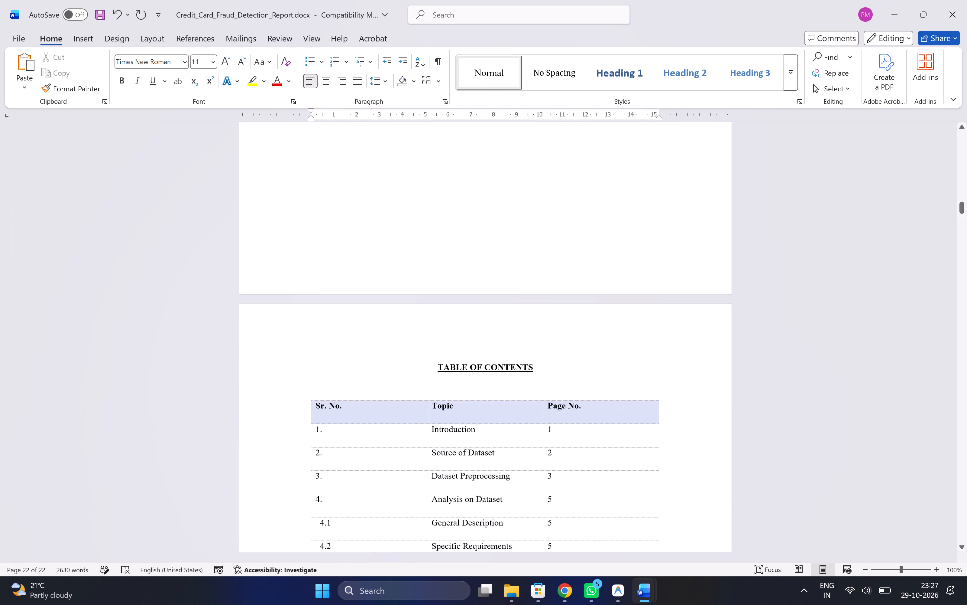
{"action": "scroll", "coordinate": [707, 339], "scroll_direction": "down", "scroll_amount": 4}
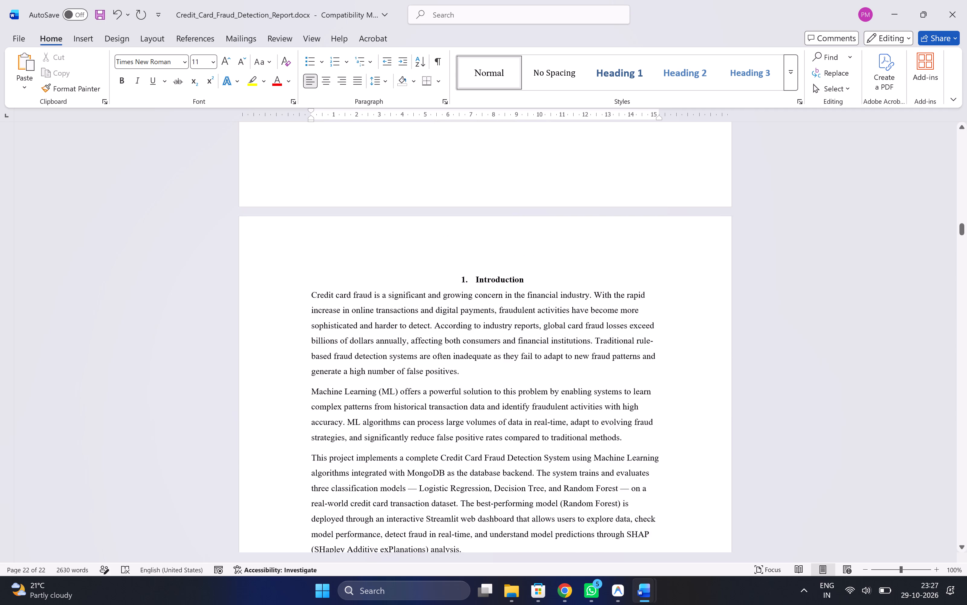
{"action": "scroll", "coordinate": [707, 339], "scroll_direction": "down", "scroll_amount": 1}
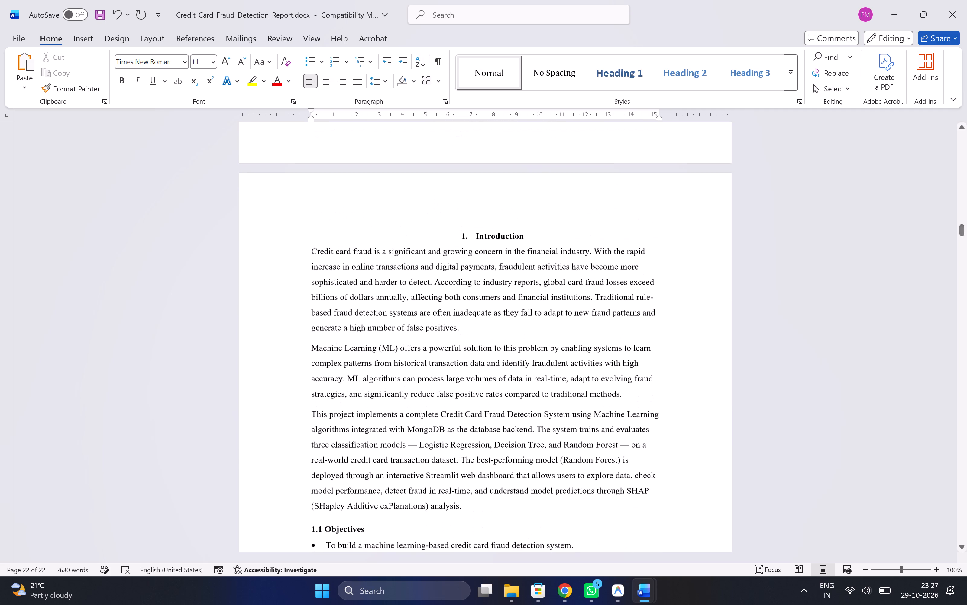
Insert centred page numbers at the bottom of the pages in the Plain Number 2 style and leave the footer.
{"action": "left_click", "coordinate": [84, 36]}
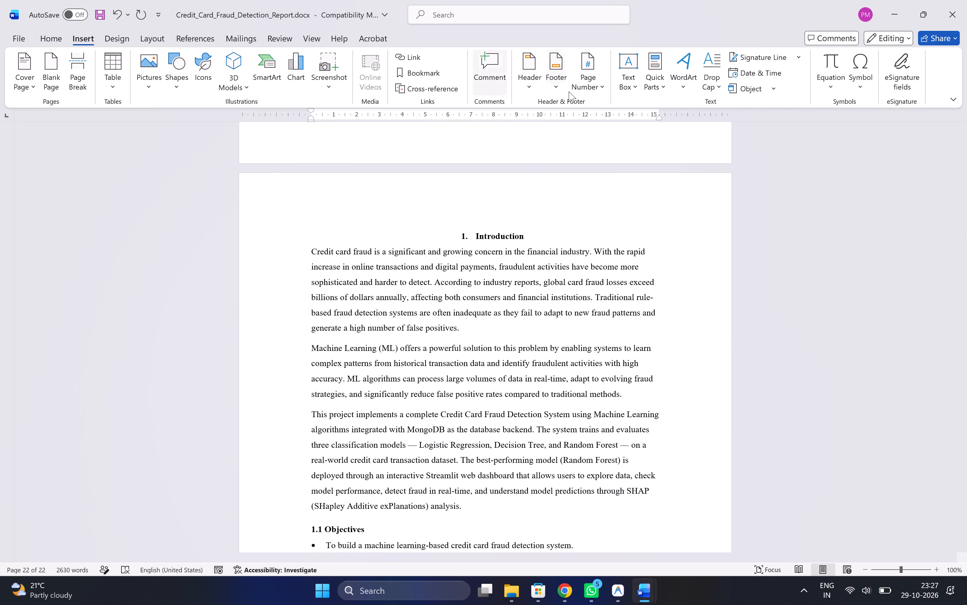
{"action": "left_click", "coordinate": [557, 89]}
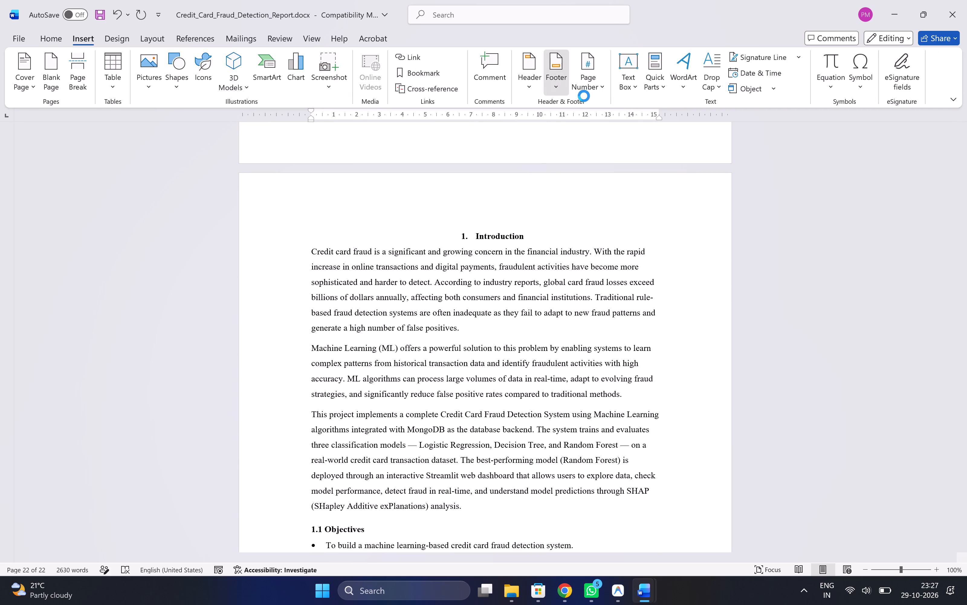
{"action": "left_click", "coordinate": [893, 149]}
{"action": "left_click", "coordinate": [585, 85]}
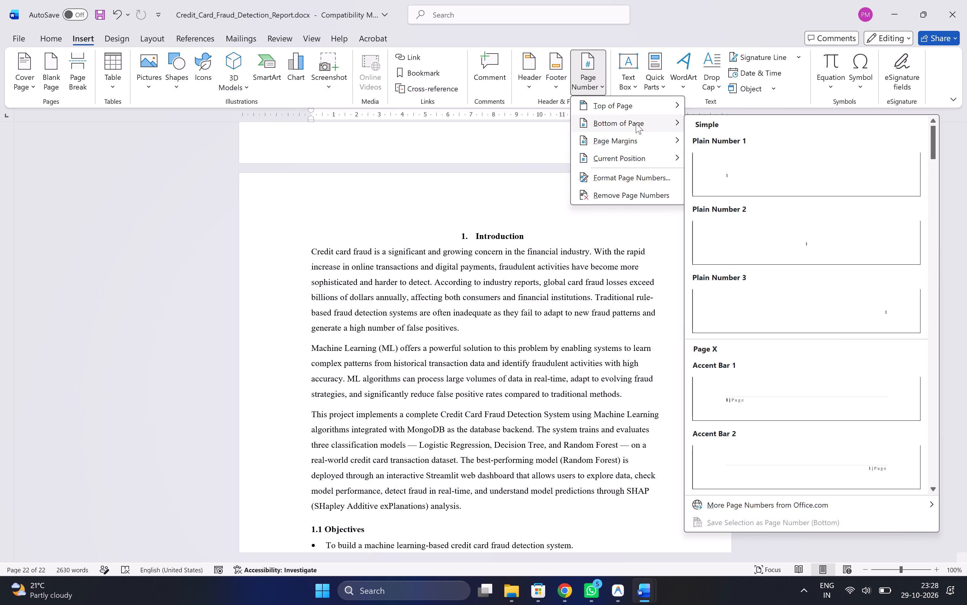
{"action": "left_click", "coordinate": [792, 247]}
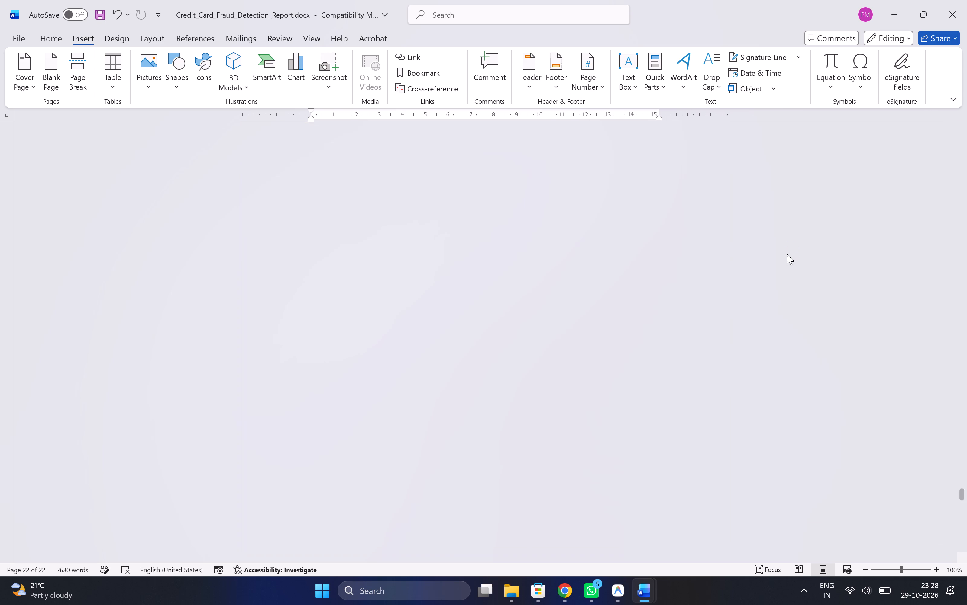
{"action": "left_click", "coordinate": [780, 263]}
{"action": "left_click", "coordinate": [780, 263]}
{"action": "key", "text": "Return"}
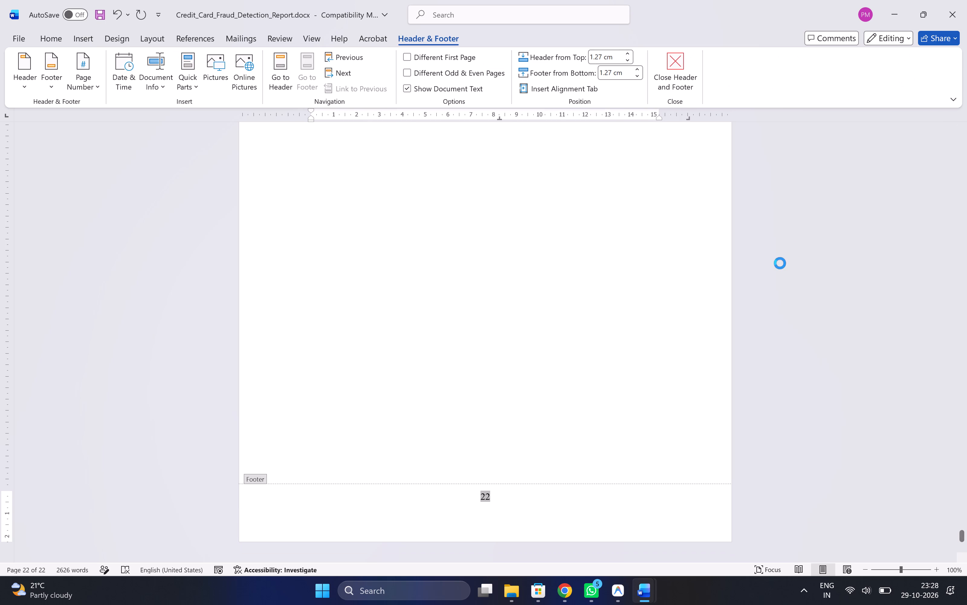
{"action": "key", "text": "Return"}
{"action": "key", "text": "grave"}
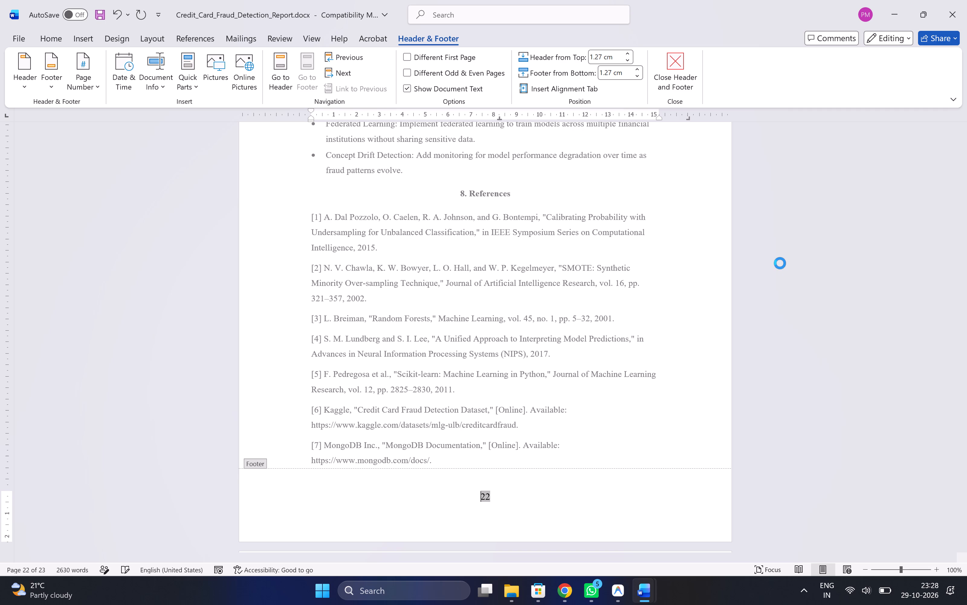
{"action": "key", "text": "Escape"}
Undo the stray backtick entered before the page number in the footer.
{"action": "scroll", "coordinate": [790, 342], "scroll_direction": "up", "scroll_amount": 1}
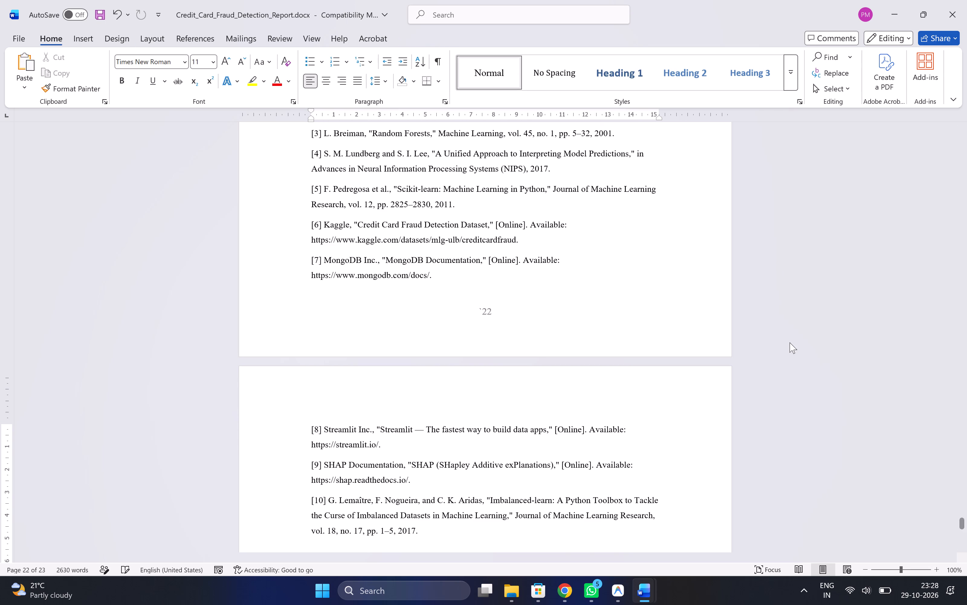
{"action": "scroll", "coordinate": [790, 342], "scroll_direction": "up", "scroll_amount": 1}
{"action": "key", "text": "ctrl+z"}
Review the whole report from the cover page through the figure pages, checking page numbers, layout and empty space.
{"action": "scroll", "coordinate": [790, 343], "scroll_direction": "down", "scroll_amount": 9}
{"action": "scroll", "coordinate": [790, 343], "scroll_direction": "up", "scroll_amount": 20}
{"action": "scroll", "coordinate": [790, 343], "scroll_direction": "up", "scroll_amount": 20}
{"action": "scroll", "coordinate": [790, 343], "scroll_direction": "up", "scroll_amount": 16}
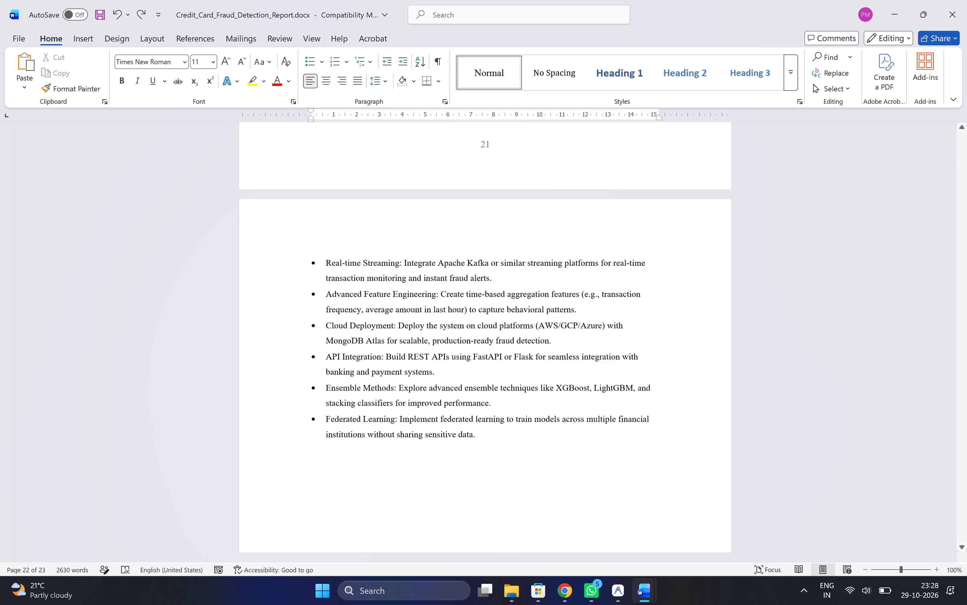
{"action": "scroll", "coordinate": [790, 343], "scroll_direction": "up", "scroll_amount": 20}
{"action": "scroll", "coordinate": [790, 343], "scroll_direction": "up", "scroll_amount": 20}
{"action": "scroll", "coordinate": [790, 343], "scroll_direction": "up", "scroll_amount": 20}
{"action": "scroll", "coordinate": [790, 343], "scroll_direction": "up", "scroll_amount": 1}
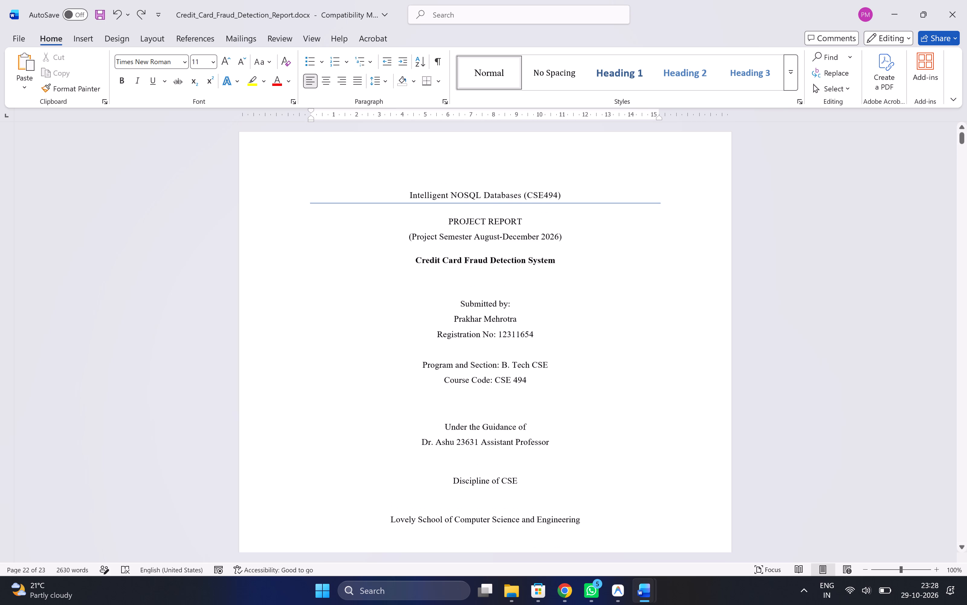
{"action": "scroll", "coordinate": [790, 343], "scroll_direction": "down", "scroll_amount": 11}
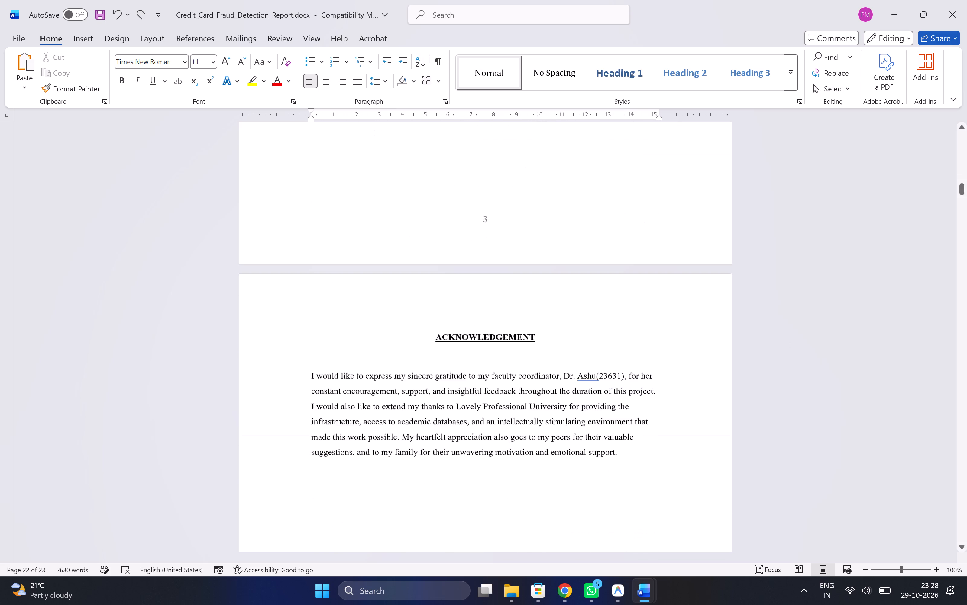
{"action": "scroll", "coordinate": [790, 343], "scroll_direction": "down", "scroll_amount": 7}
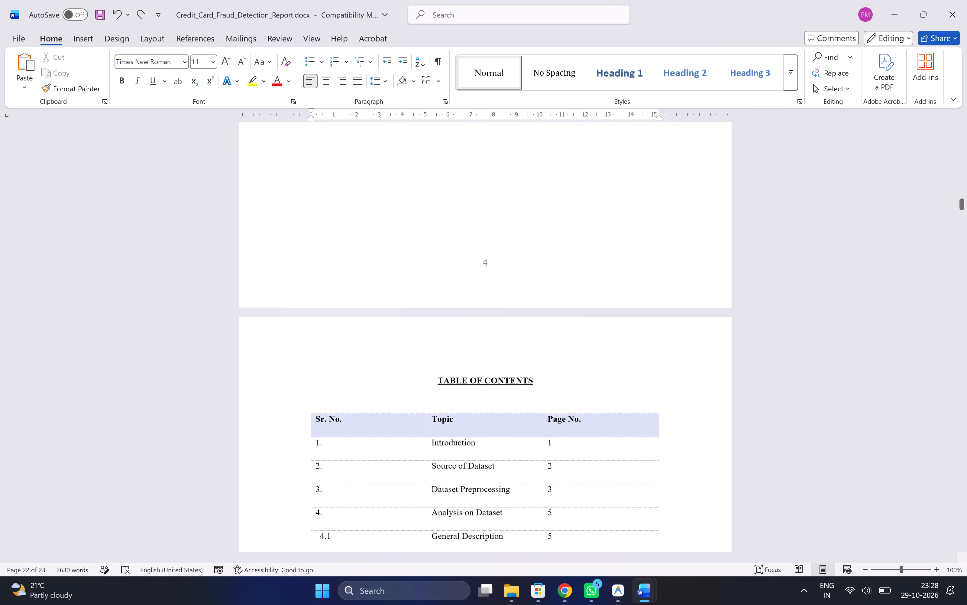
{"action": "scroll", "coordinate": [790, 343], "scroll_direction": "down", "scroll_amount": 7}
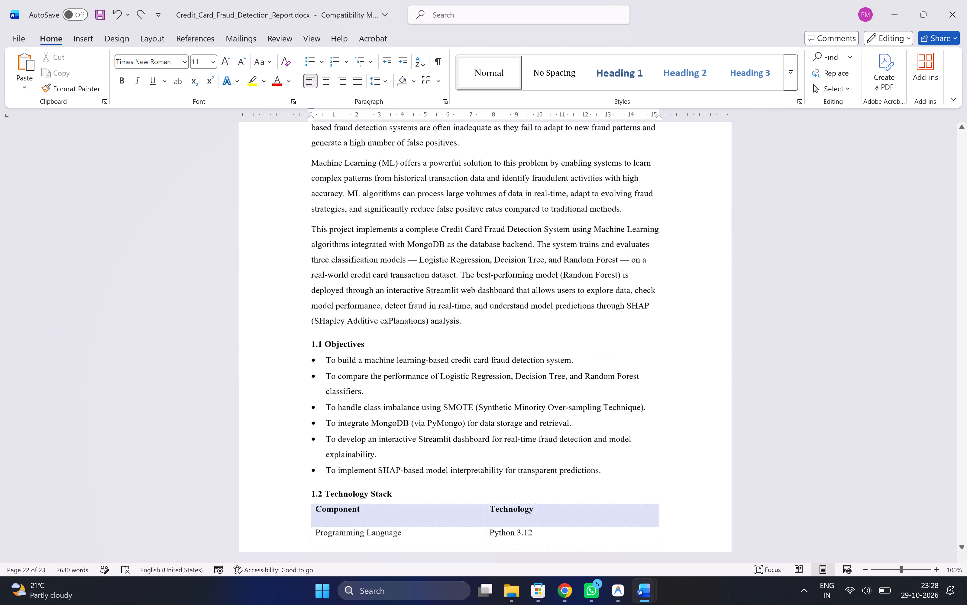
{"action": "scroll", "coordinate": [790, 343], "scroll_direction": "down", "scroll_amount": 6}
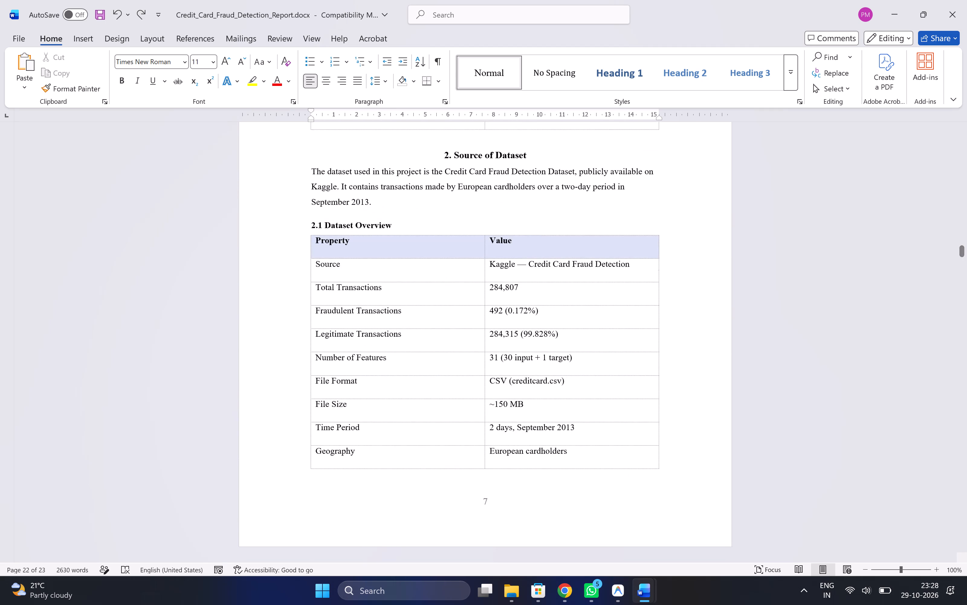
{"action": "scroll", "coordinate": [790, 343], "scroll_direction": "down", "scroll_amount": 8}
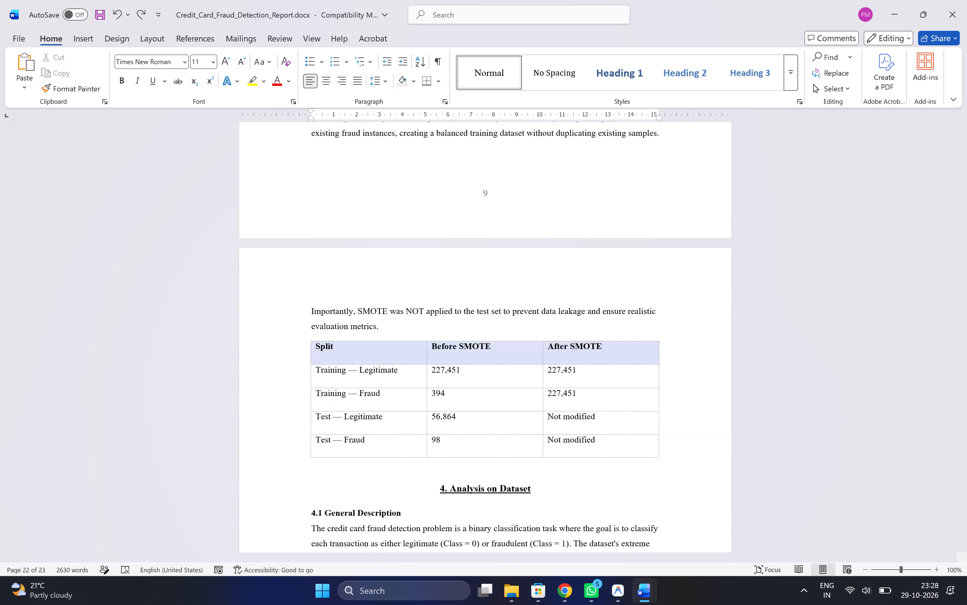
{"action": "scroll", "coordinate": [790, 343], "scroll_direction": "down", "scroll_amount": 7}
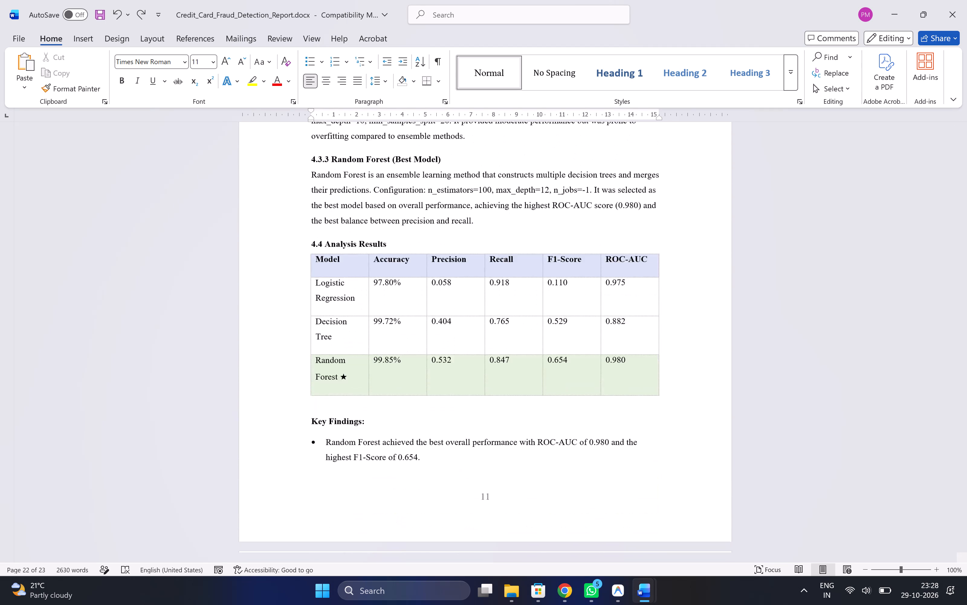
{"action": "scroll", "coordinate": [790, 343], "scroll_direction": "down", "scroll_amount": 8}
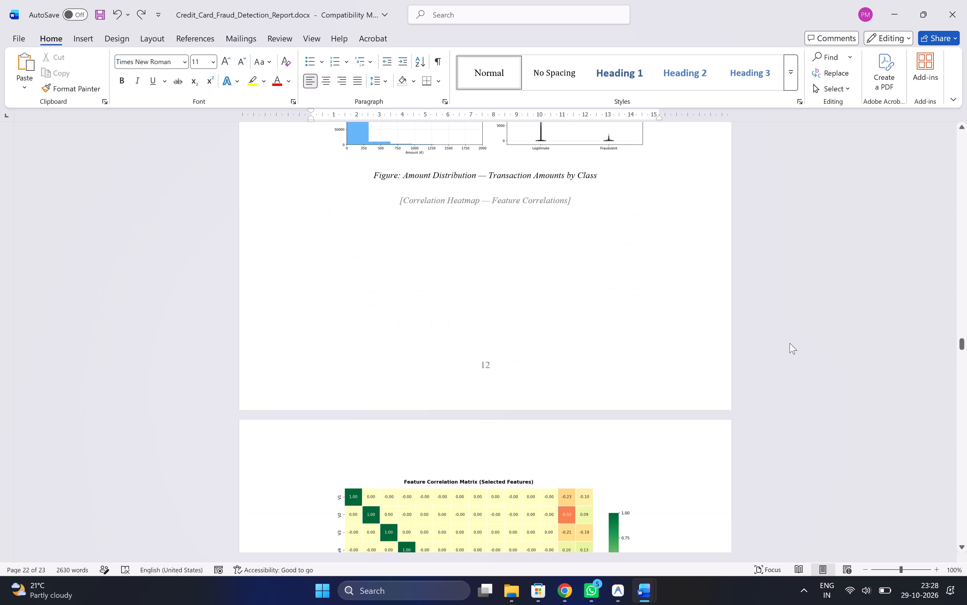
{"action": "scroll", "coordinate": [790, 343], "scroll_direction": "down", "scroll_amount": 6}
{"action": "scroll", "coordinate": [790, 343], "scroll_direction": "right", "scroll_amount": 1}
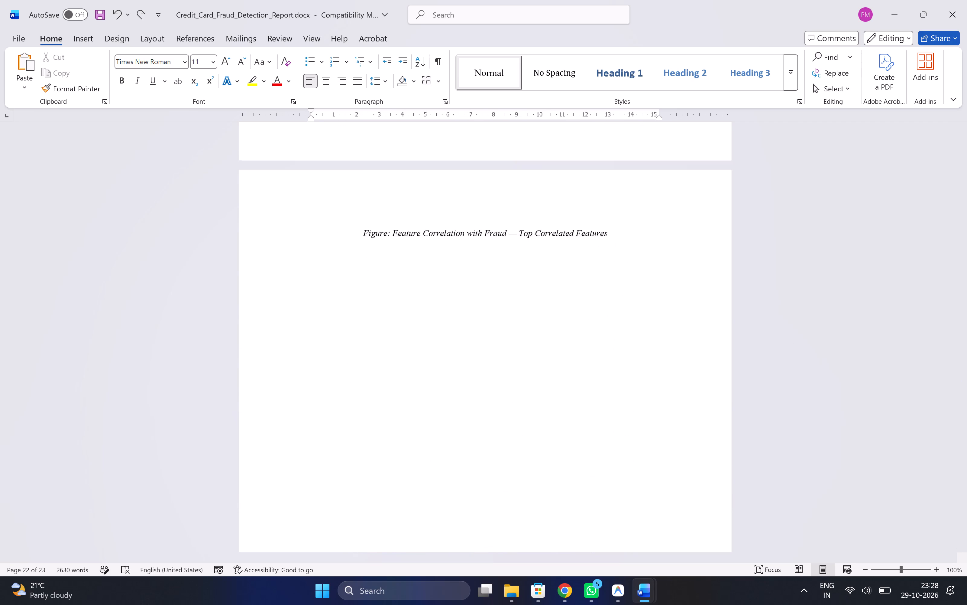
Remove the page gap before the "[ ROC Curves — Model Comparison]" label so it follows the Feature Correlation with Fraud caption.
{"action": "scroll", "coordinate": [790, 343], "scroll_direction": "right", "scroll_amount": 1}
{"action": "left_click", "coordinate": [534, 321]}
{"action": "key", "text": "BackSpace"}
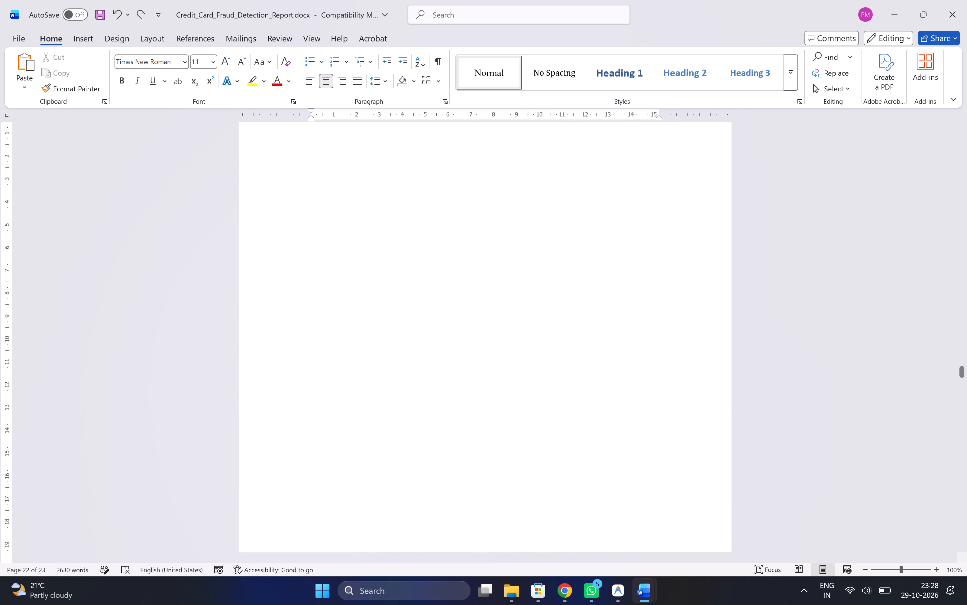
{"action": "scroll", "coordinate": [534, 321], "scroll_direction": "up", "scroll_amount": 1}
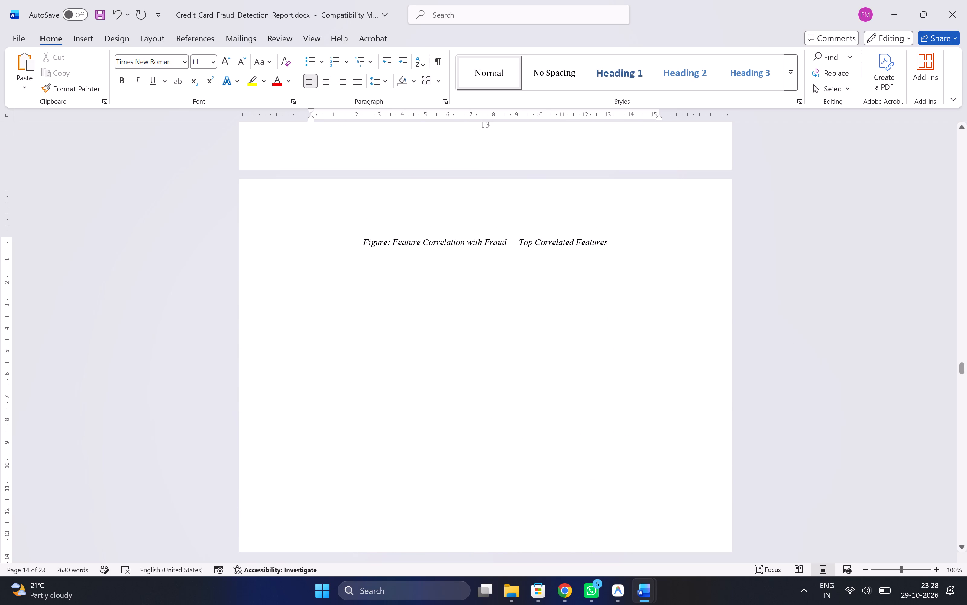
{"action": "scroll", "coordinate": [587, 317], "scroll_direction": "down", "scroll_amount": 3}
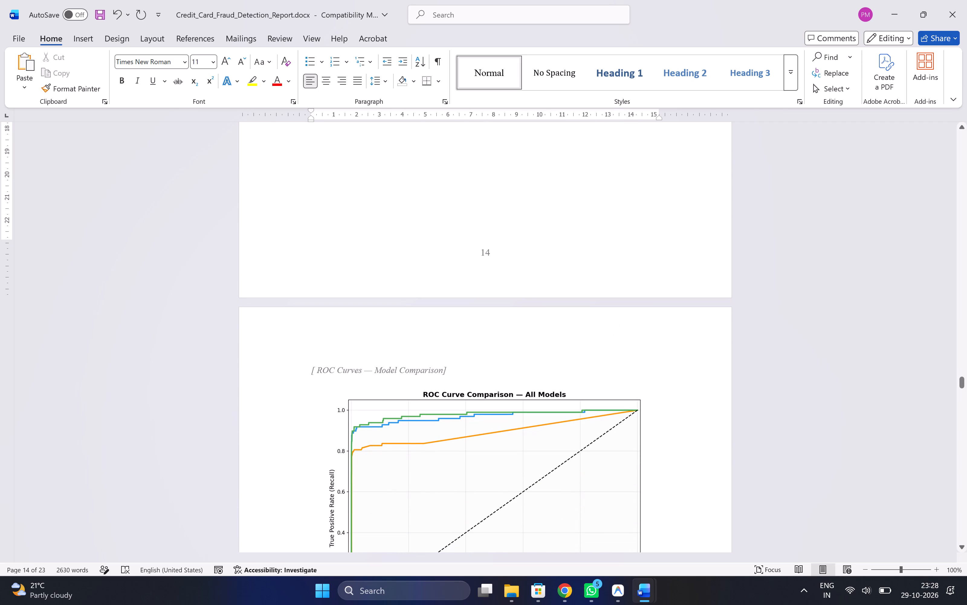
{"action": "left_click", "coordinate": [309, 370]}
{"action": "key", "text": "BackSpace"}
{"action": "scroll", "coordinate": [309, 370], "scroll_direction": "up", "scroll_amount": 1}
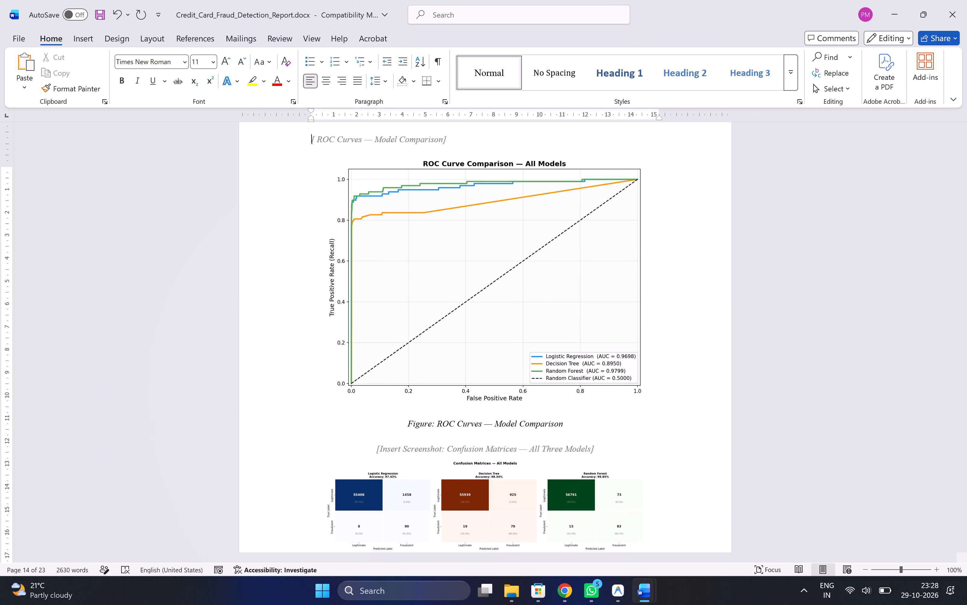
Centre the "[ ROC Curves — Model Comparison]" label above its chart.
{"action": "scroll", "coordinate": [309, 370], "scroll_direction": "up", "scroll_amount": 1}
{"action": "left_click_drag", "start_coordinate": [463, 248], "coordinate": [312, 244]}
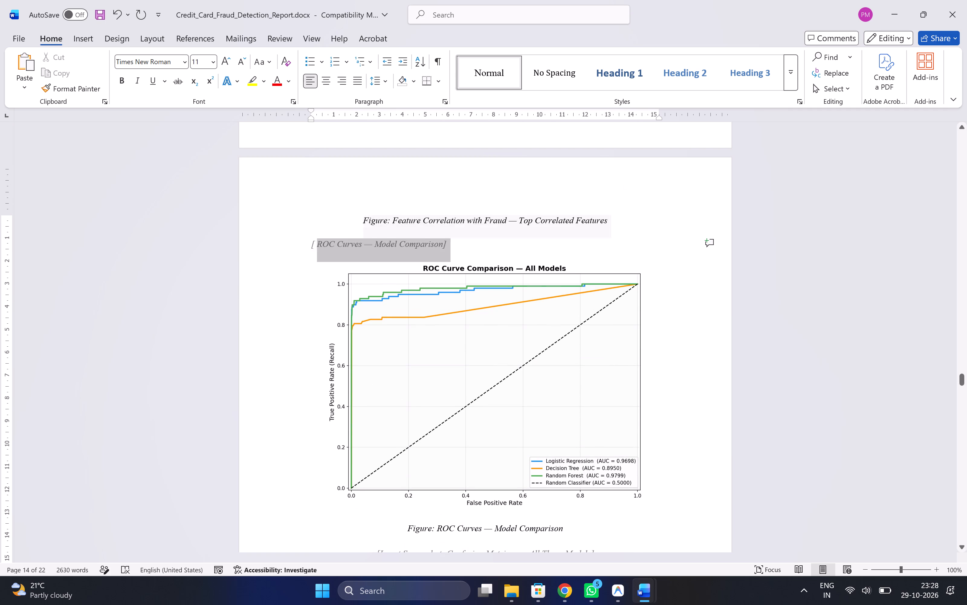
{"action": "left_click_drag", "start_coordinate": [312, 244], "coordinate": [310, 244]}
{"action": "left_click", "coordinate": [310, 244]}
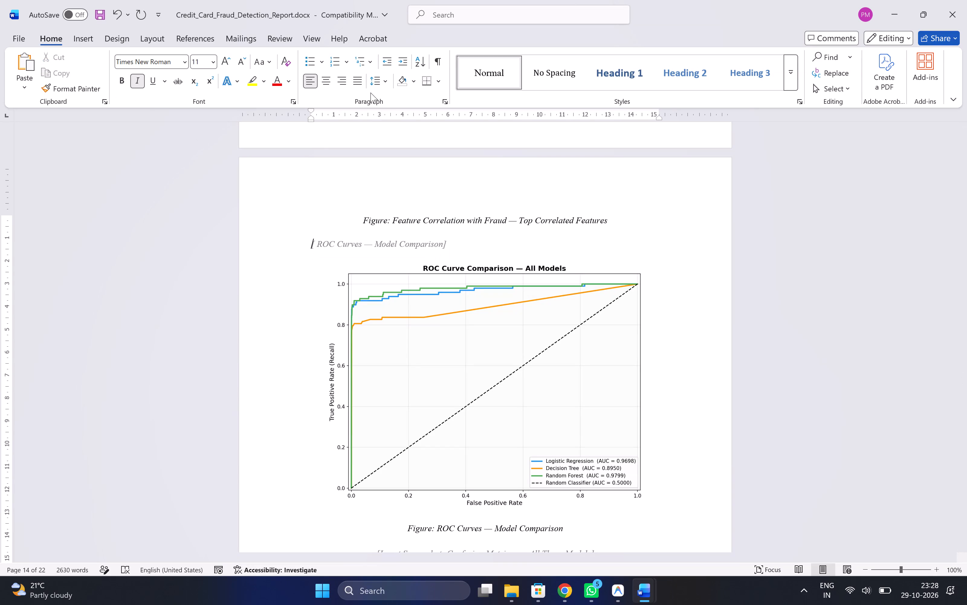
{"action": "left_click", "coordinate": [326, 78]}
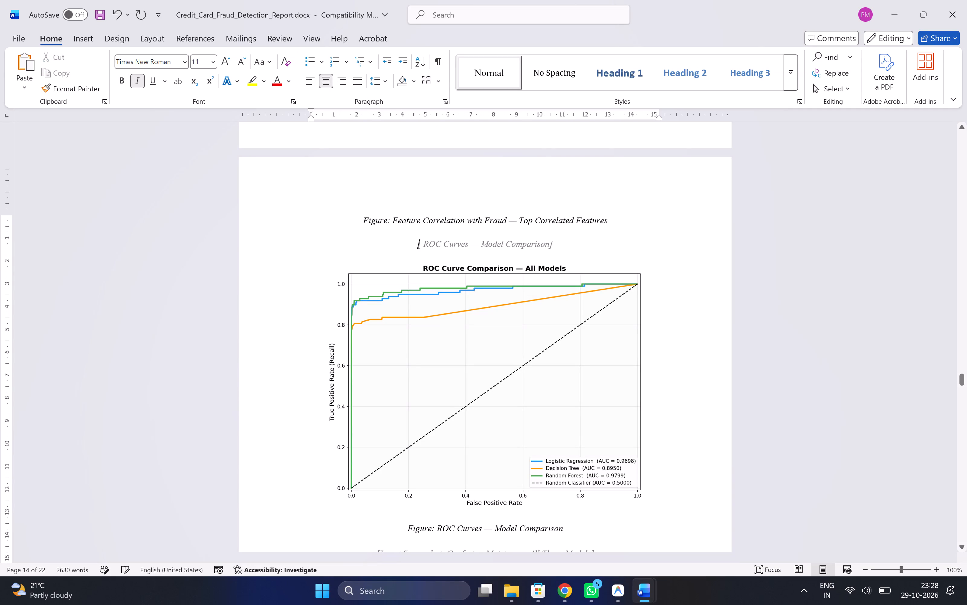
{"action": "left_click", "coordinate": [730, 195]}
Shrink the Feature Correlation Matrix heatmap proportionally so the Feature Correlation with Fraud chart and its caption fit on the same page.
{"action": "scroll", "coordinate": [639, 243], "scroll_direction": "up", "scroll_amount": 2}
{"action": "scroll", "coordinate": [639, 243], "scroll_direction": "down", "scroll_amount": 1}
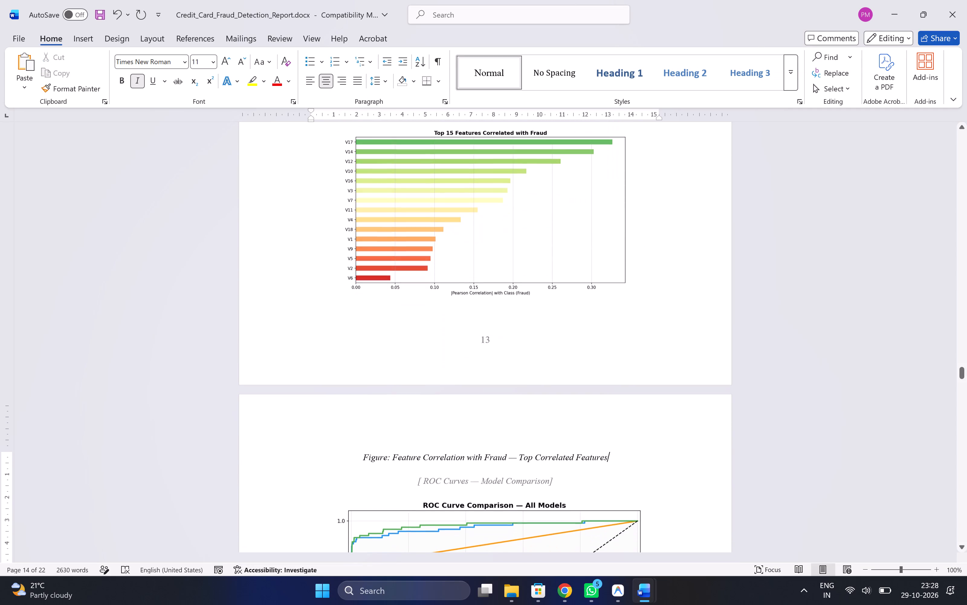
{"action": "left_click", "coordinate": [514, 240]}
{"action": "scroll", "coordinate": [653, 313], "scroll_direction": "up", "scroll_amount": 2}
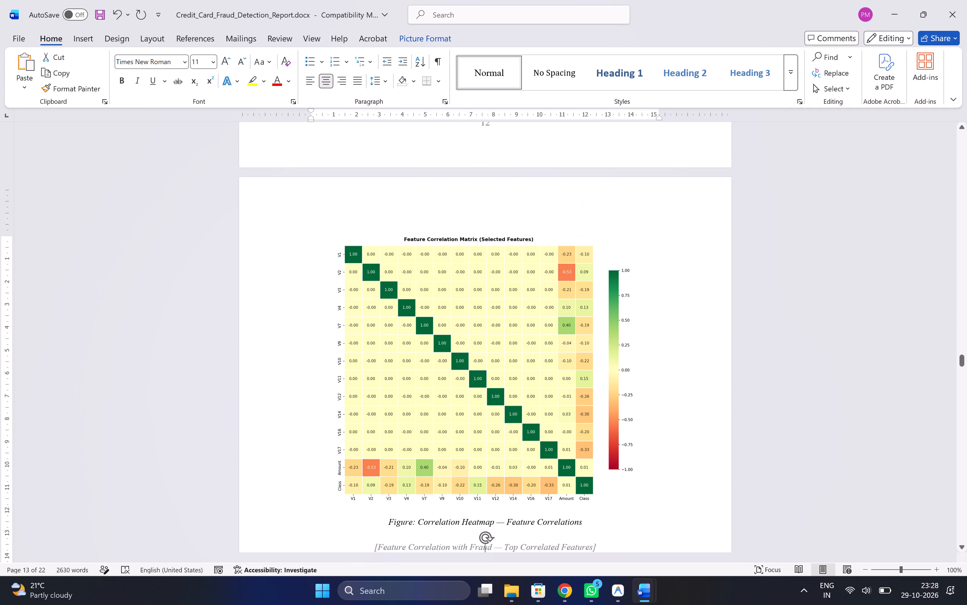
{"action": "left_click", "coordinate": [519, 318]}
{"action": "left_click_drag", "start_coordinate": [637, 502], "coordinate": [622, 480]}
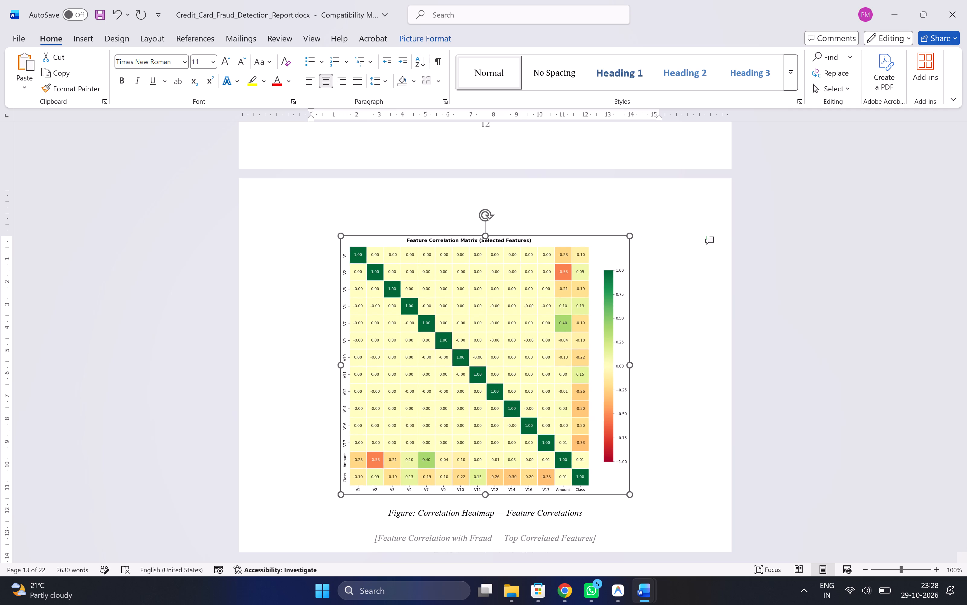
{"action": "left_click_drag", "start_coordinate": [622, 480], "coordinate": [607, 469]}
{"action": "left_click_drag", "start_coordinate": [660, 463], "coordinate": [669, 463]}
{"action": "scroll", "coordinate": [669, 463], "scroll_direction": "down", "scroll_amount": 2}
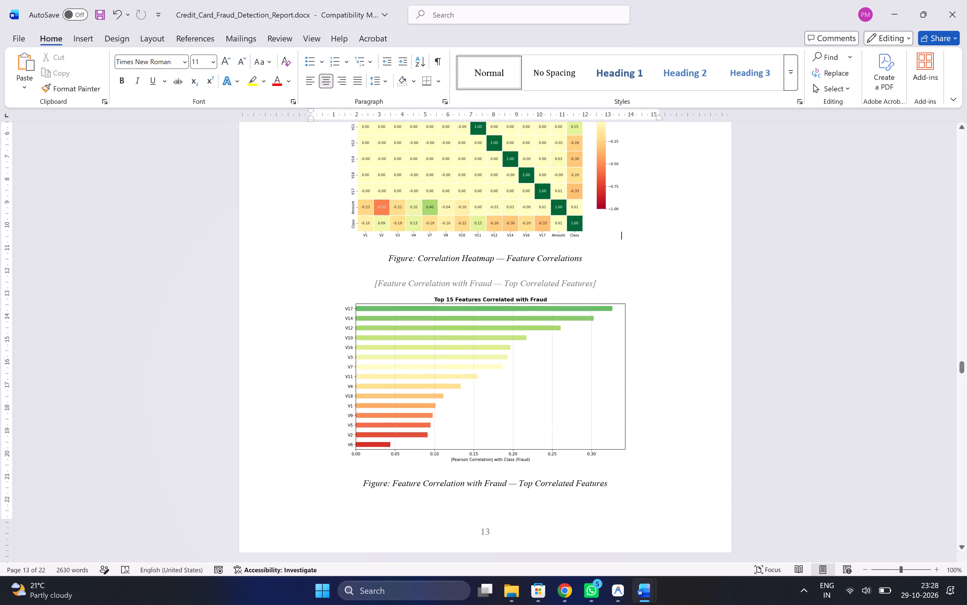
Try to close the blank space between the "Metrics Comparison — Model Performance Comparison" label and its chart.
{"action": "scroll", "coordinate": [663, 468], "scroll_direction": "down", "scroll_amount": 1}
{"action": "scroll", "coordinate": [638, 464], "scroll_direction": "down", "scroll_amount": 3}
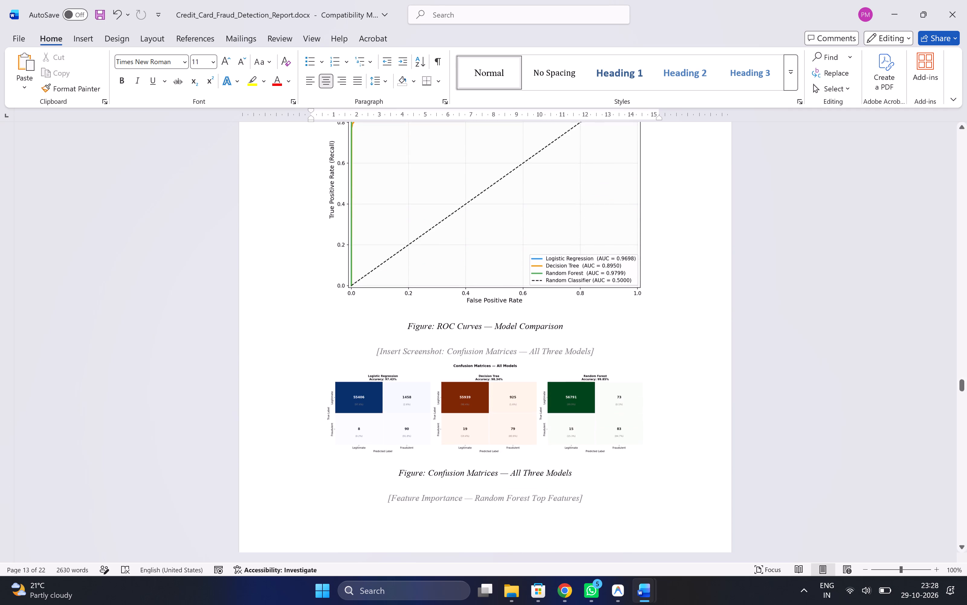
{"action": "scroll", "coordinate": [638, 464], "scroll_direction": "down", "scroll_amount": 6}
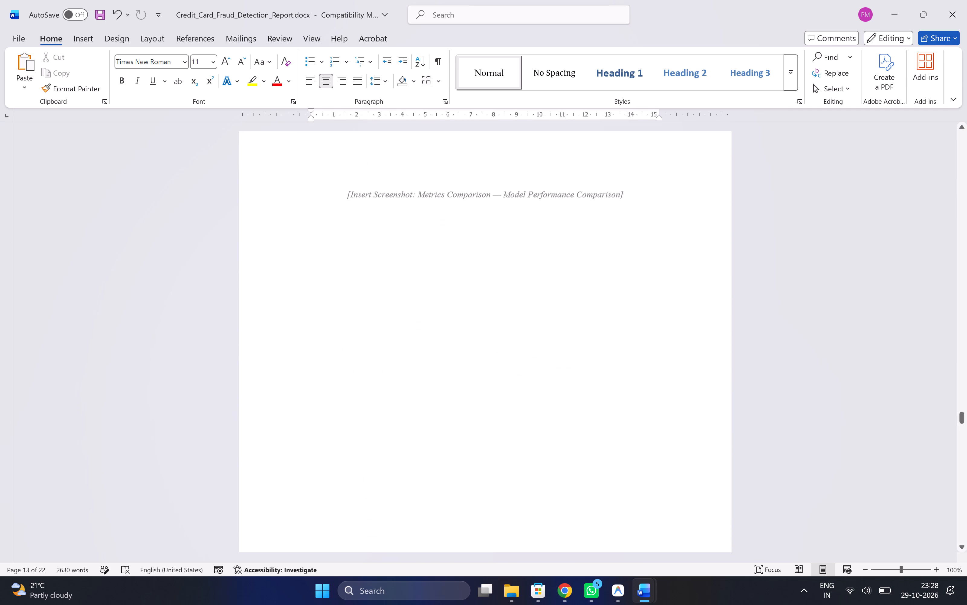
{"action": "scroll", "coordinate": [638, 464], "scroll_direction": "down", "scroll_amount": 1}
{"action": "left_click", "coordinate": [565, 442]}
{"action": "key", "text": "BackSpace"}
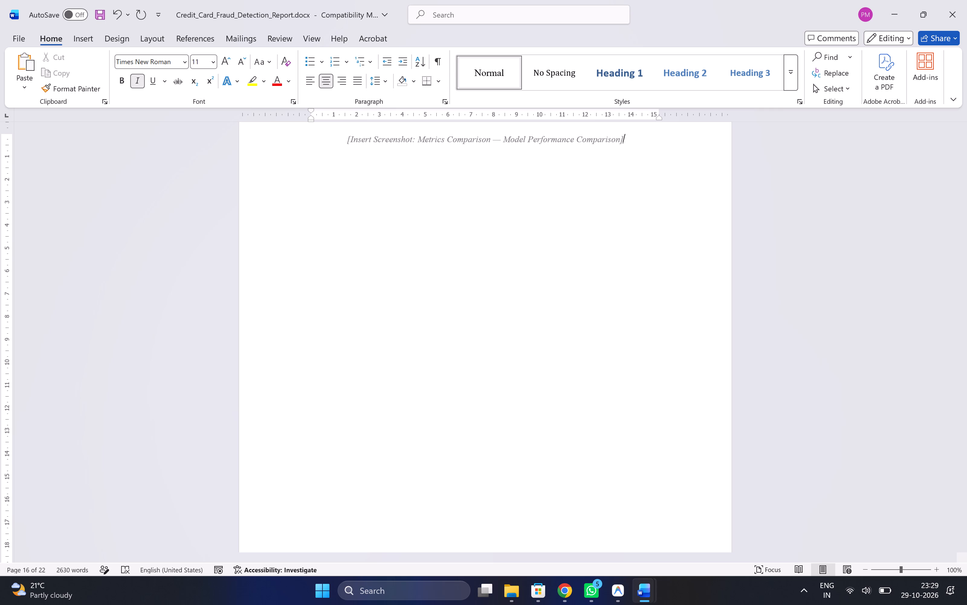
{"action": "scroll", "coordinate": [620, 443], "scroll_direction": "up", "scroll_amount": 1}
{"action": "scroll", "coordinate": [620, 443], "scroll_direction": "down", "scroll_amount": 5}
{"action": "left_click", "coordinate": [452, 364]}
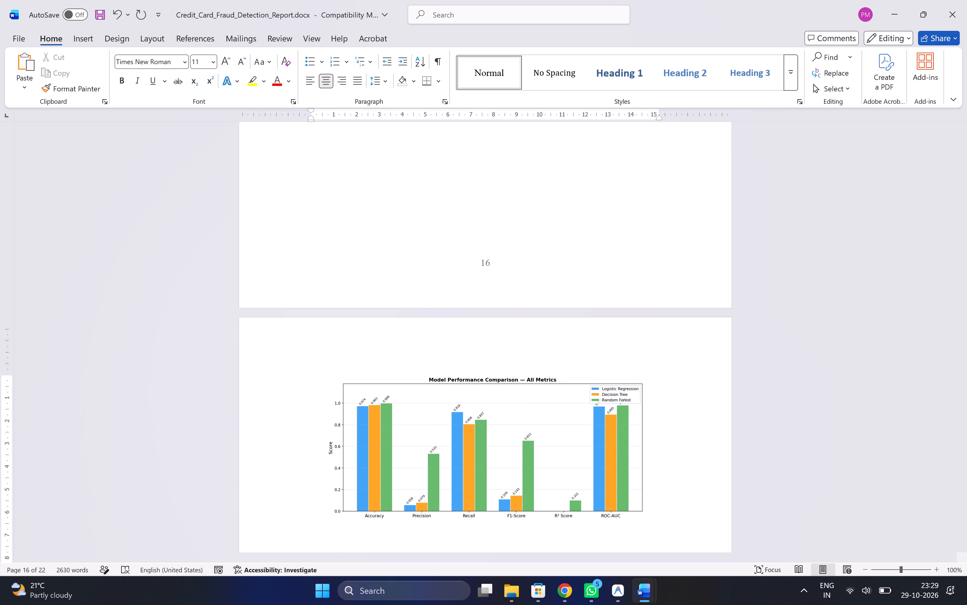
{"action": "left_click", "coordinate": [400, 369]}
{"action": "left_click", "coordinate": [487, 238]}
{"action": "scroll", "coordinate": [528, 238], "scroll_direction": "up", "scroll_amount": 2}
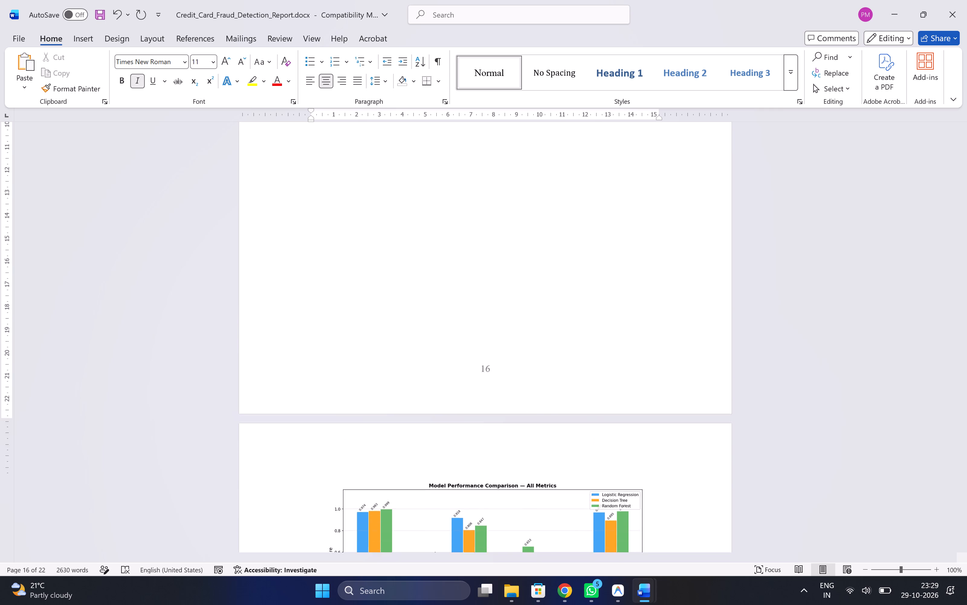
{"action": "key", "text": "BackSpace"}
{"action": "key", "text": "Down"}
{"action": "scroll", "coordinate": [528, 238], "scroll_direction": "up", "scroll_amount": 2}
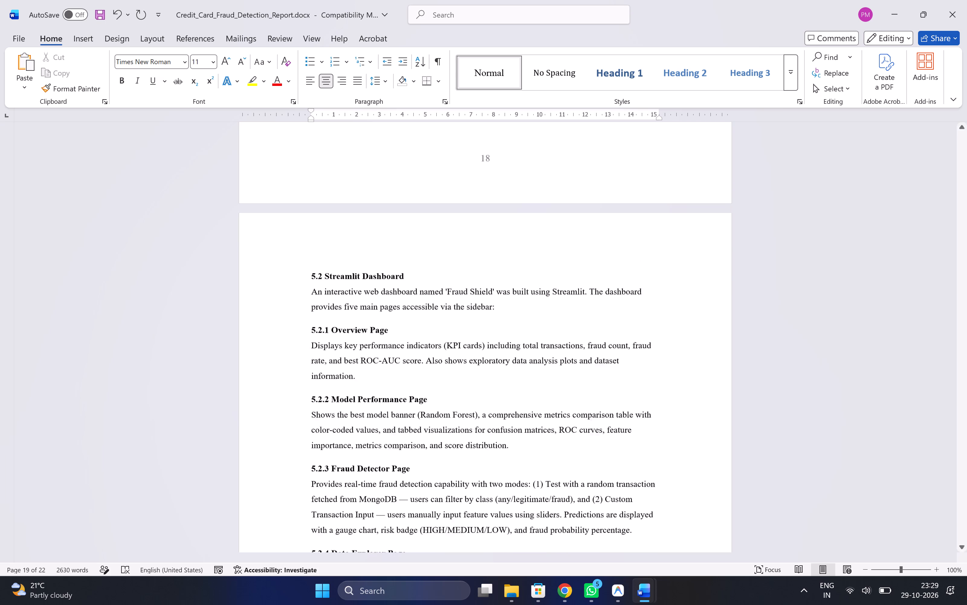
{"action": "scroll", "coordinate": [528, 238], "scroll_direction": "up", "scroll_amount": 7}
Delete the words "Insert Screenshot:" from the metrics comparison label.
{"action": "scroll", "coordinate": [528, 238], "scroll_direction": "down", "scroll_amount": 1}
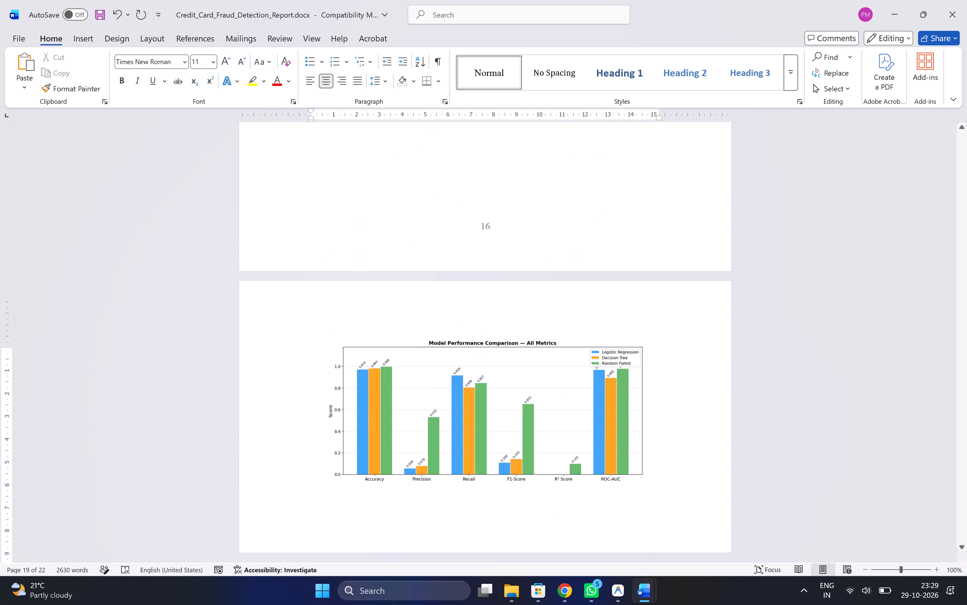
{"action": "scroll", "coordinate": [528, 238], "scroll_direction": "down", "scroll_amount": 1}
{"action": "scroll", "coordinate": [528, 238], "scroll_direction": "up", "scroll_amount": 7}
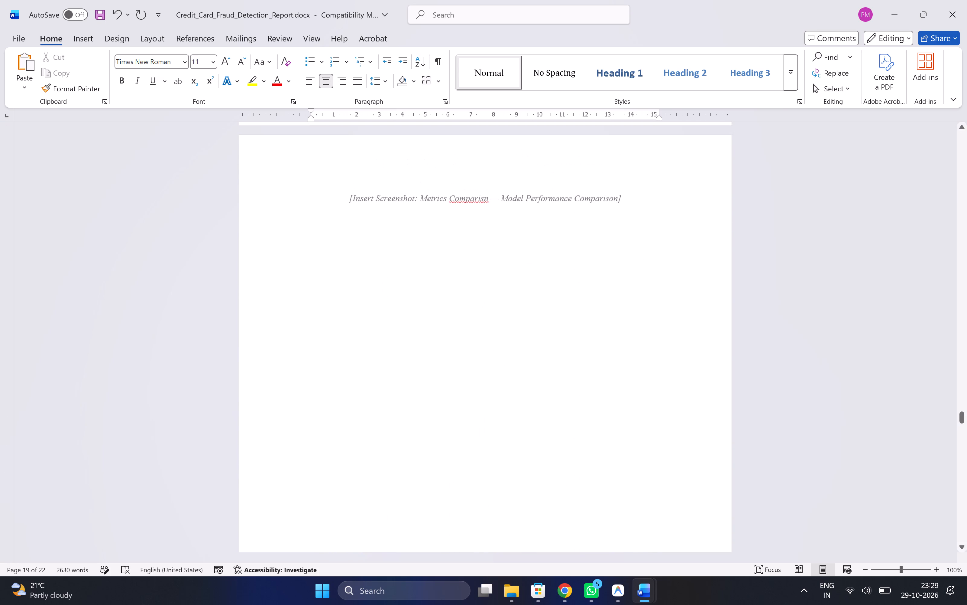
{"action": "scroll", "coordinate": [468, 280], "scroll_direction": "up", "scroll_amount": 7}
{"action": "scroll", "coordinate": [468, 280], "scroll_direction": "down", "scroll_amount": 1}
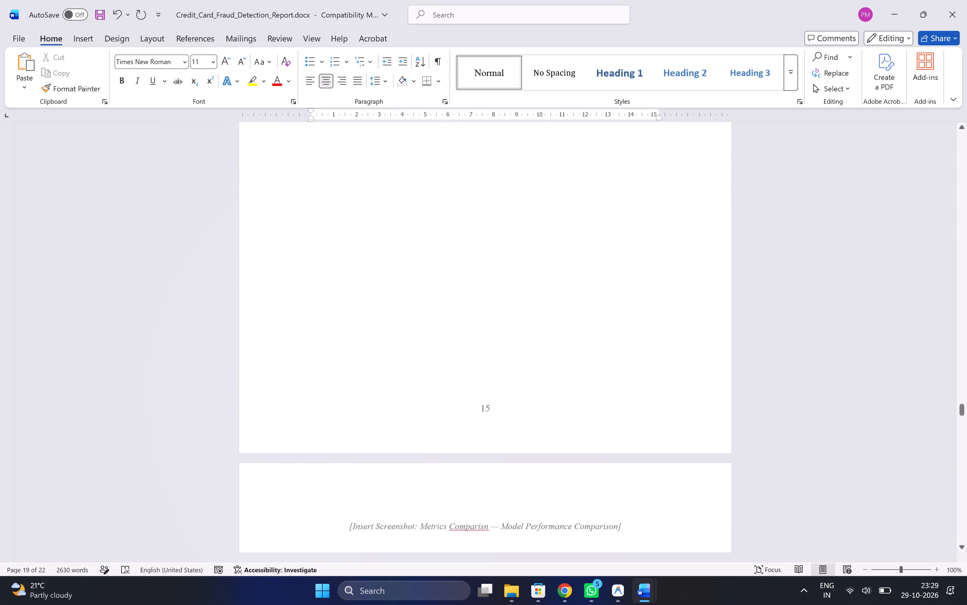
{"action": "scroll", "coordinate": [468, 280], "scroll_direction": "down", "scroll_amount": 1}
{"action": "scroll", "coordinate": [426, 256], "scroll_direction": "up", "scroll_amount": 1}
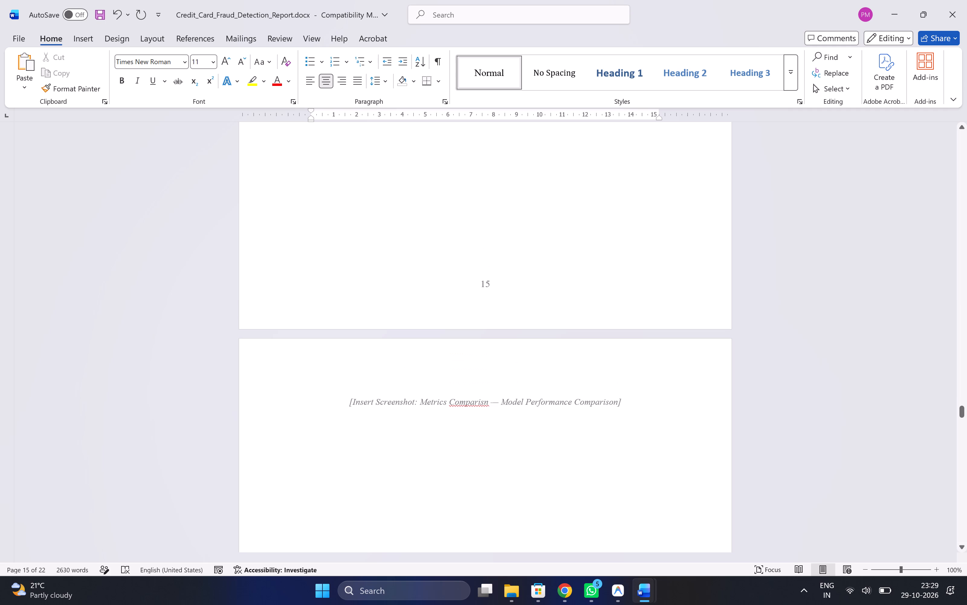
{"action": "left_click", "coordinate": [351, 404]}
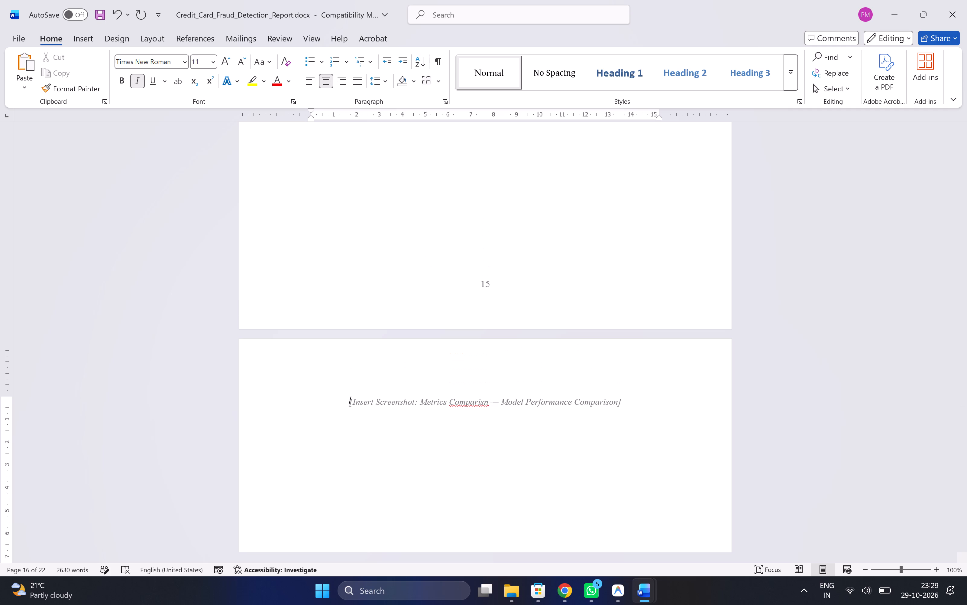
{"action": "left_click_drag", "start_coordinate": [420, 402], "coordinate": [359, 401]}
{"action": "key", "text": "BackSpace"}
Pull the metrics comparison label up beneath the Feature Importance caption by removing the page gap before it, and centre the label.
{"action": "key", "text": "Left"}
{"action": "key", "text": "BackSpace"}
{"action": "key", "text": "BackSpace"}
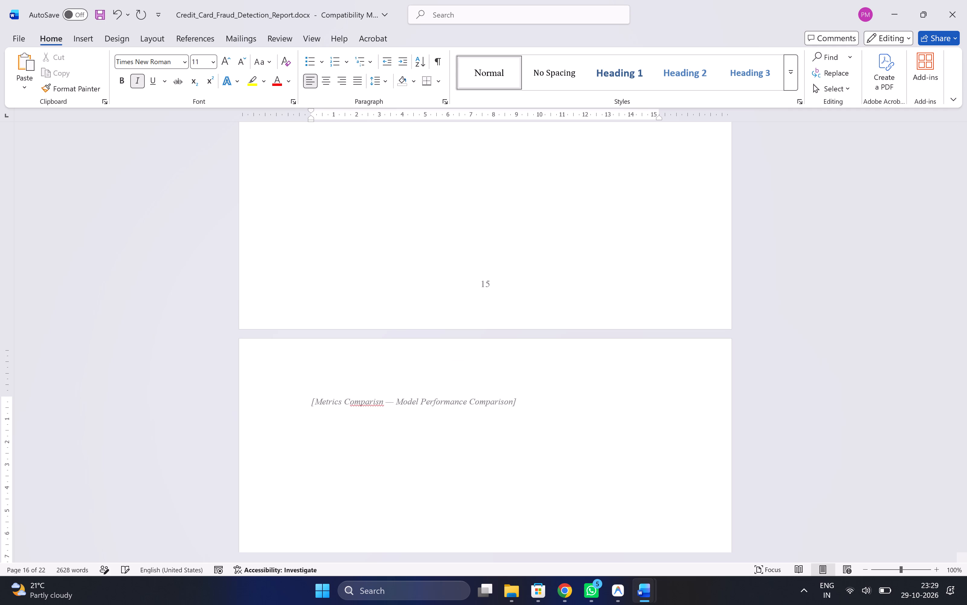
{"action": "key", "text": "BackSpace"}
{"action": "scroll", "coordinate": [359, 401], "scroll_direction": "up", "scroll_amount": 2}
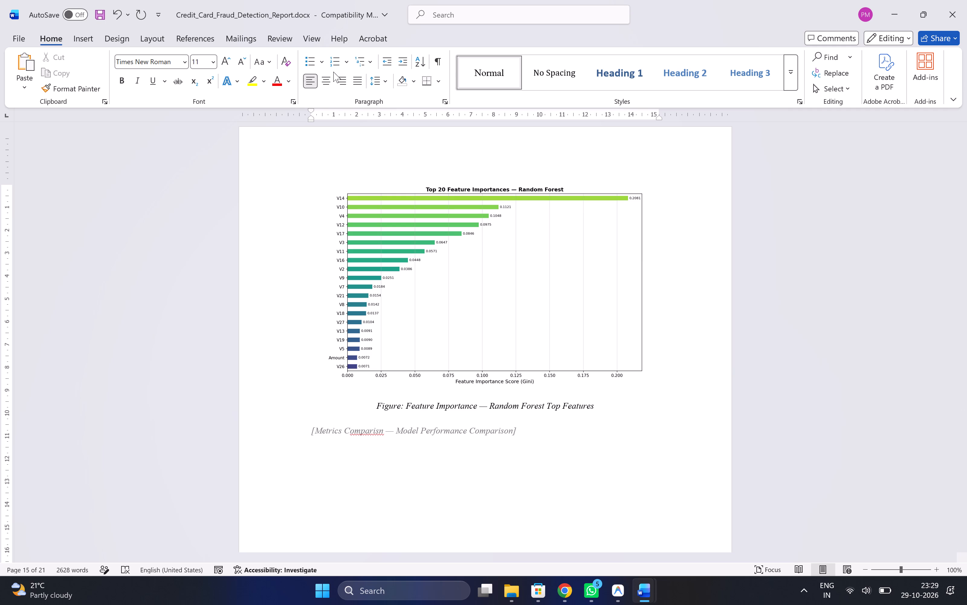
{"action": "left_click", "coordinate": [327, 77]}
{"action": "scroll", "coordinate": [425, 214], "scroll_direction": "down", "scroll_amount": 3}
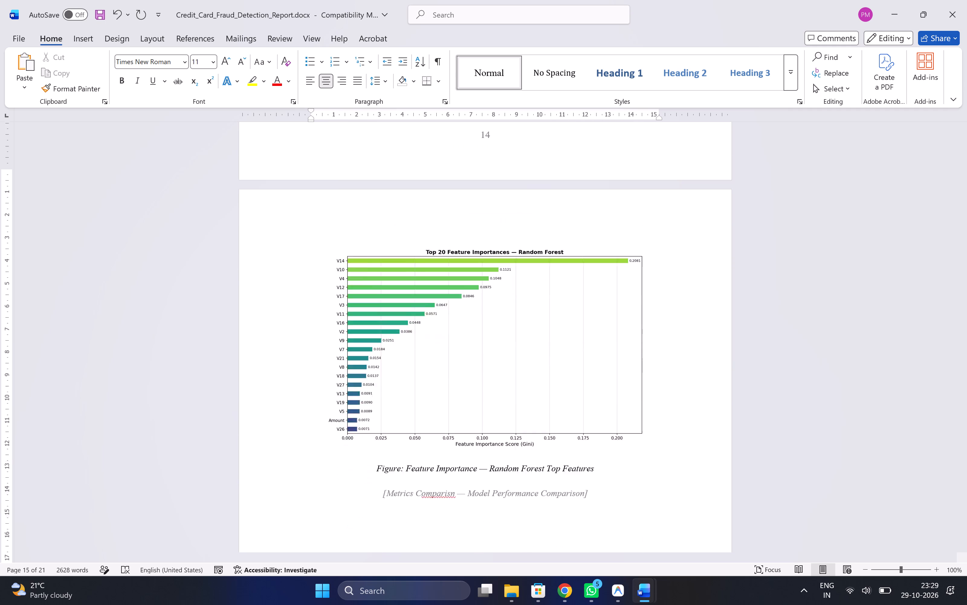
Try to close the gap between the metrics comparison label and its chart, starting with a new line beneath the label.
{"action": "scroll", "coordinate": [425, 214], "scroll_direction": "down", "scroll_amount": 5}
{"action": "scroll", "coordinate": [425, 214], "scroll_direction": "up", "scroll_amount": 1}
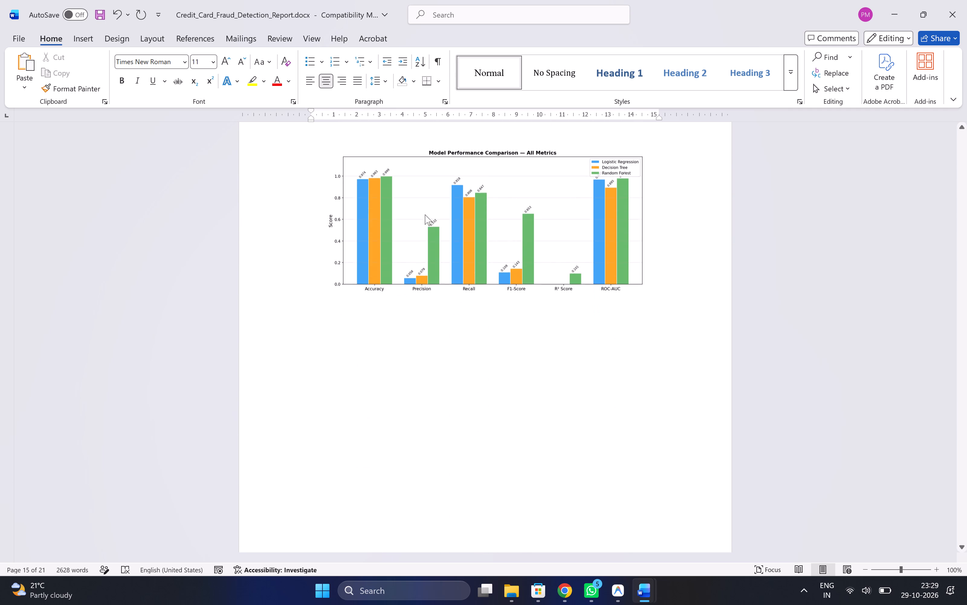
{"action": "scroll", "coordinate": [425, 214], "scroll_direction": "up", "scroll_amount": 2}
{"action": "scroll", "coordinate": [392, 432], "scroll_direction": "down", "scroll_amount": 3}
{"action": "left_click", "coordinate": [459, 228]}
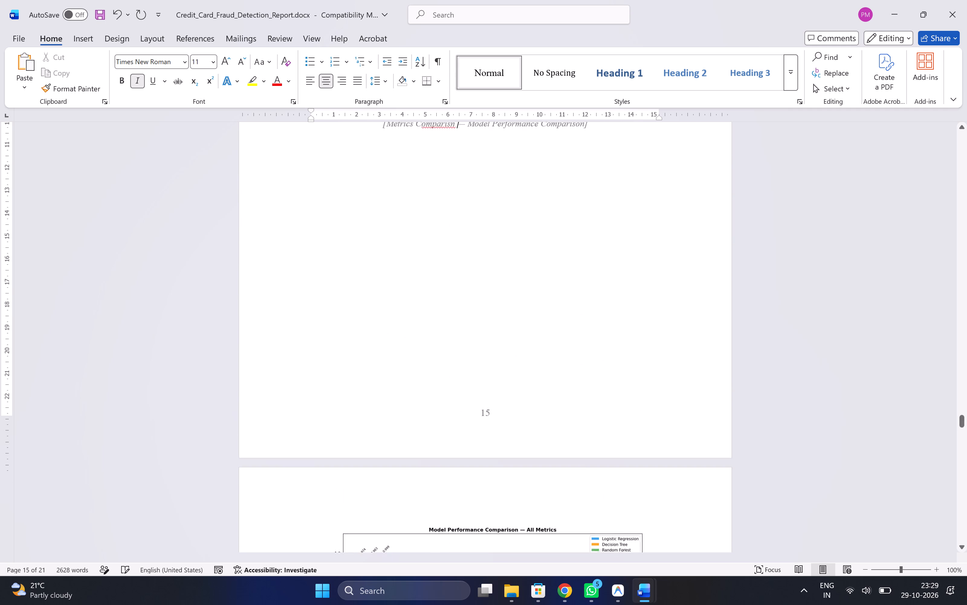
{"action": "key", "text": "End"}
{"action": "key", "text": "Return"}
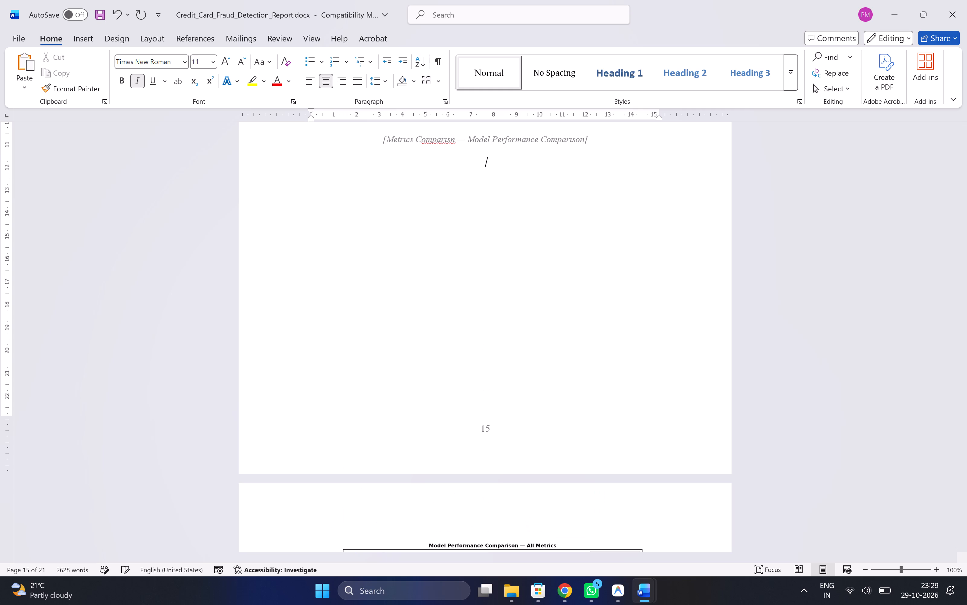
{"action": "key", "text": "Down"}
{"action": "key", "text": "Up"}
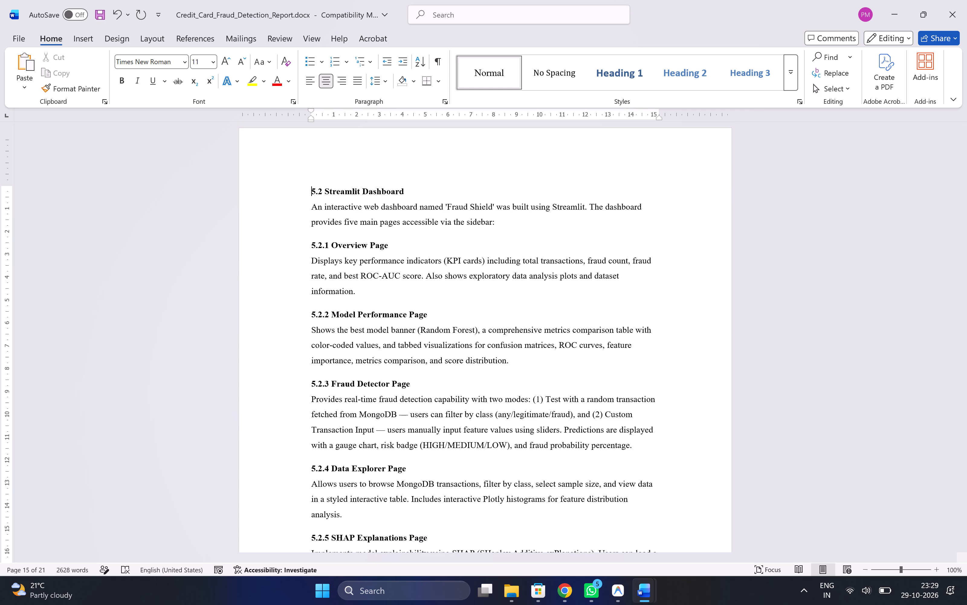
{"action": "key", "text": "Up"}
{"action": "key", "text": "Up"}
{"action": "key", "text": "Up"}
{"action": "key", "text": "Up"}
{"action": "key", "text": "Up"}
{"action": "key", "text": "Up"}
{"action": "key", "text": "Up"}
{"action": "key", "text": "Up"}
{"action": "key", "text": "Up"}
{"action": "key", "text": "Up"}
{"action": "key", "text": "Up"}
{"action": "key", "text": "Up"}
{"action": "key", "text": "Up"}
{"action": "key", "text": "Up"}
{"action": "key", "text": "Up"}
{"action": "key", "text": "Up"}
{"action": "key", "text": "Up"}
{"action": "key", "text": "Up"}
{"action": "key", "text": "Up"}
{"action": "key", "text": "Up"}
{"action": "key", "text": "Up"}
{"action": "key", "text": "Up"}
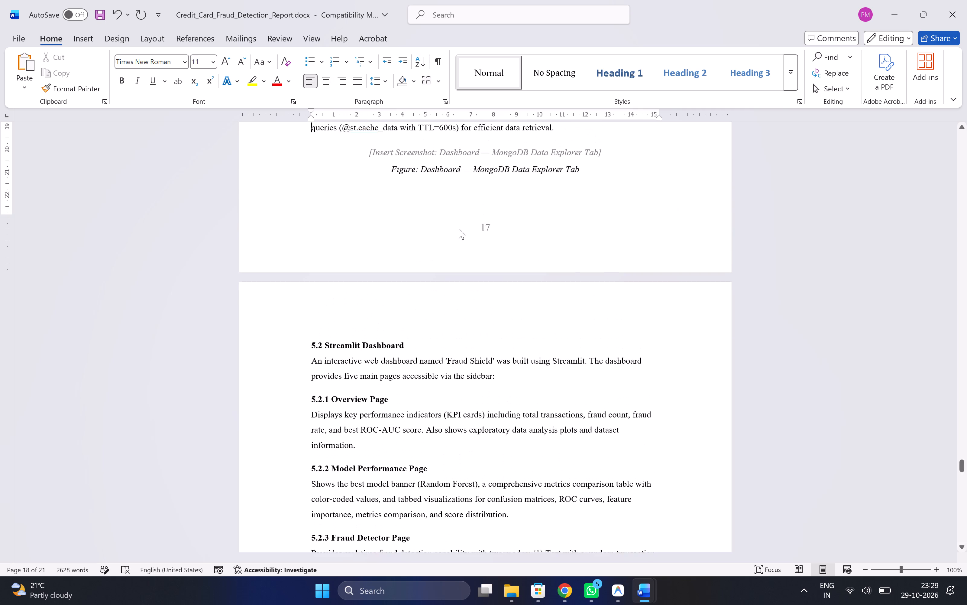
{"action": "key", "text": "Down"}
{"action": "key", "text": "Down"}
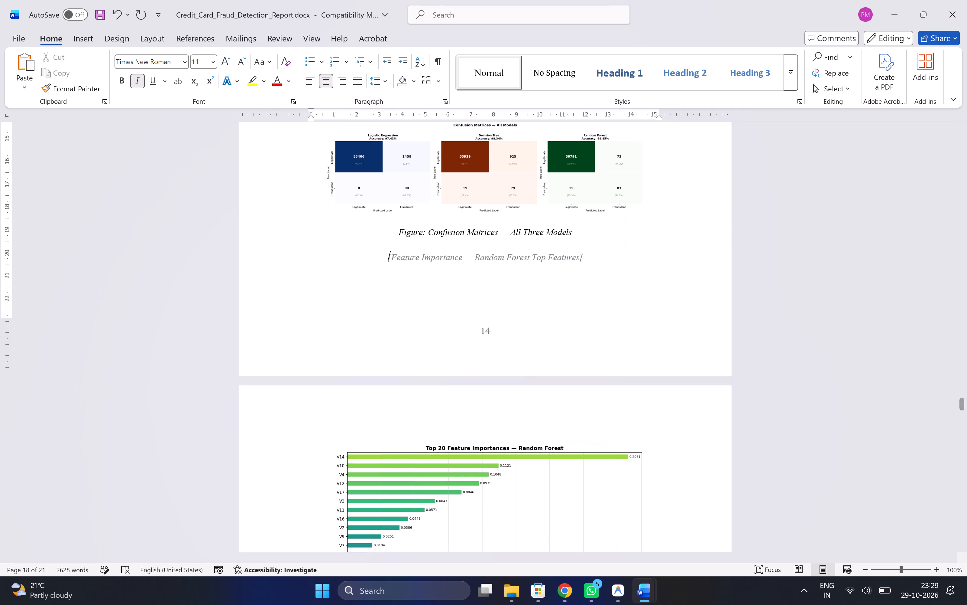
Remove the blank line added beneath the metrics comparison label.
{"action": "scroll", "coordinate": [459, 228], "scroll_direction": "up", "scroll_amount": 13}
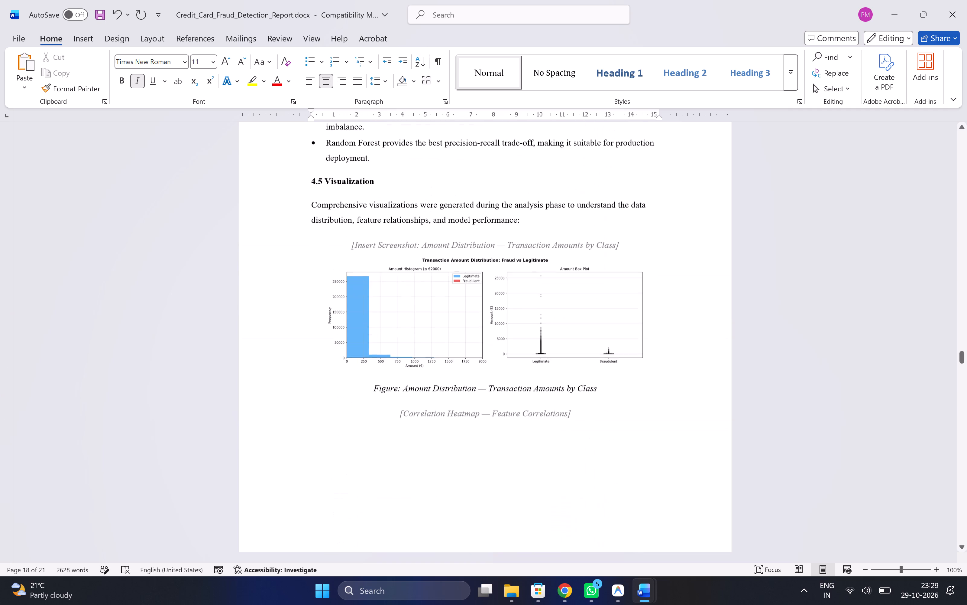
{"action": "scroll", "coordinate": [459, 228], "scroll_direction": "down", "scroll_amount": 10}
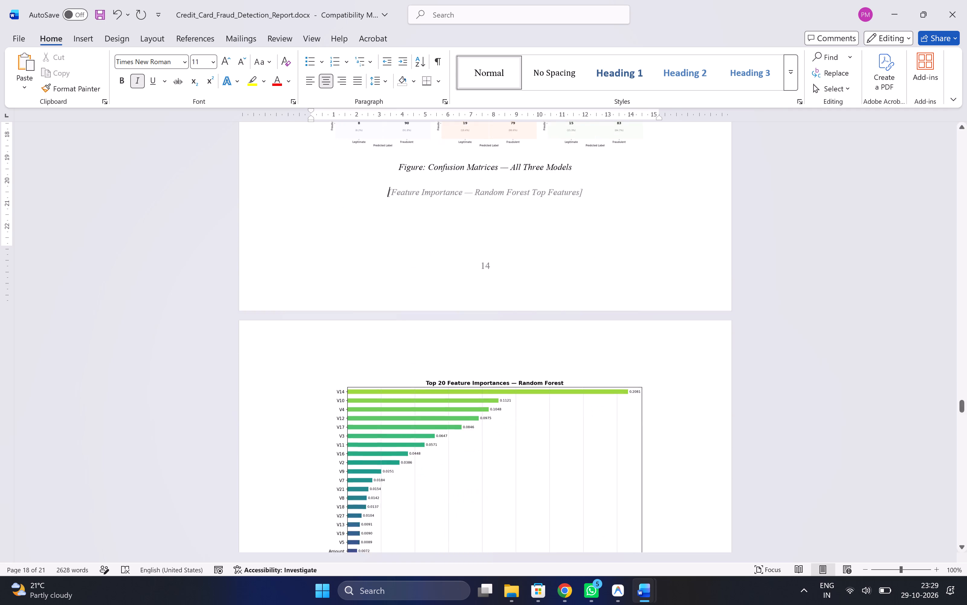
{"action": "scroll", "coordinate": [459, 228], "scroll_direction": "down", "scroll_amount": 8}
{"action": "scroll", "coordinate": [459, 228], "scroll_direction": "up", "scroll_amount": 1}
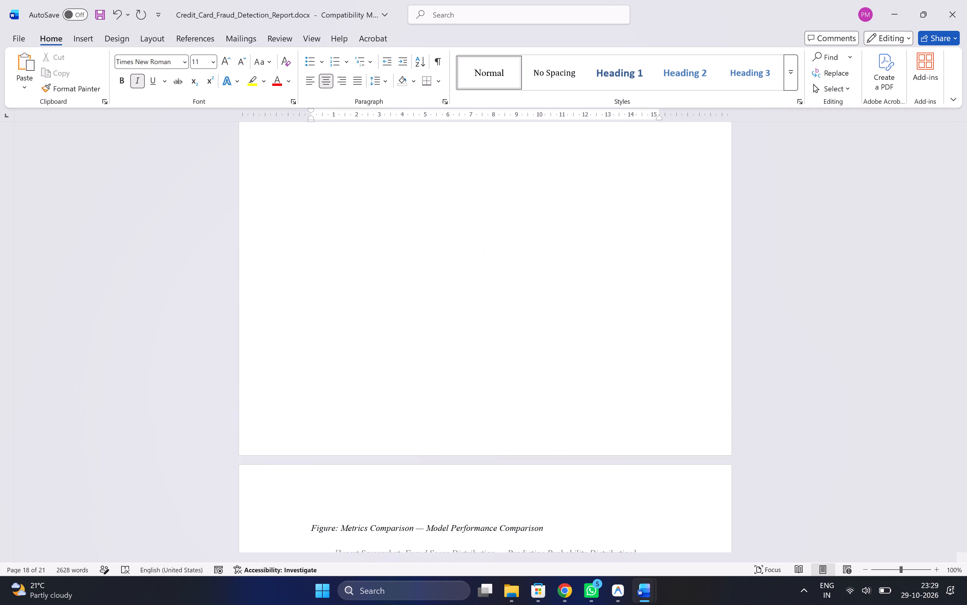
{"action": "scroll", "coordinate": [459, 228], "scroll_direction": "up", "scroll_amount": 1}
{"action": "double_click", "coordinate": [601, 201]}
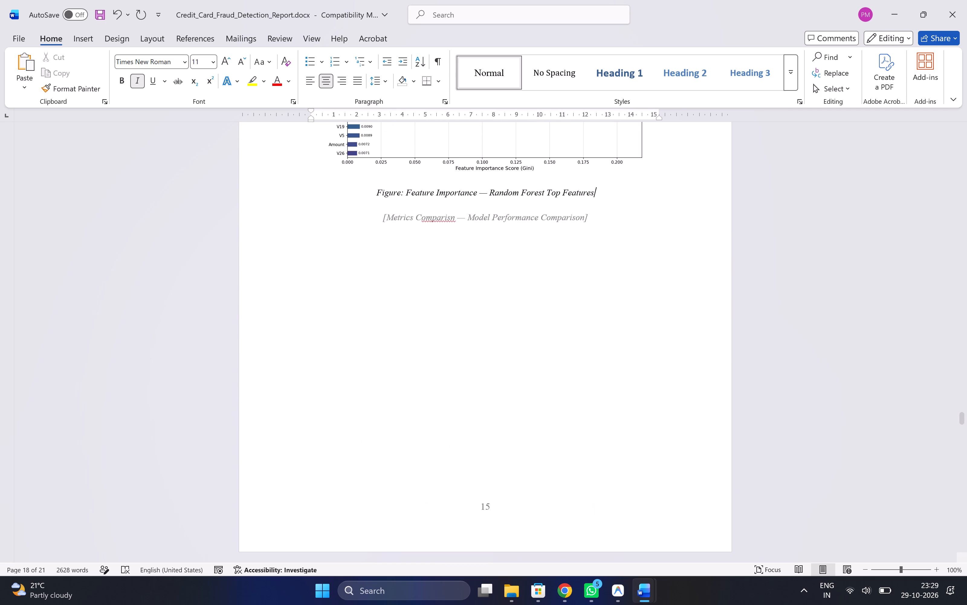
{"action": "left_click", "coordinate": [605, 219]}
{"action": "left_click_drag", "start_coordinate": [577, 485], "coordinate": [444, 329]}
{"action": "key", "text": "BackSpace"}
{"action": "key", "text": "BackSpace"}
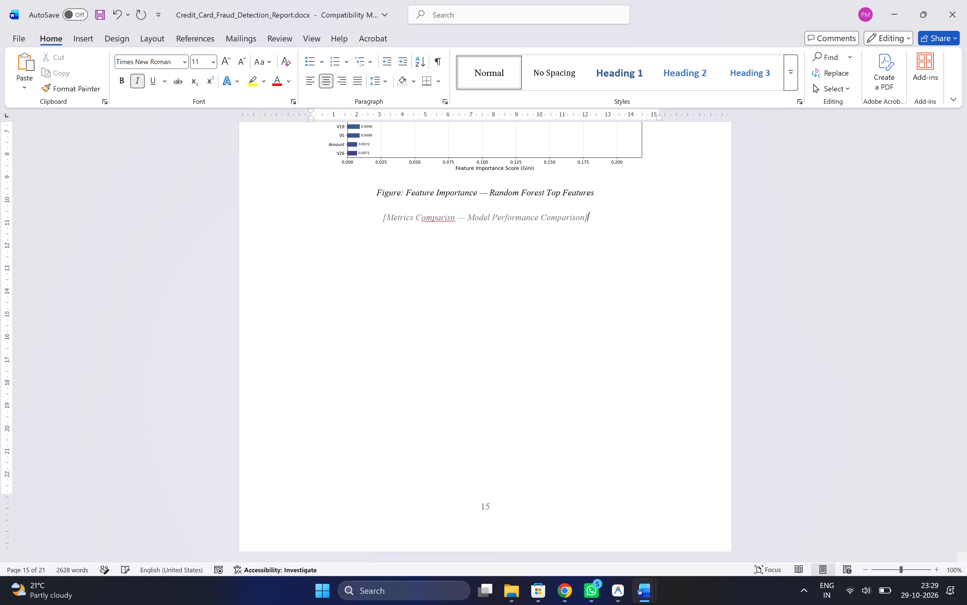
Examine the layout of the pages before and after the metrics comparison label and its chart.
{"action": "key", "text": "Down"}
{"action": "scroll", "coordinate": [444, 329], "scroll_direction": "up", "scroll_amount": 4}
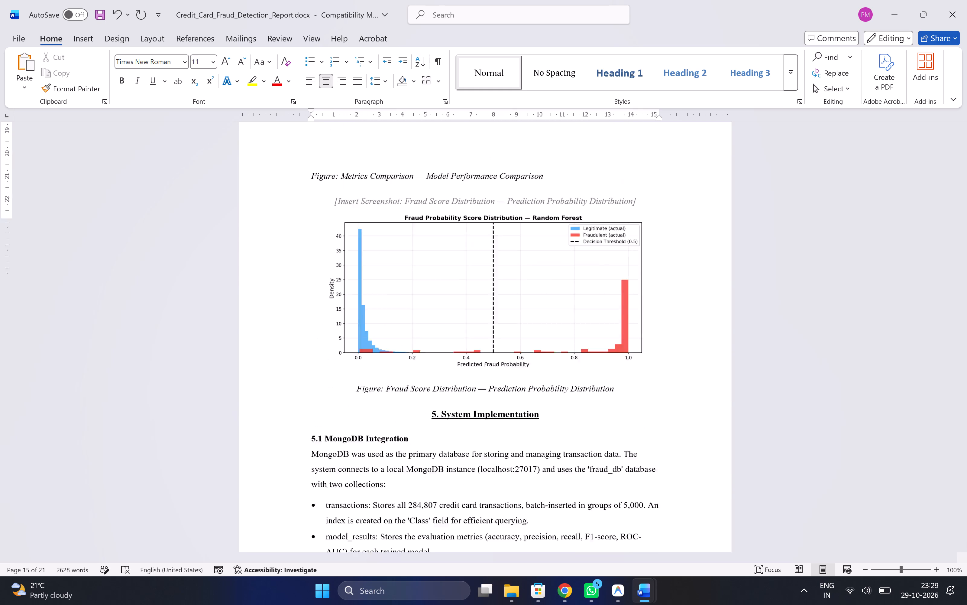
{"action": "scroll", "coordinate": [444, 329], "scroll_direction": "up", "scroll_amount": 11}
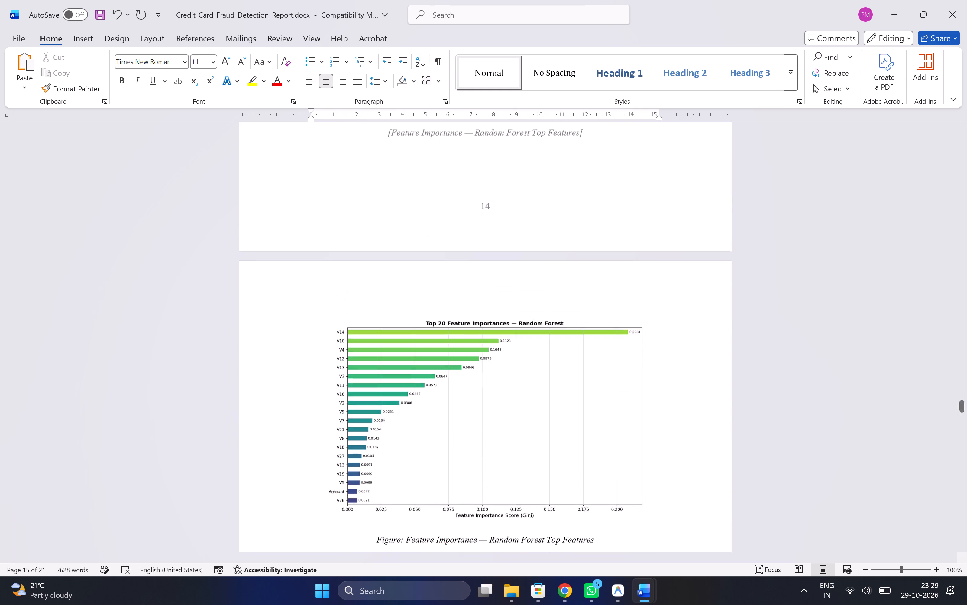
{"action": "scroll", "coordinate": [444, 329], "scroll_direction": "up", "scroll_amount": 7}
{"action": "scroll", "coordinate": [444, 329], "scroll_direction": "down", "scroll_amount": 3}
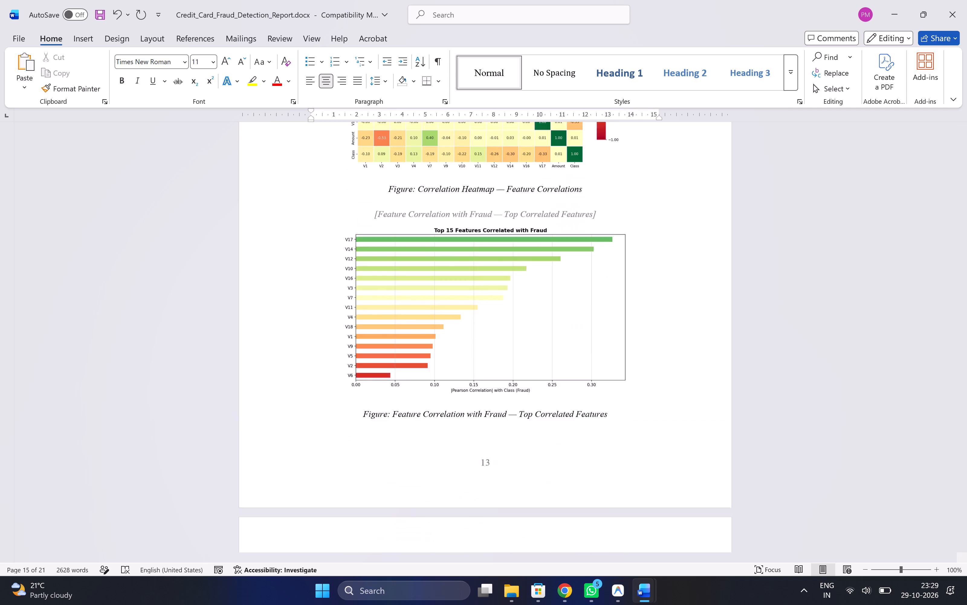
{"action": "scroll", "coordinate": [444, 329], "scroll_direction": "down", "scroll_amount": 7}
{"action": "scroll", "coordinate": [444, 329], "scroll_direction": "up", "scroll_amount": 3}
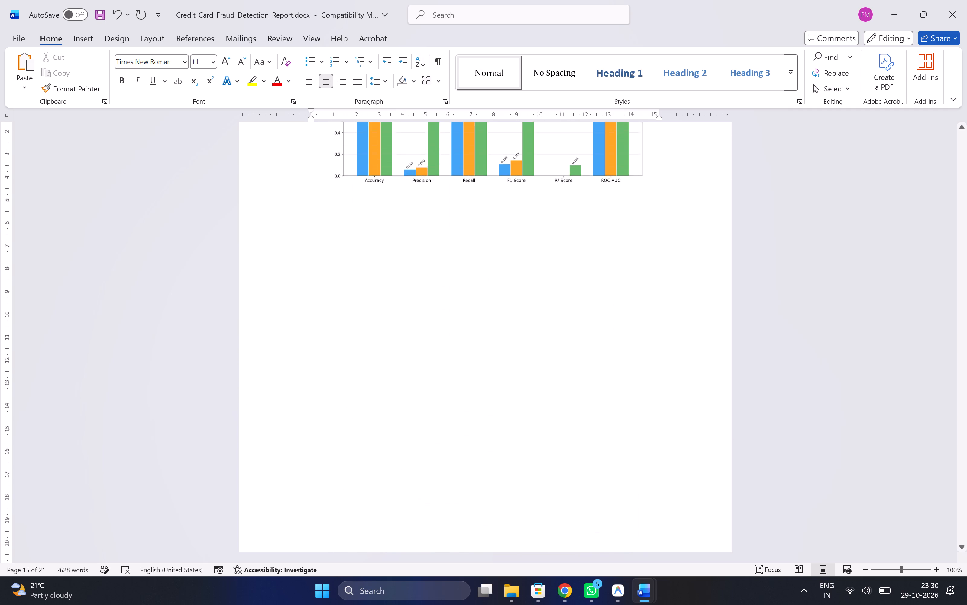
{"action": "scroll", "coordinate": [444, 329], "scroll_direction": "up", "scroll_amount": 4}
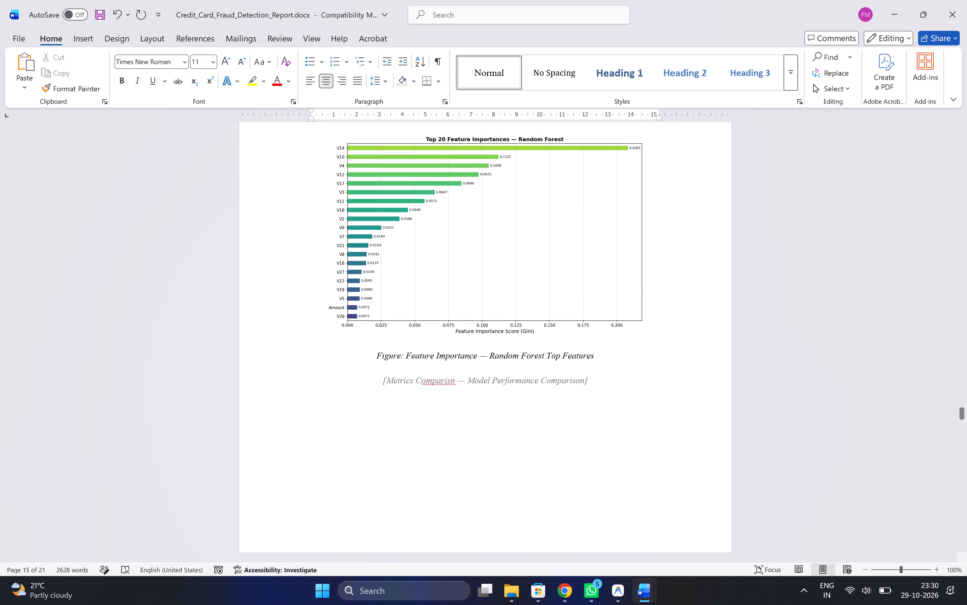
{"action": "scroll", "coordinate": [444, 329], "scroll_direction": "down", "scroll_amount": 2}
{"action": "scroll", "coordinate": [468, 319], "scroll_direction": "down", "scroll_amount": 1}
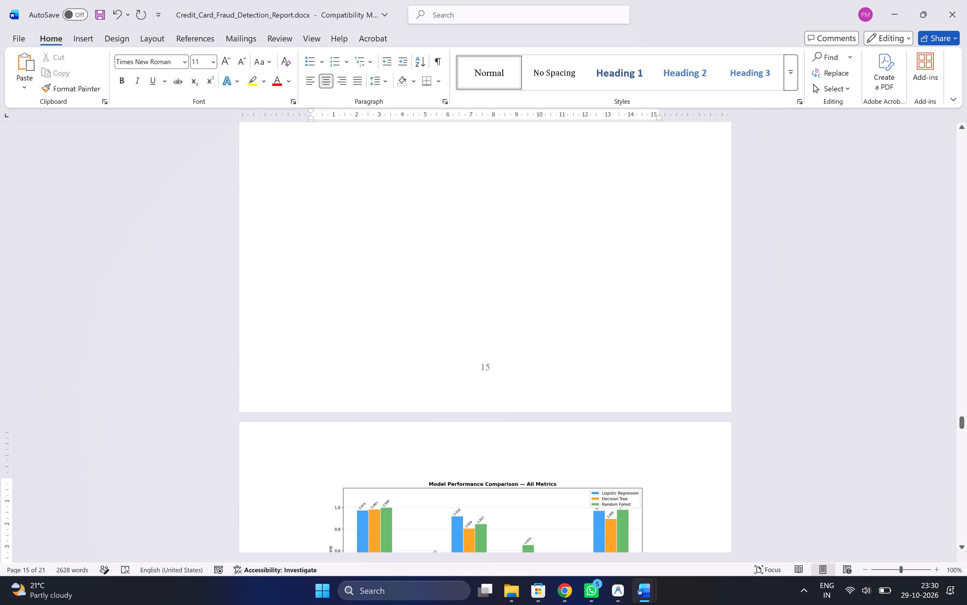
{"action": "scroll", "coordinate": [509, 359], "scroll_direction": "down", "scroll_amount": 1}
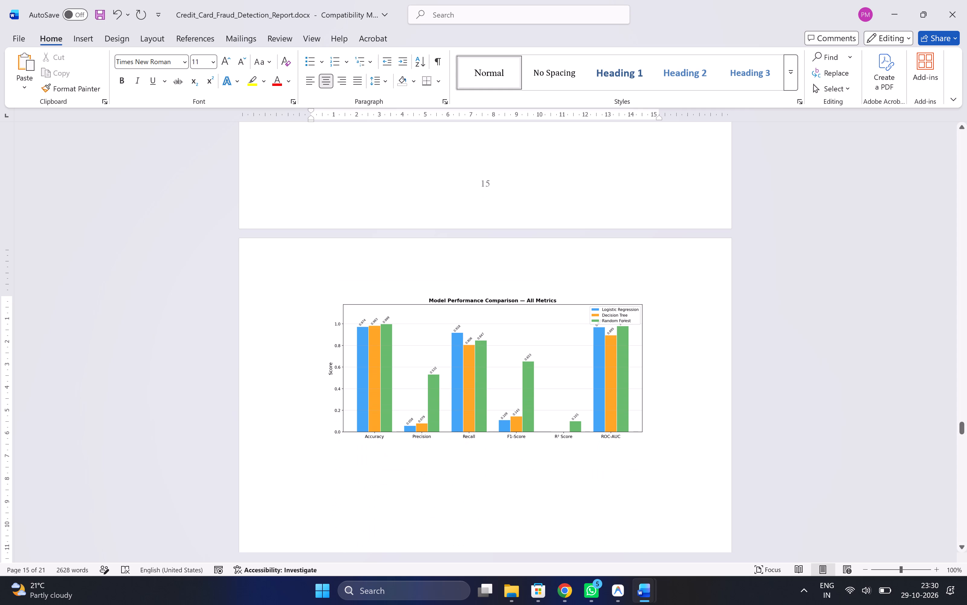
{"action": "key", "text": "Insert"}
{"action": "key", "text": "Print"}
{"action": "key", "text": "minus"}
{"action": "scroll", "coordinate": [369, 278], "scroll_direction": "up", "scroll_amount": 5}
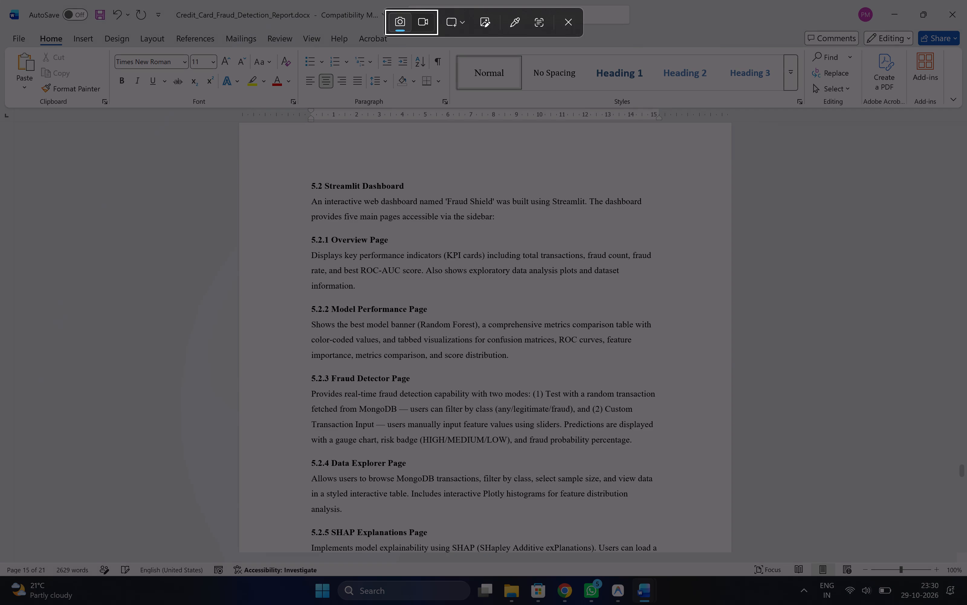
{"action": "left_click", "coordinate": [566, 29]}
Capture a rectangular screen snip of the Model Performance Comparison — All Metrics chart.
{"action": "scroll", "coordinate": [504, 265], "scroll_direction": "up", "scroll_amount": 1}
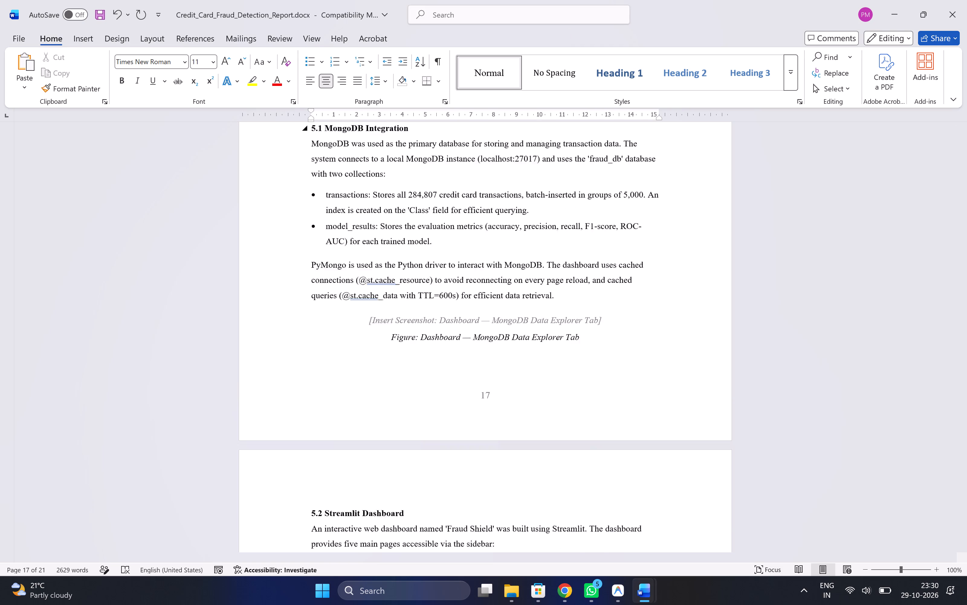
{"action": "scroll", "coordinate": [504, 265], "scroll_direction": "up", "scroll_amount": 6}
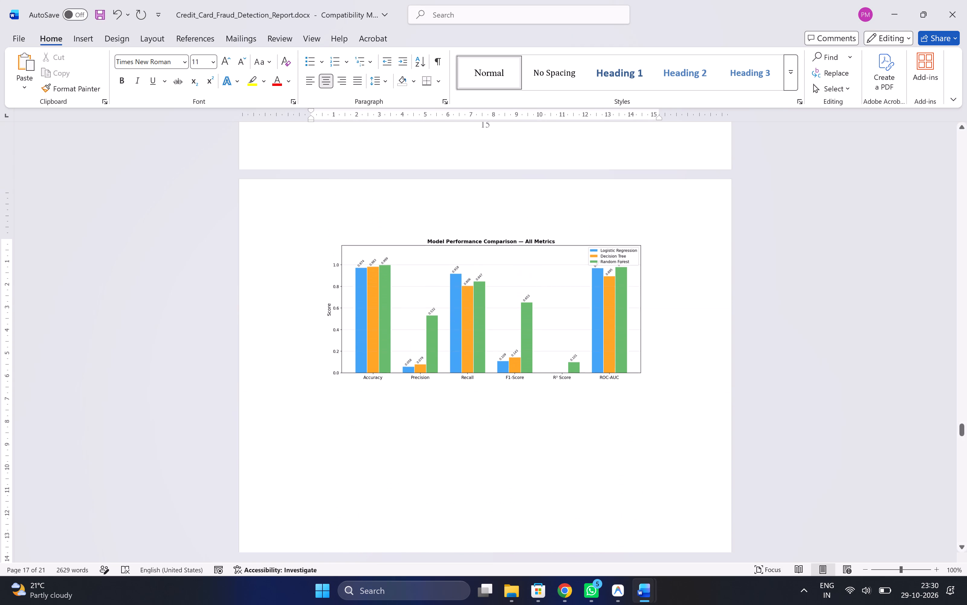
{"action": "key", "text": "Print"}
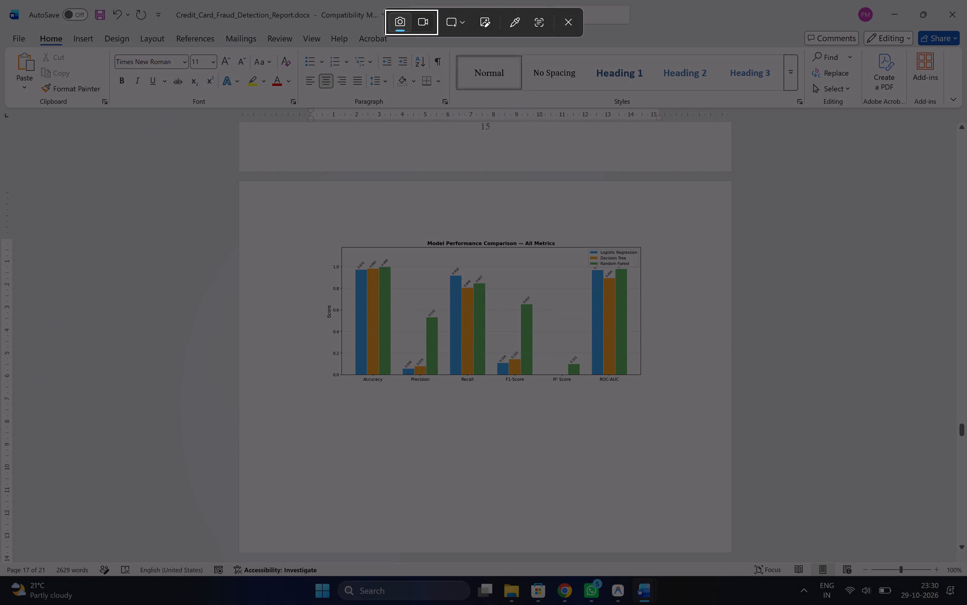
{"action": "left_click_drag", "start_coordinate": [309, 234], "coordinate": [666, 408]}
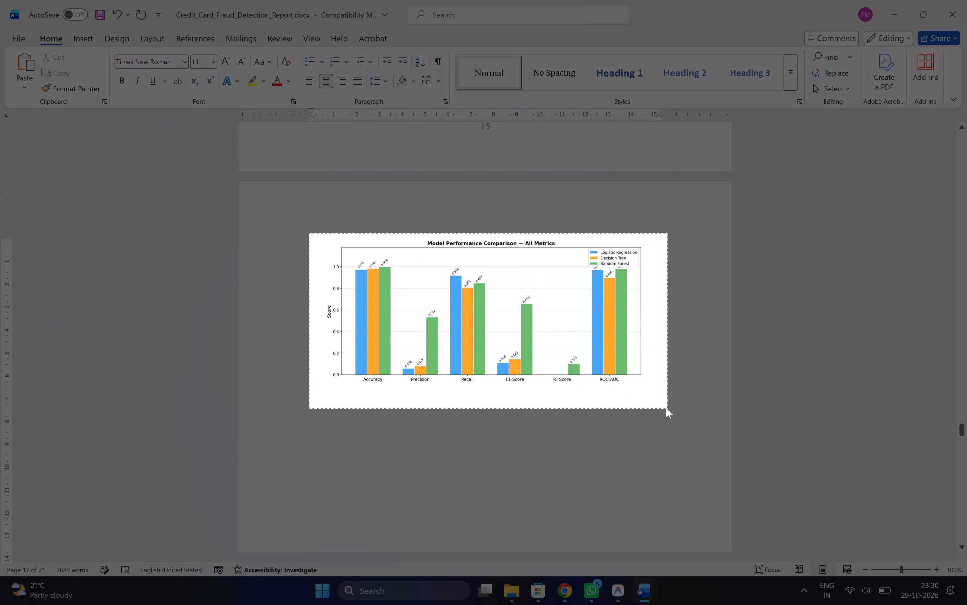
{"action": "left_click_drag", "start_coordinate": [666, 408], "coordinate": [668, 390]}
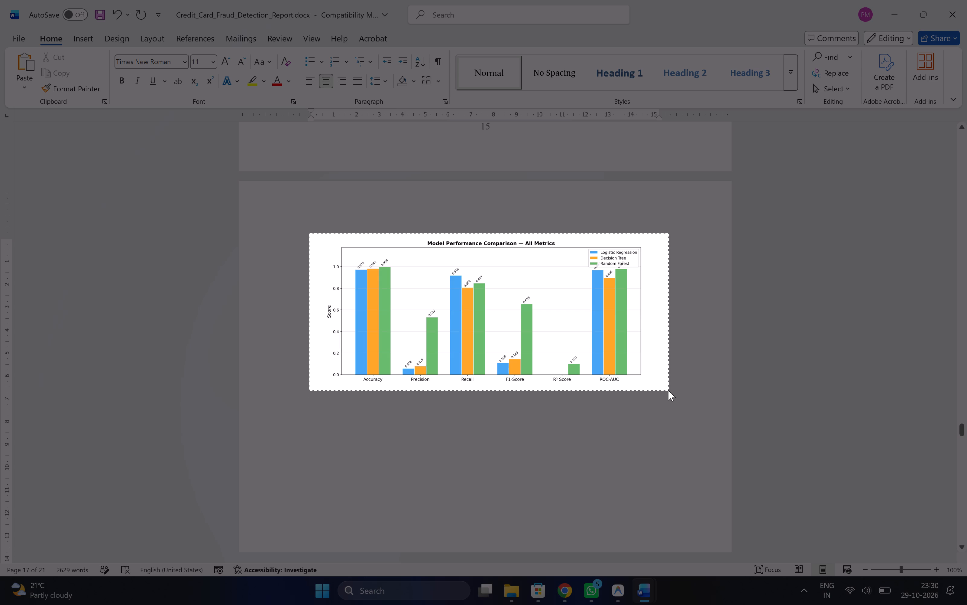
{"action": "left_click_drag", "start_coordinate": [668, 390], "coordinate": [669, 391]}
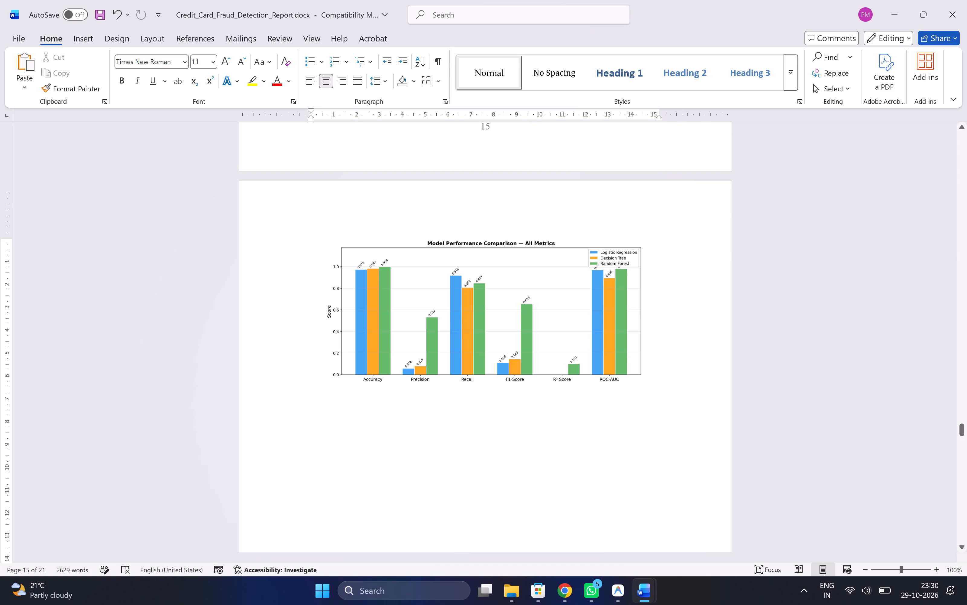
Delete the original Model Performance Comparison chart and paste the captured image beneath the metrics comparison label, clearing the stray hyphen there.
{"action": "left_click", "coordinate": [576, 347]}
{"action": "key", "text": "Delete"}
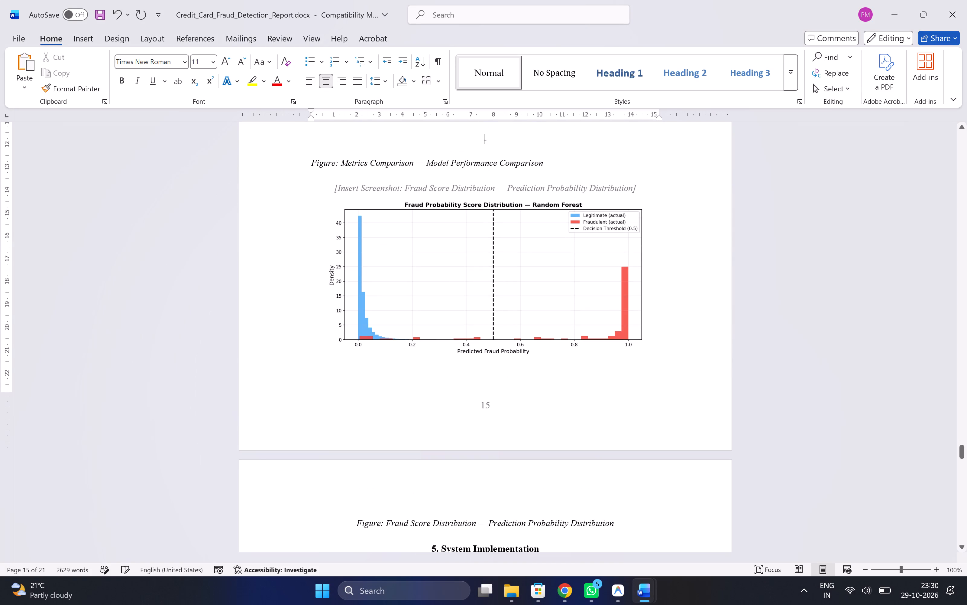
{"action": "scroll", "coordinate": [602, 307], "scroll_direction": "up", "scroll_amount": 1}
{"action": "key", "text": "Return"}
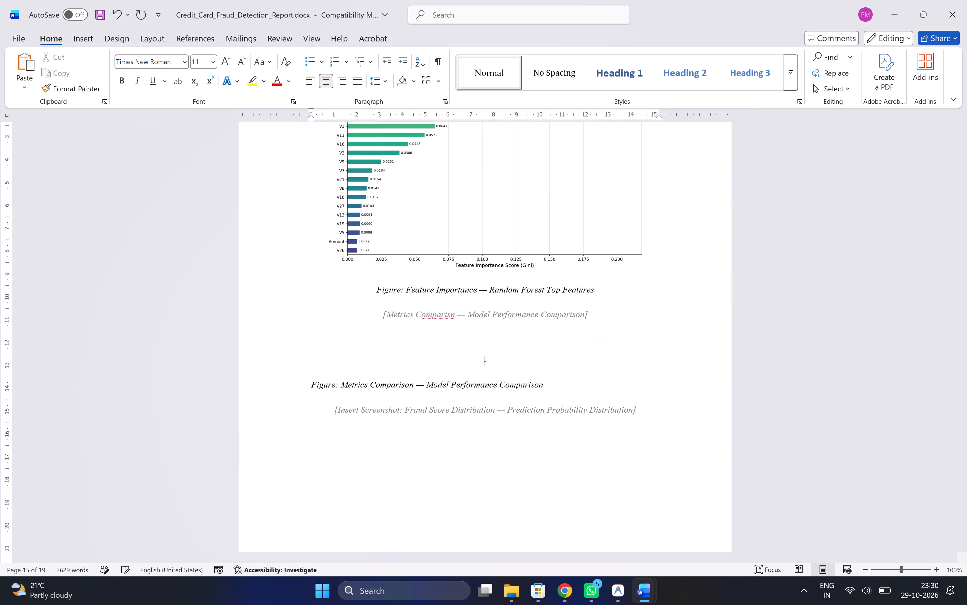
{"action": "key", "text": "Right"}
{"action": "key", "text": "BackSpace"}
{"action": "key", "text": "ctrl+v"}
{"action": "scroll", "coordinate": [602, 307], "scroll_direction": "down", "scroll_amount": 1}
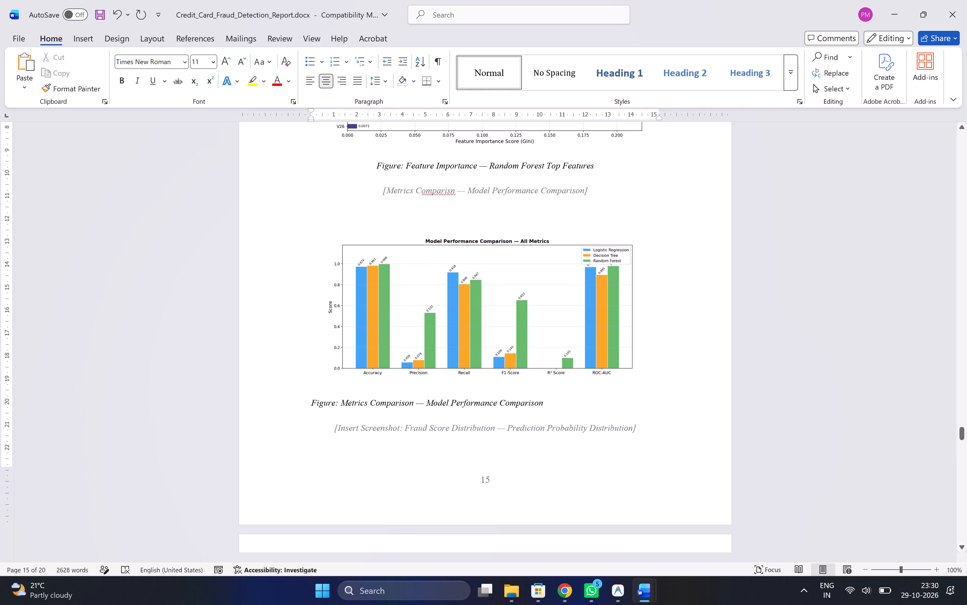
Centre the caption "Figure: Metrics Comparison — Model Performance Comparison".
{"action": "left_click", "coordinate": [311, 403]}
{"action": "left_click", "coordinate": [327, 83]}
{"action": "left_click", "coordinate": [662, 285]}
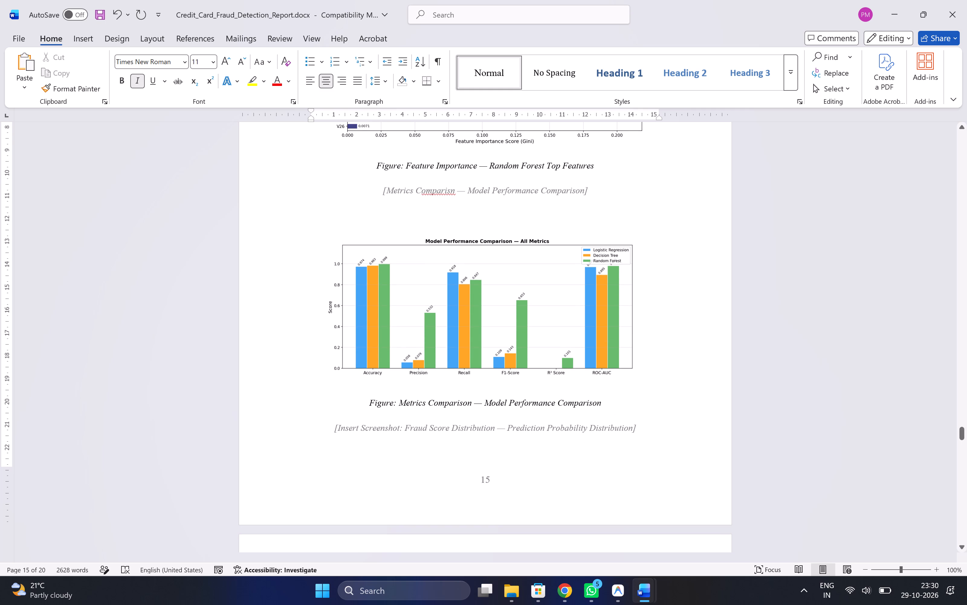
Delete the words "Insert Screenshot:" from the Fraud Score Distribution label.
{"action": "left_click_drag", "start_coordinate": [405, 427], "coordinate": [341, 426]}
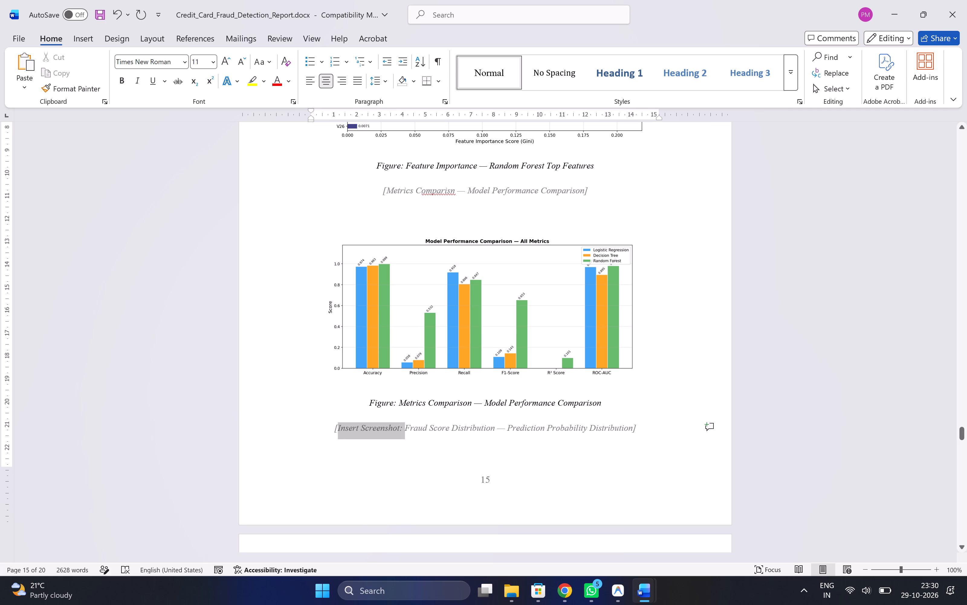
{"action": "left_click_drag", "start_coordinate": [341, 426], "coordinate": [339, 426]}
{"action": "key", "text": "BackSpace"}
{"action": "left_click", "coordinate": [680, 425]}
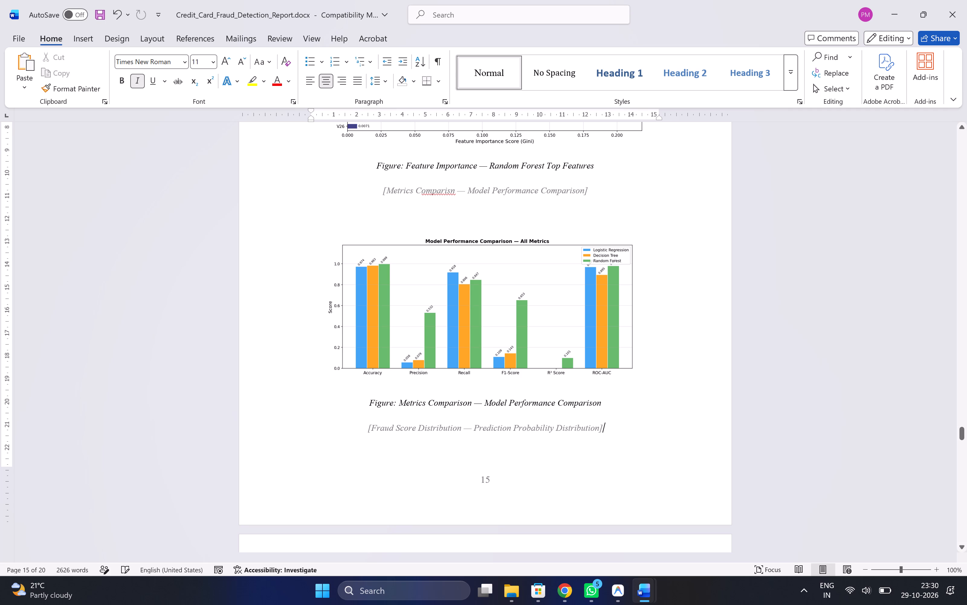
{"action": "scroll", "coordinate": [680, 425], "scroll_direction": "down", "scroll_amount": 4}
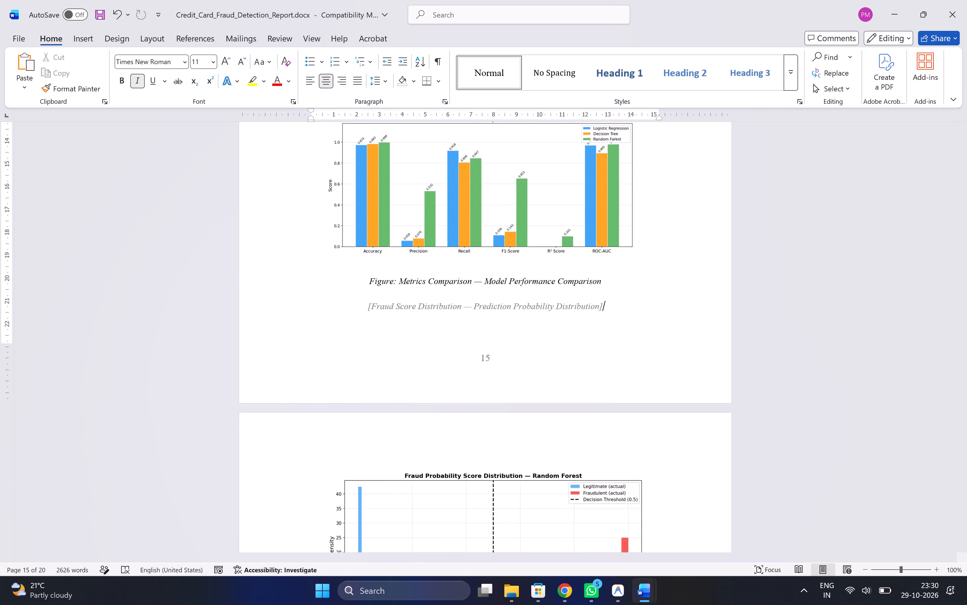
Insert a blank line after the Metrics Comparison caption to push the Fraud Score Distribution label onto the chart's page.
{"action": "scroll", "coordinate": [680, 425], "scroll_direction": "down", "scroll_amount": 1}
{"action": "scroll", "coordinate": [680, 425], "scroll_direction": "up", "scroll_amount": 2}
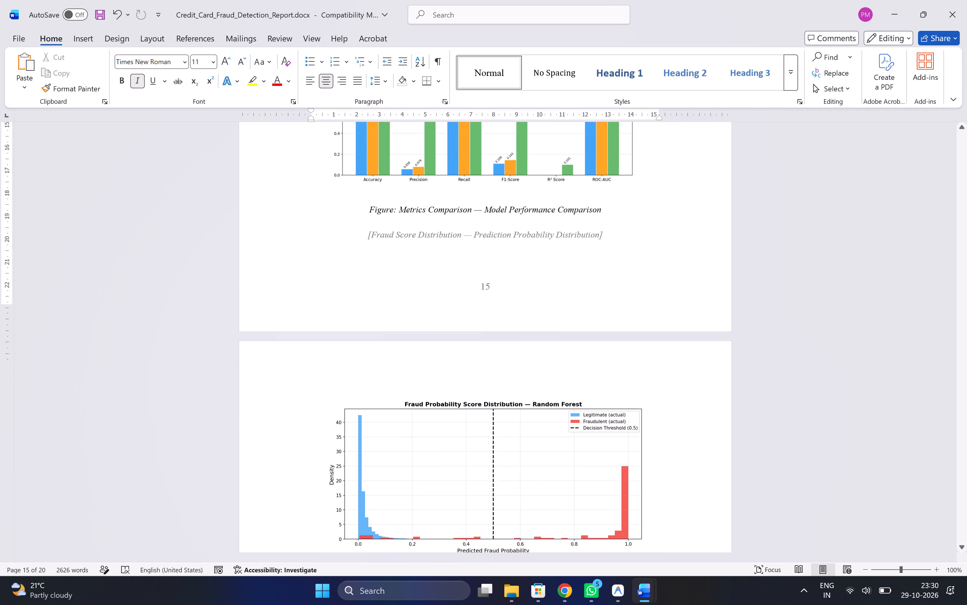
{"action": "scroll", "coordinate": [680, 425], "scroll_direction": "up", "scroll_amount": 1}
{"action": "scroll", "coordinate": [680, 425], "scroll_direction": "down", "scroll_amount": 1}
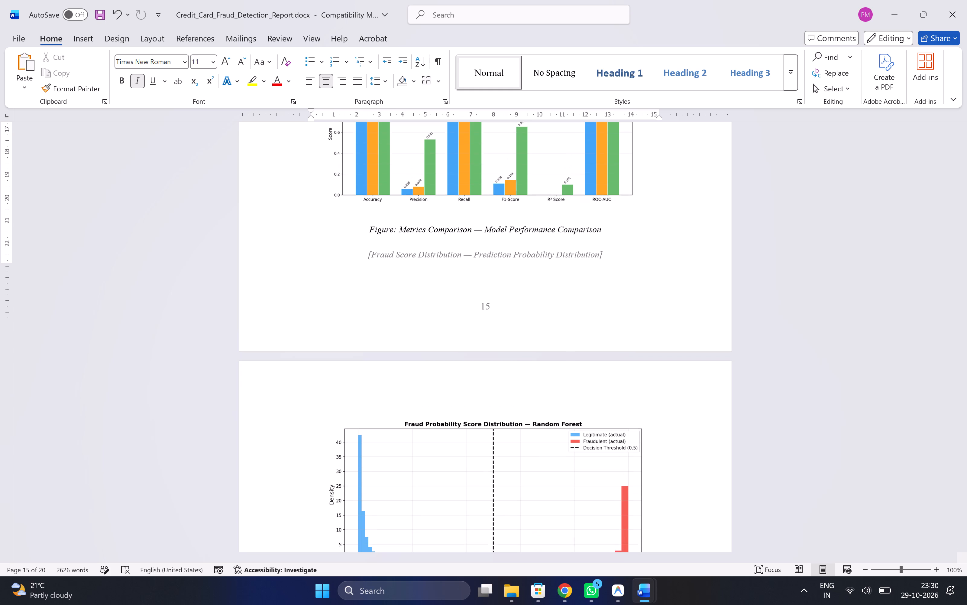
{"action": "scroll", "coordinate": [680, 425], "scroll_direction": "down", "scroll_amount": 1}
{"action": "left_click", "coordinate": [619, 187]}
{"action": "key", "text": "Return"}
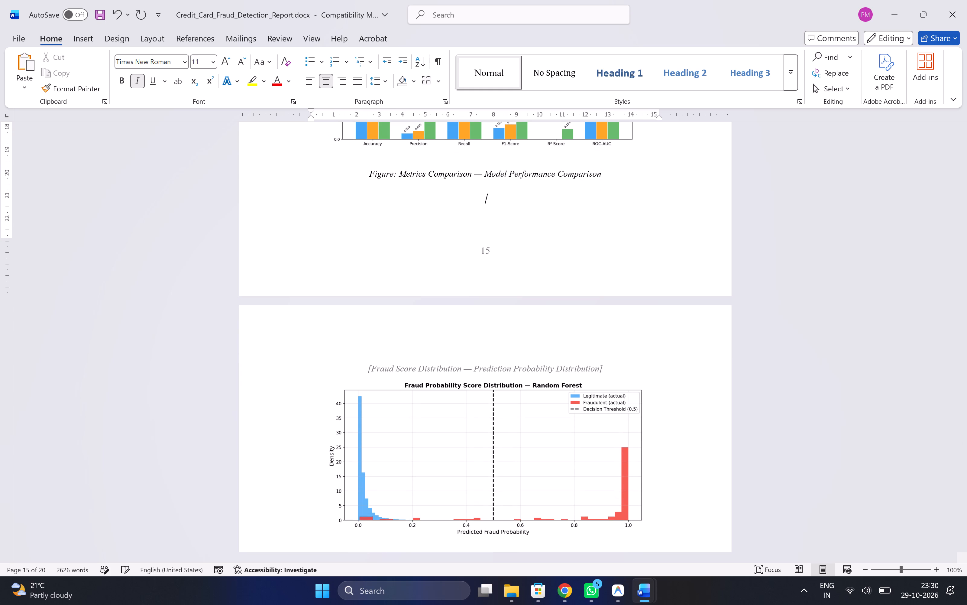
Review the report's remaining pages through the references, plus the front matter up to the table of contents.
{"action": "scroll", "coordinate": [619, 187], "scroll_direction": "down", "scroll_amount": 4}
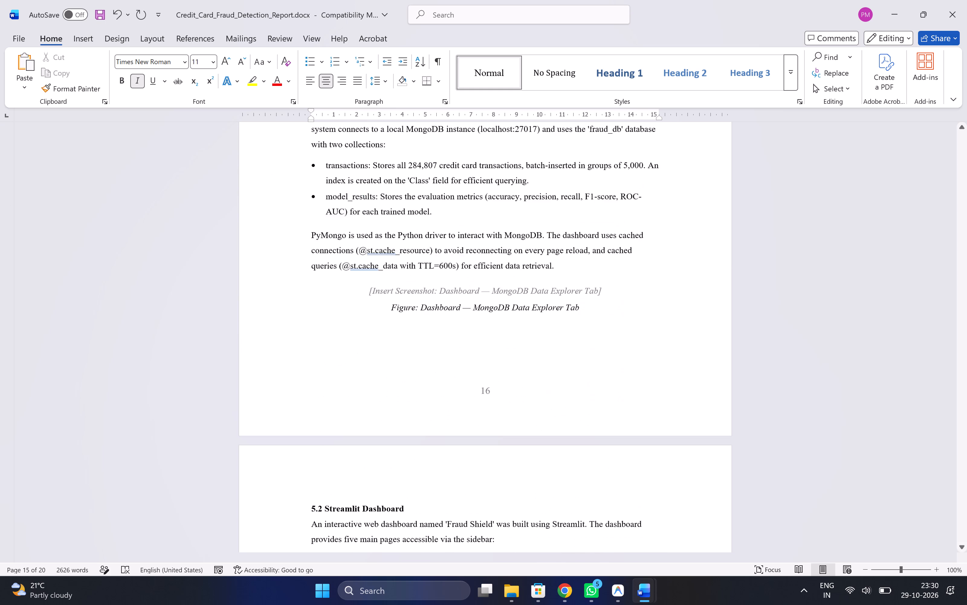
{"action": "scroll", "coordinate": [619, 187], "scroll_direction": "down", "scroll_amount": 7}
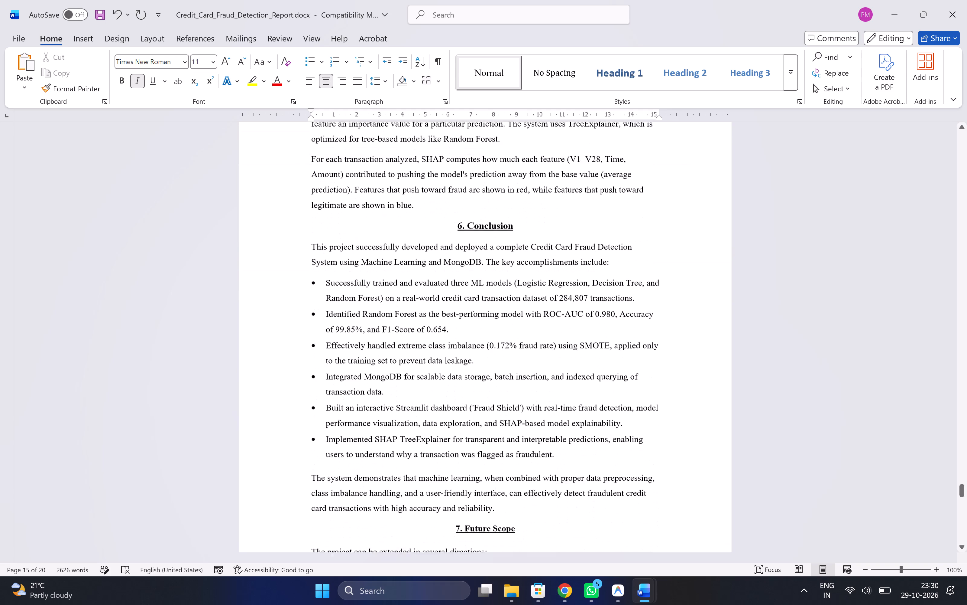
{"action": "scroll", "coordinate": [619, 187], "scroll_direction": "down", "scroll_amount": 9}
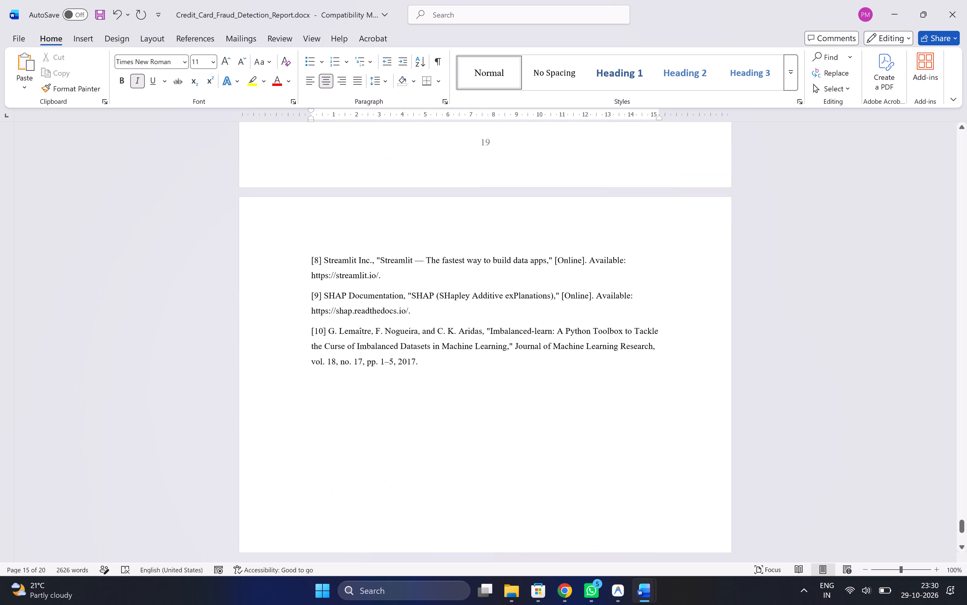
{"action": "scroll", "coordinate": [619, 187], "scroll_direction": "down", "scroll_amount": 3}
{"action": "scroll", "coordinate": [619, 187], "scroll_direction": "up", "scroll_amount": 20}
{"action": "scroll", "coordinate": [619, 187], "scroll_direction": "up", "scroll_amount": 20}
{"action": "scroll", "coordinate": [619, 187], "scroll_direction": "up", "scroll_amount": 20}
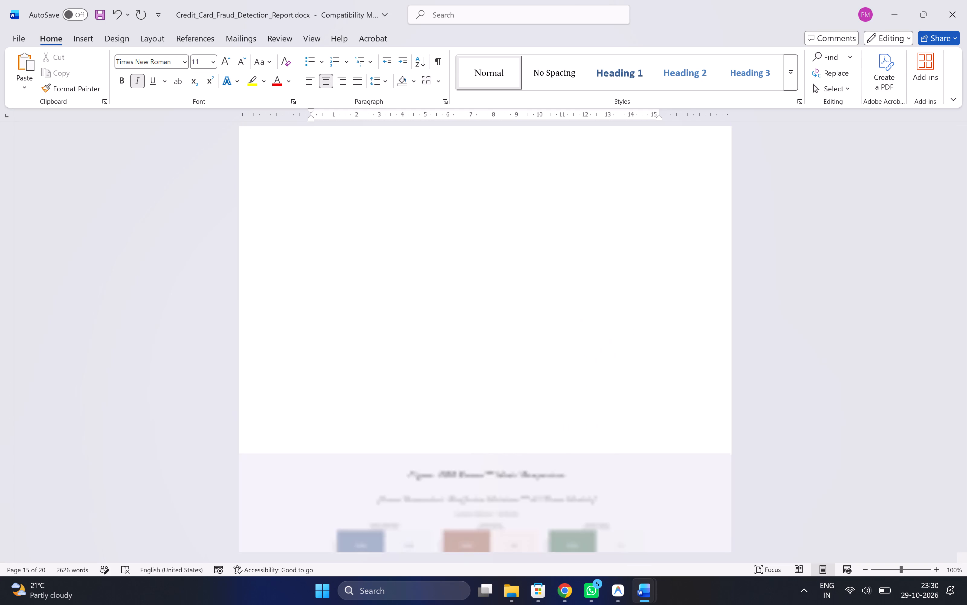
{"action": "scroll", "coordinate": [619, 187], "scroll_direction": "up", "scroll_amount": 20}
{"action": "scroll", "coordinate": [619, 187], "scroll_direction": "up", "scroll_amount": 19}
{"action": "scroll", "coordinate": [619, 187], "scroll_direction": "down", "scroll_amount": 1}
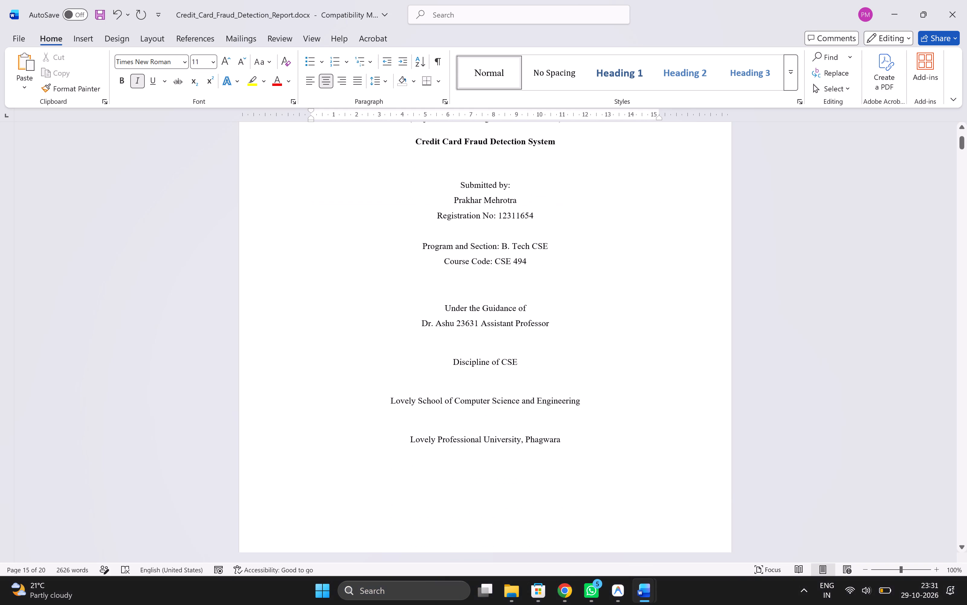
{"action": "scroll", "coordinate": [619, 187], "scroll_direction": "down", "scroll_amount": 9}
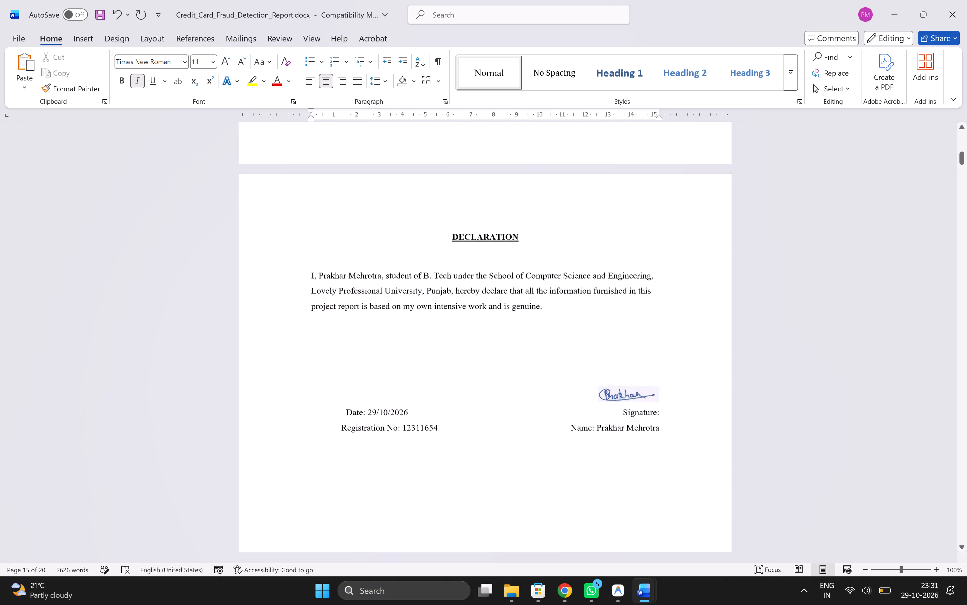
{"action": "scroll", "coordinate": [619, 187], "scroll_direction": "down", "scroll_amount": 10}
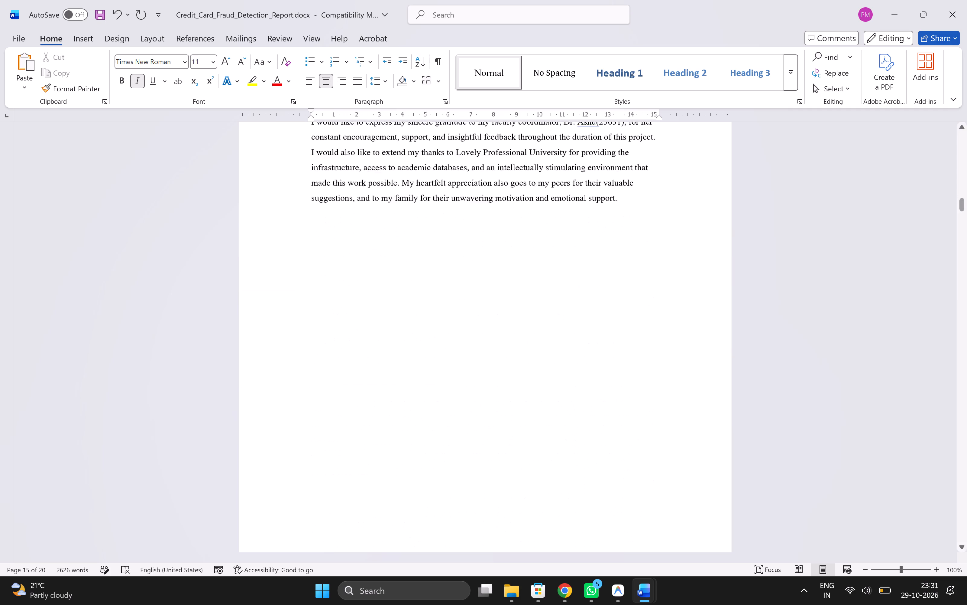
{"action": "scroll", "coordinate": [619, 187], "scroll_direction": "down", "scroll_amount": 4}
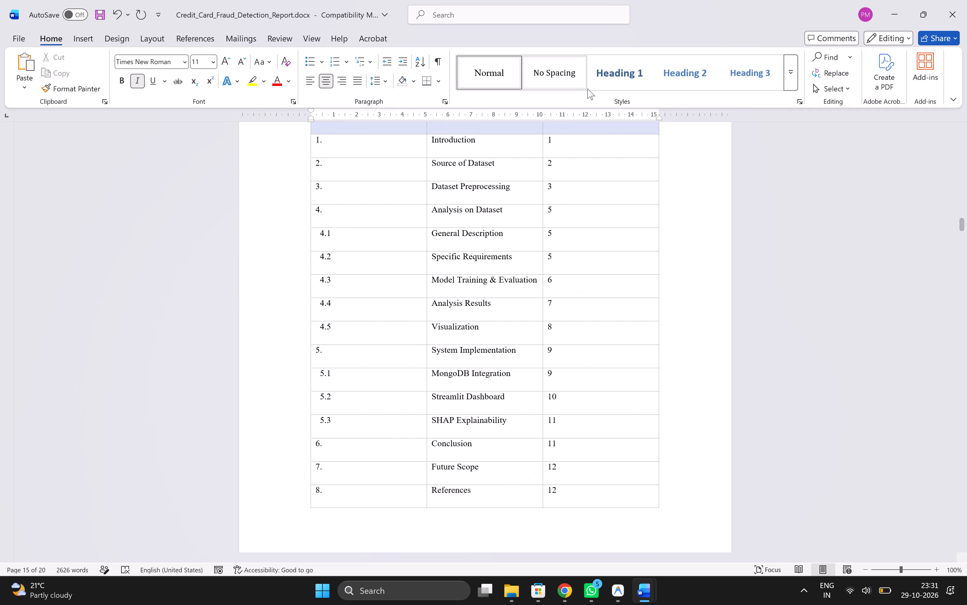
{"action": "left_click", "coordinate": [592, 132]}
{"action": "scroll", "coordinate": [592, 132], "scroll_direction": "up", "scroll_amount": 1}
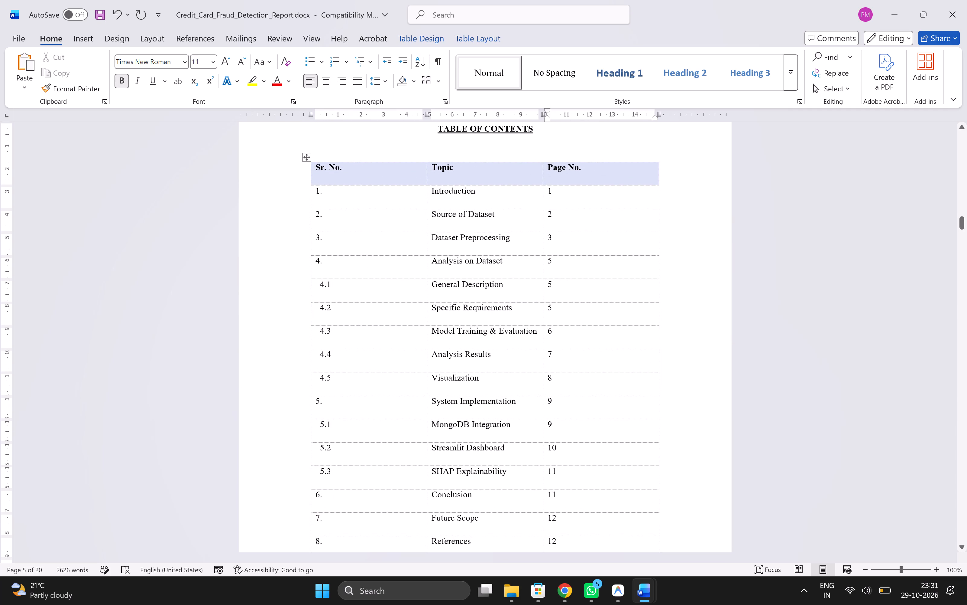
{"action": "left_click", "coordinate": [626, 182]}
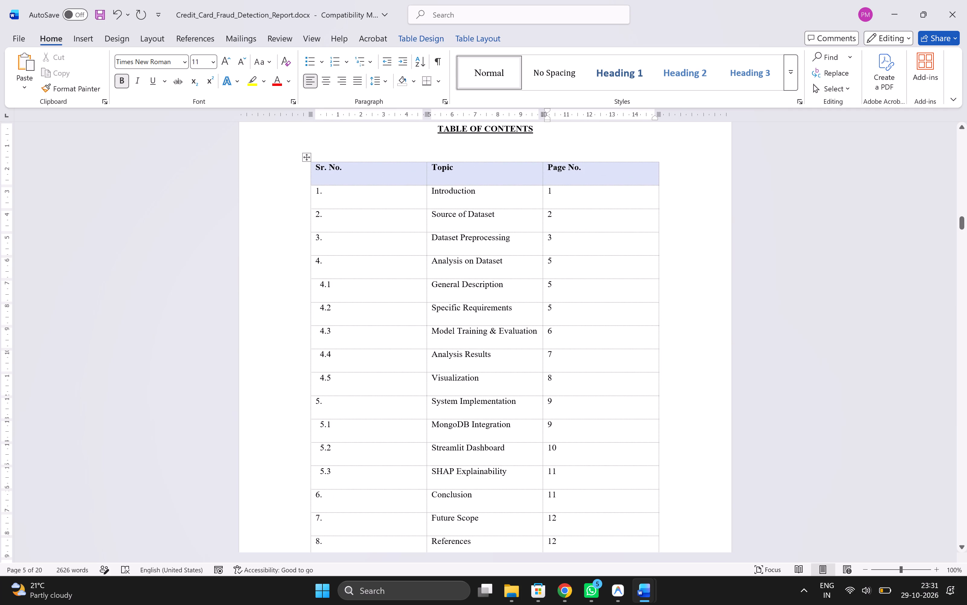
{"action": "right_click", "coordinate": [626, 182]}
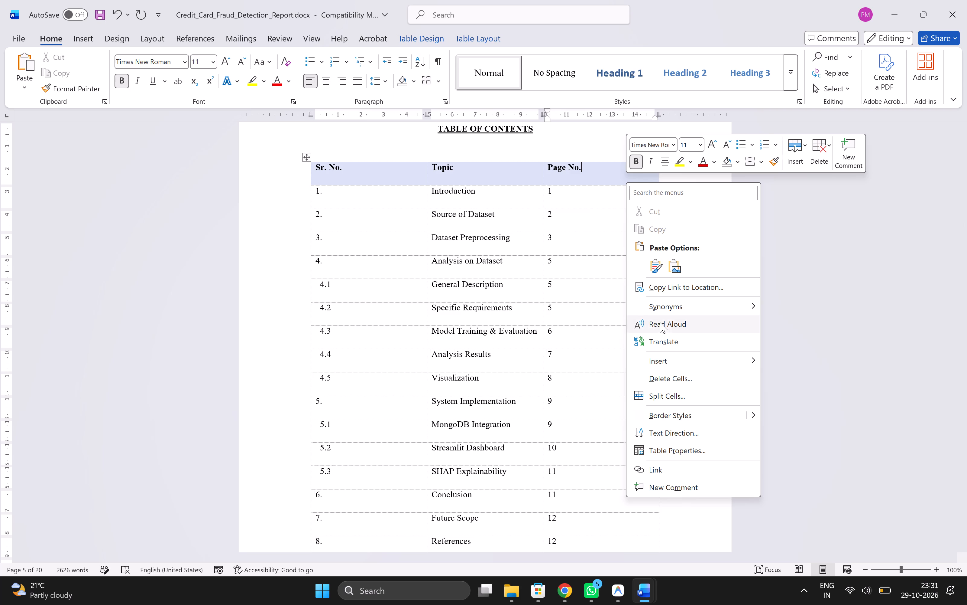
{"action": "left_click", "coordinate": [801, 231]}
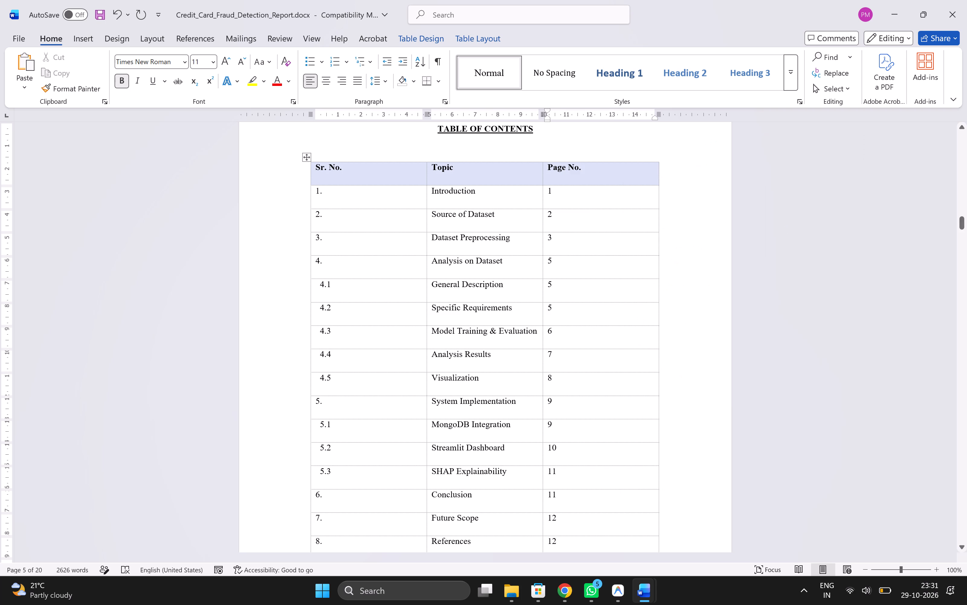
Find the page where the Introduction starts and set its page number in the table of contents to 6.
{"action": "scroll", "coordinate": [764, 240], "scroll_direction": "down", "scroll_amount": 2}
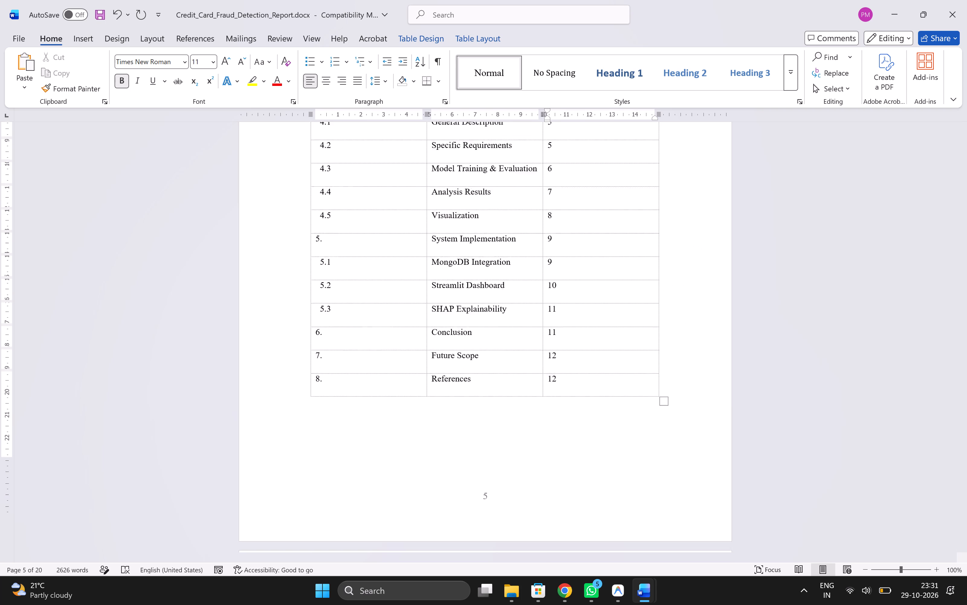
{"action": "scroll", "coordinate": [764, 240], "scroll_direction": "down", "scroll_amount": 1}
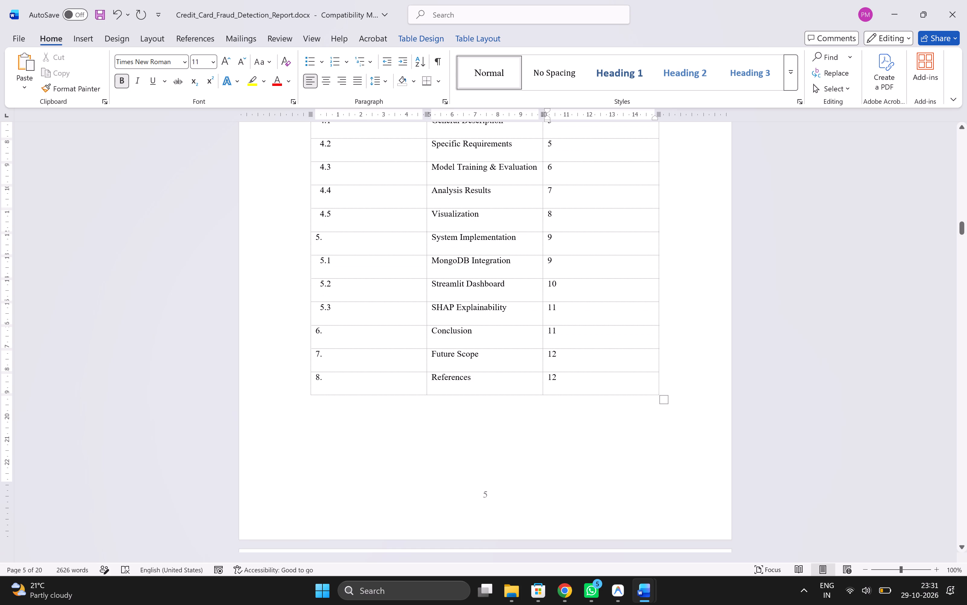
{"action": "scroll", "coordinate": [764, 240], "scroll_direction": "down", "scroll_amount": 1}
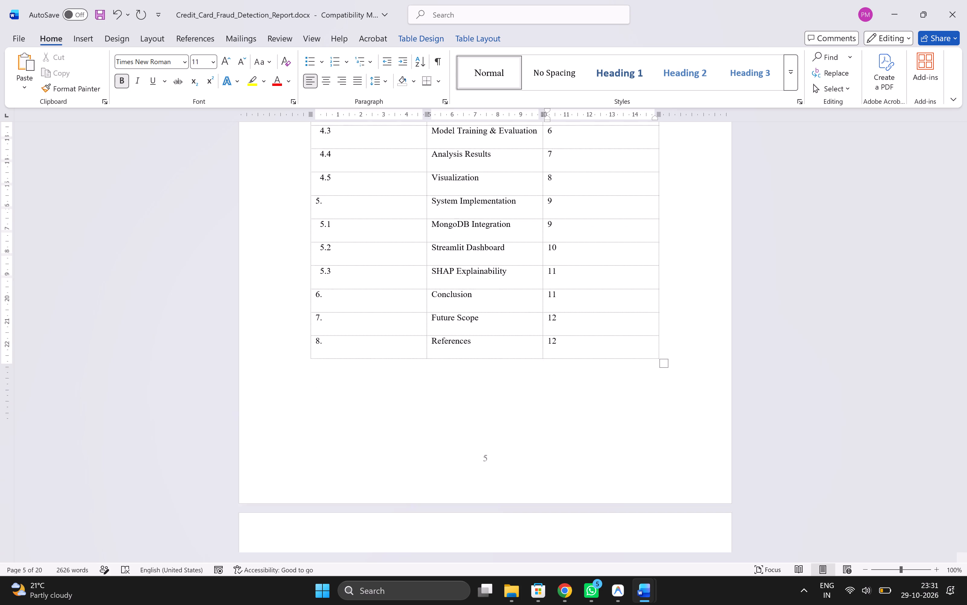
{"action": "scroll", "coordinate": [764, 240], "scroll_direction": "down", "scroll_amount": 2}
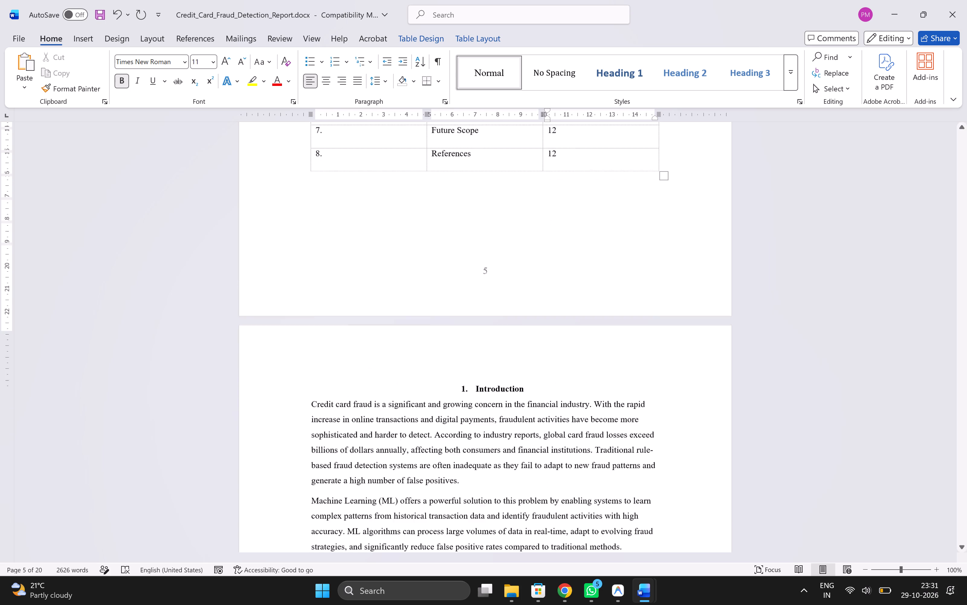
{"action": "scroll", "coordinate": [764, 240], "scroll_direction": "up", "scroll_amount": 1}
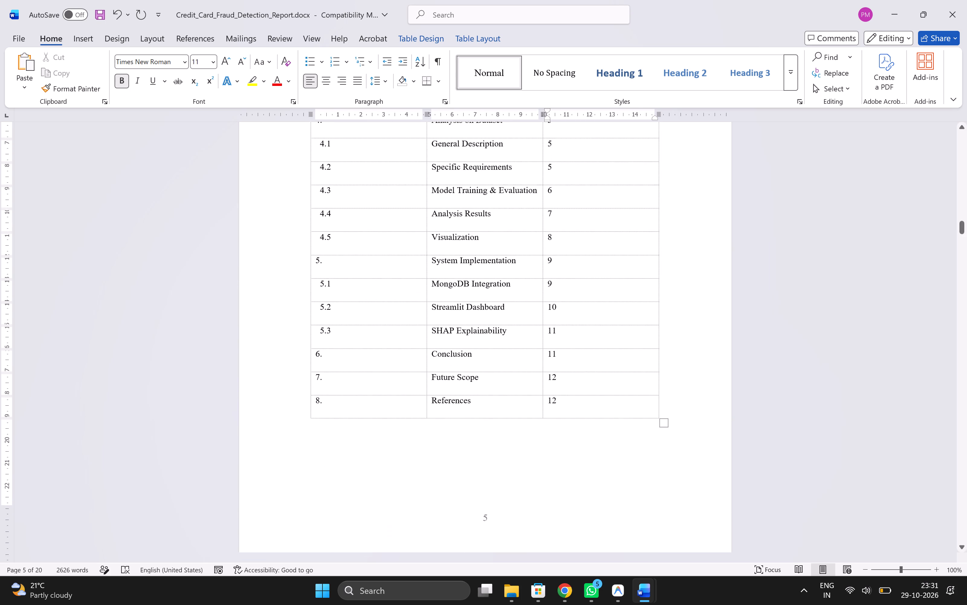
{"action": "scroll", "coordinate": [764, 240], "scroll_direction": "up", "scroll_amount": 1}
{"action": "left_click", "coordinate": [555, 210]}
{"action": "key", "text": "BackSpace"}
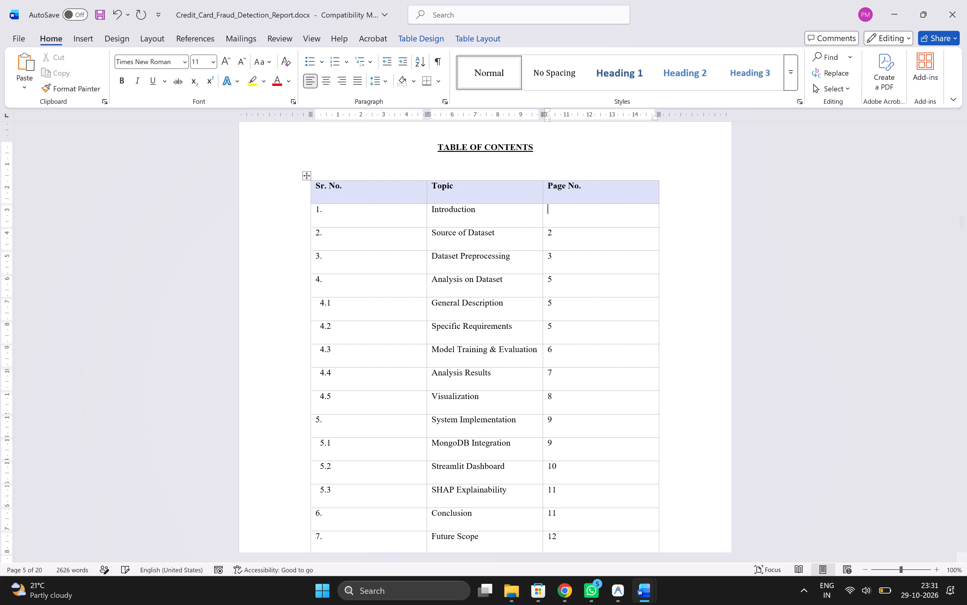
{"action": "key", "text": "6"}
{"action": "left_click", "coordinate": [842, 329]}
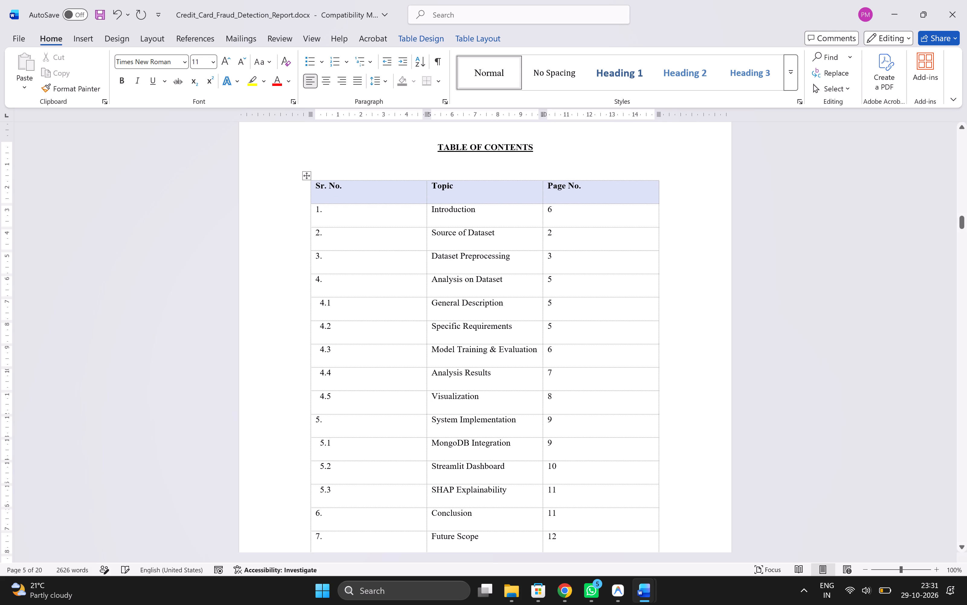
Locate the Source of Dataset section and set its page number in the table of contents to 7.
{"action": "scroll", "coordinate": [842, 329], "scroll_direction": "down", "scroll_amount": 10}
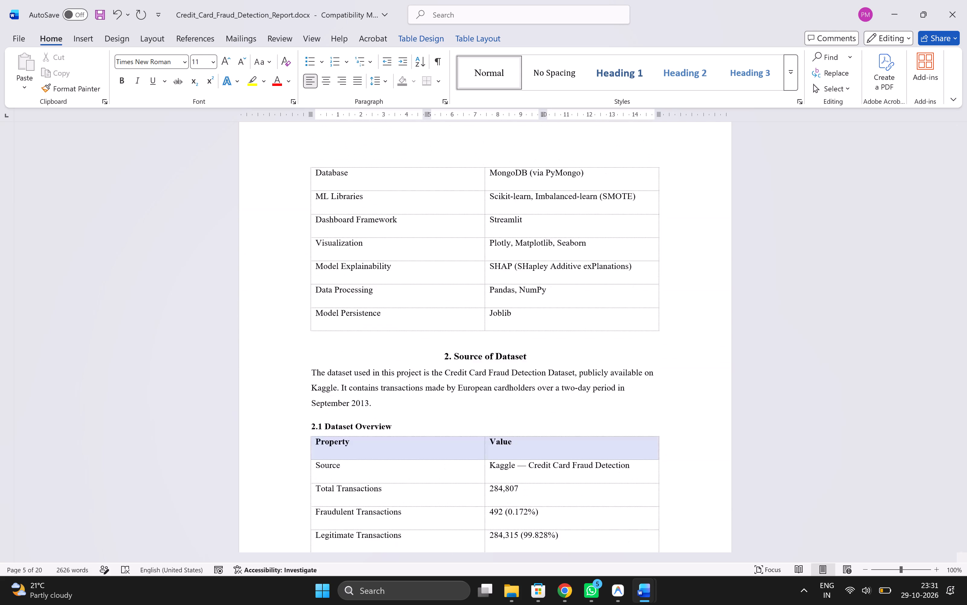
{"action": "scroll", "coordinate": [842, 329], "scroll_direction": "down", "scroll_amount": 2}
{"action": "scroll", "coordinate": [842, 329], "scroll_direction": "up", "scroll_amount": 2}
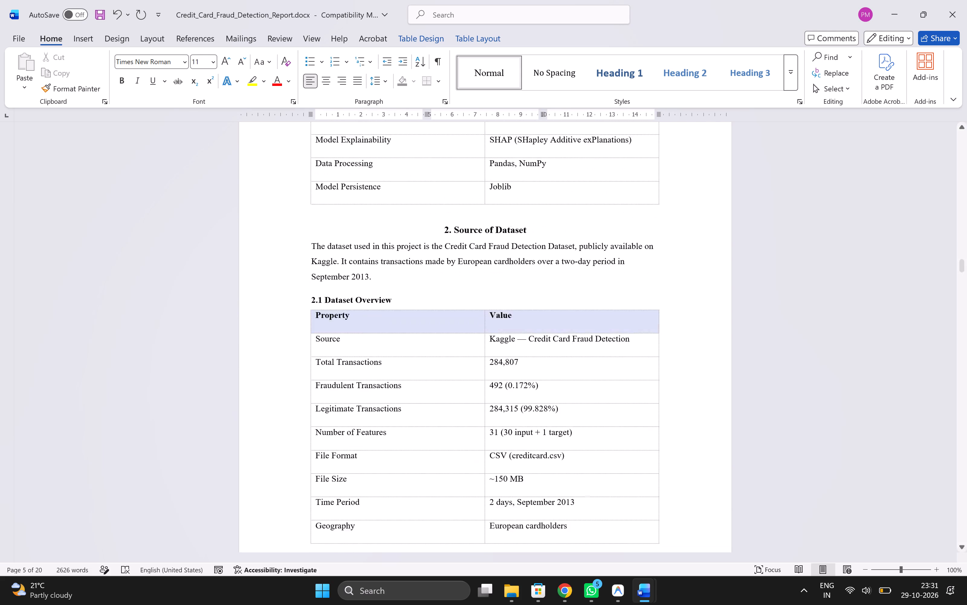
{"action": "scroll", "coordinate": [842, 329], "scroll_direction": "up", "scroll_amount": 4}
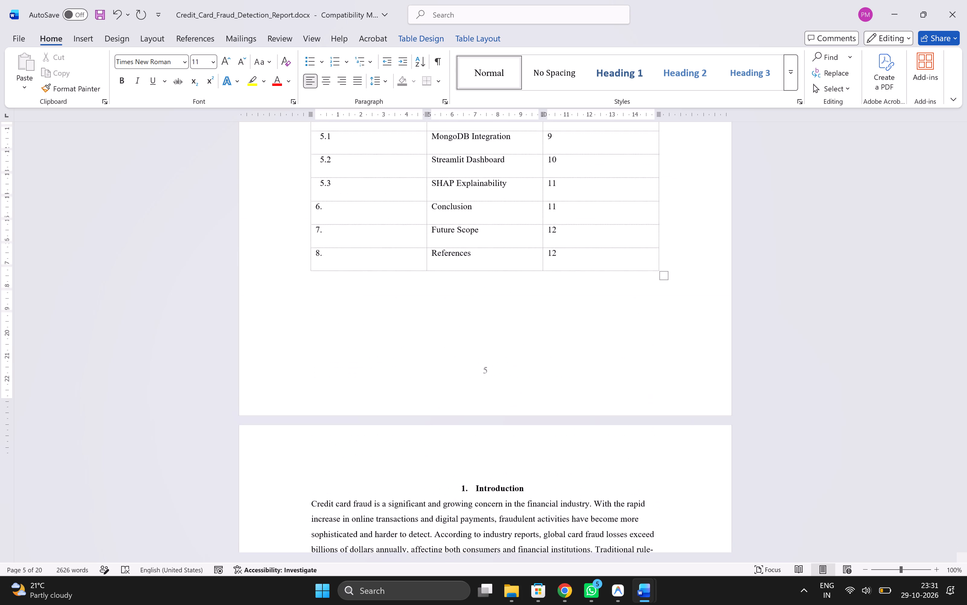
{"action": "scroll", "coordinate": [842, 329], "scroll_direction": "up", "scroll_amount": 1}
{"action": "scroll", "coordinate": [775, 284], "scroll_direction": "up", "scroll_amount": 1}
{"action": "scroll", "coordinate": [662, 215], "scroll_direction": "up", "scroll_amount": 1}
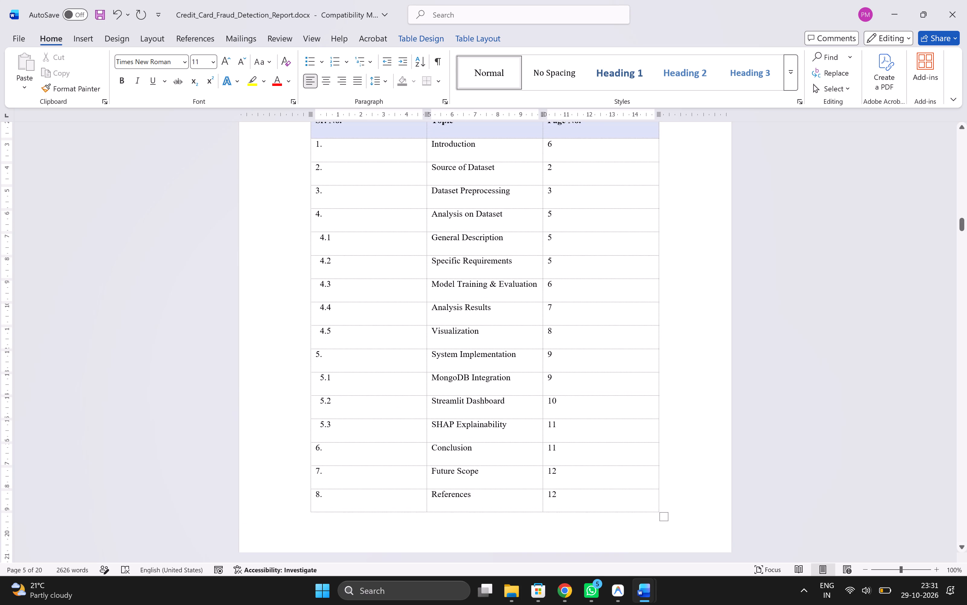
{"action": "left_click", "coordinate": [587, 170]}
{"action": "key", "text": "BackSpace"}
{"action": "key", "text": "7"}
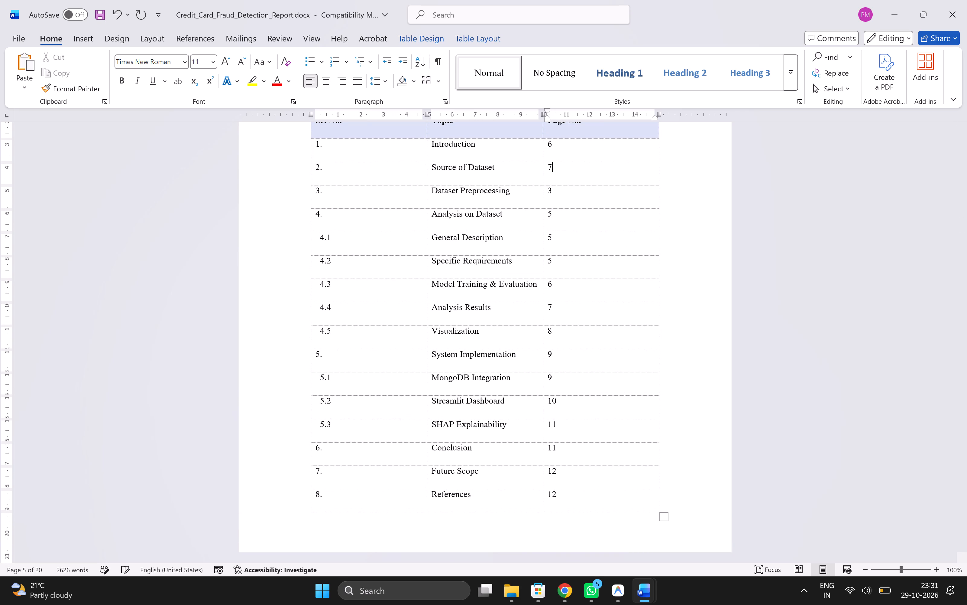
Check where Dataset Preprocessing and the following section fall, and set the Dataset Preprocessing page number in the table of contents to 9.
{"action": "scroll", "coordinate": [838, 308], "scroll_direction": "down", "scroll_amount": 6}
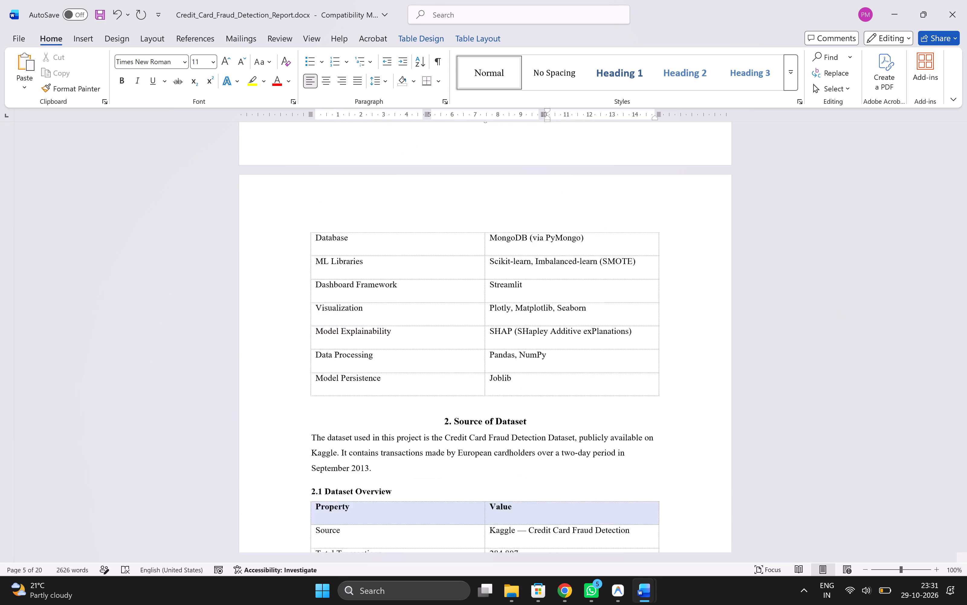
{"action": "scroll", "coordinate": [838, 308], "scroll_direction": "down", "scroll_amount": 8}
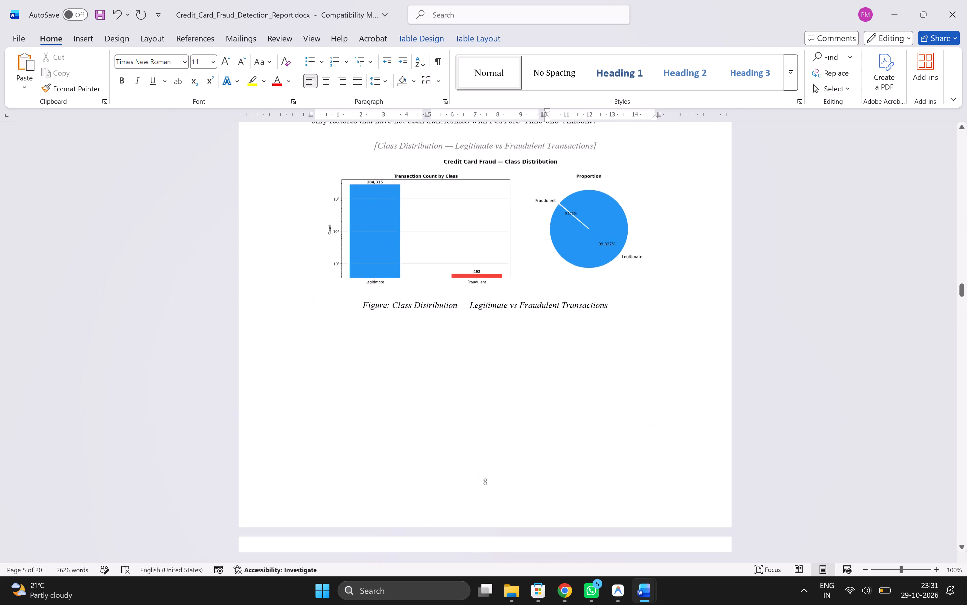
{"action": "scroll", "coordinate": [838, 308], "scroll_direction": "down", "scroll_amount": 5}
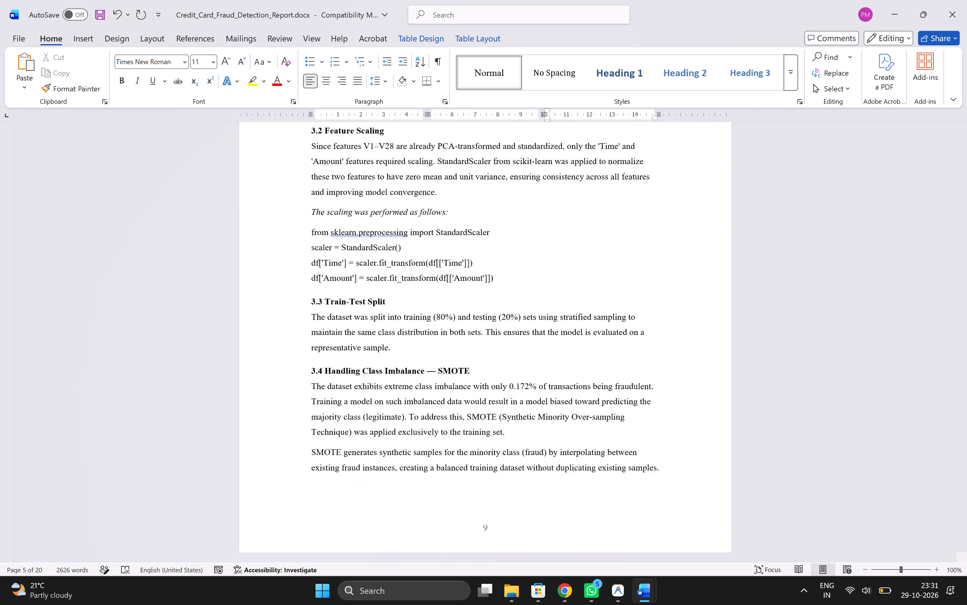
{"action": "scroll", "coordinate": [838, 308], "scroll_direction": "down", "scroll_amount": 5}
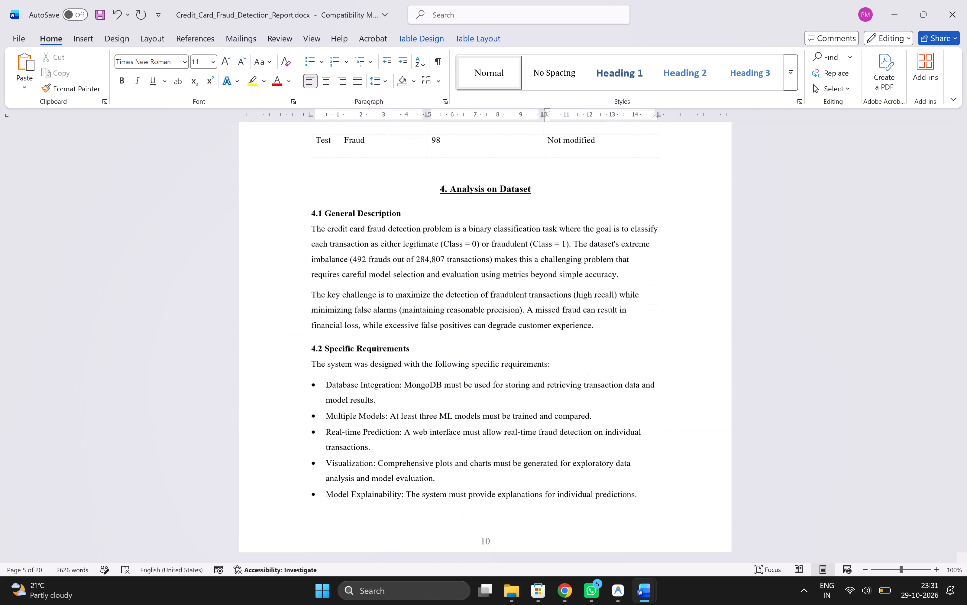
{"action": "scroll", "coordinate": [838, 308], "scroll_direction": "down", "scroll_amount": 1}
{"action": "scroll", "coordinate": [838, 308], "scroll_direction": "up", "scroll_amount": 12}
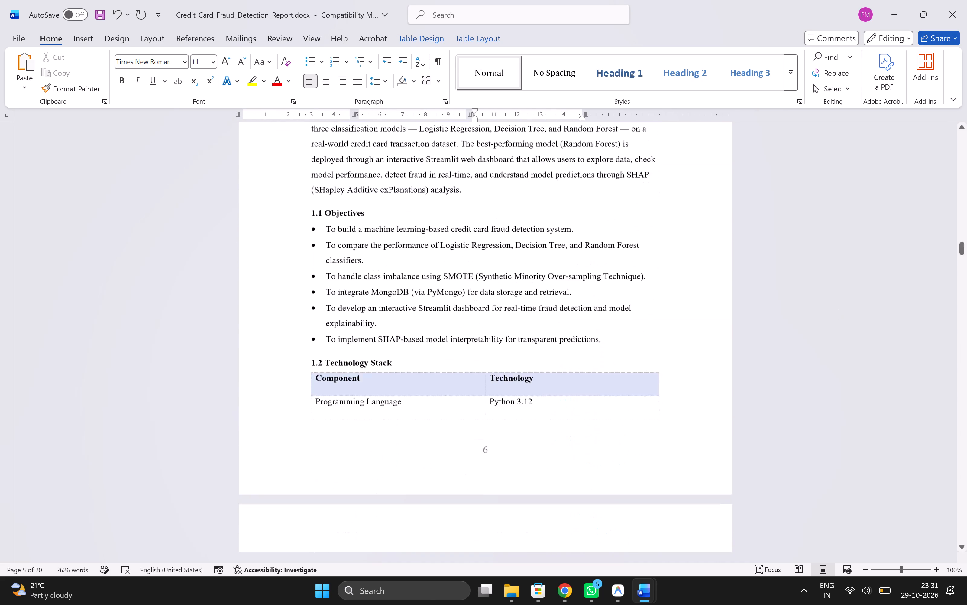
{"action": "scroll", "coordinate": [838, 308], "scroll_direction": "up", "scroll_amount": 13}
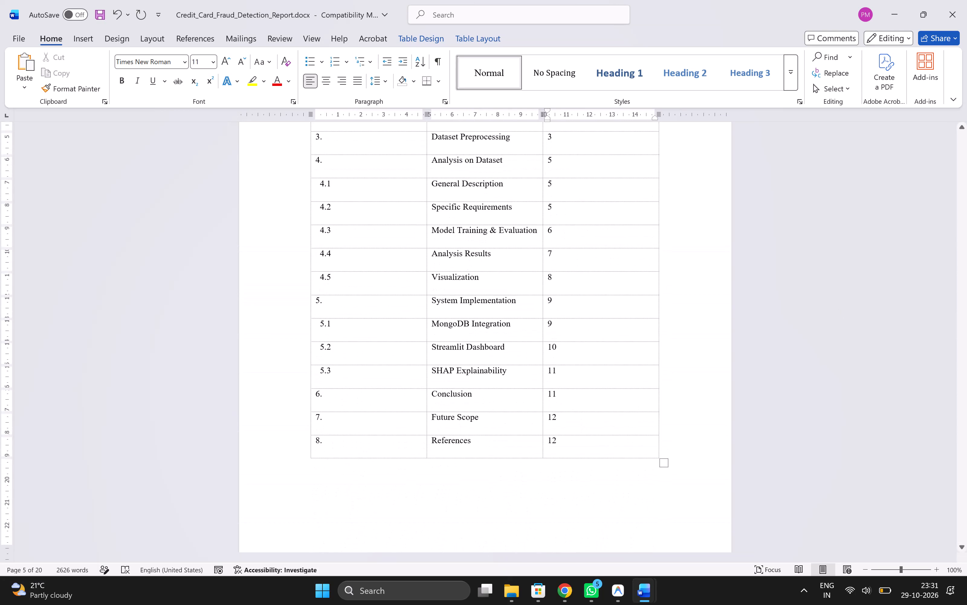
{"action": "scroll", "coordinate": [614, 185], "scroll_direction": "up", "scroll_amount": 1}
{"action": "left_click", "coordinate": [581, 222]}
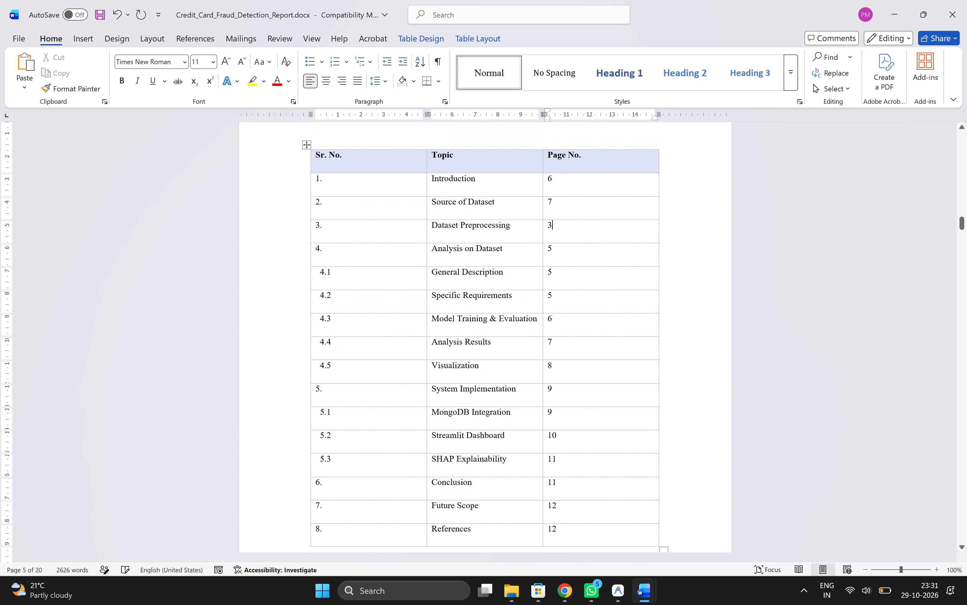
{"action": "key", "text": "BackSpace"}
{"action": "key", "text": "9"}
Set the Analysis on Dataset page number in the table of contents to 10.
{"action": "left_click", "coordinate": [573, 246]}
{"action": "key", "text": "BackSpace"}
{"action": "type", "text": "10"}
Delete the cells of subsection entries 4.1 to 4.5 from the table of contents, shifting the remaining cells up.
{"action": "scroll", "coordinate": [593, 355], "scroll_direction": "down", "scroll_amount": 1}
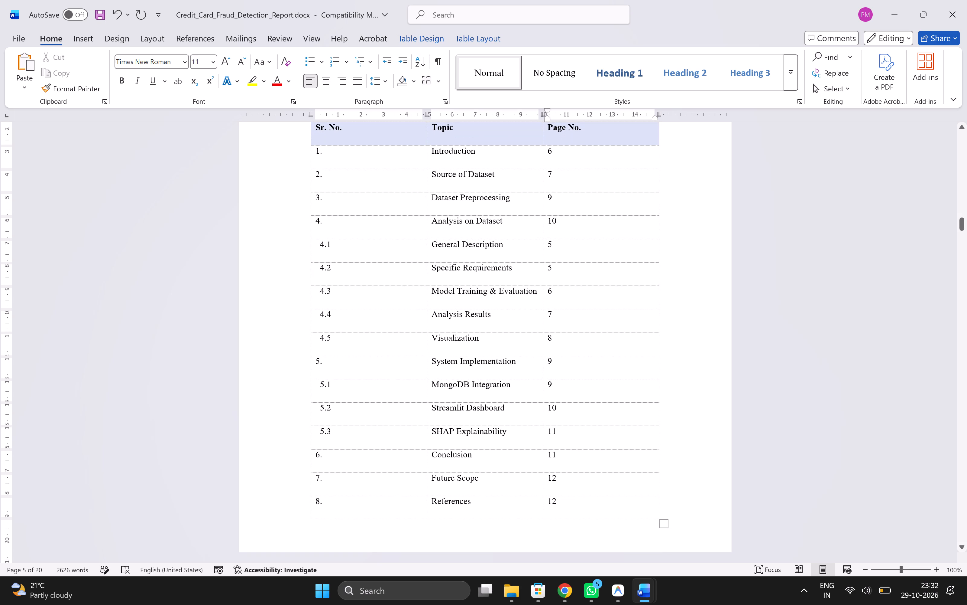
{"action": "left_click_drag", "start_coordinate": [590, 341], "coordinate": [313, 245]}
{"action": "key", "text": "BackSpace"}
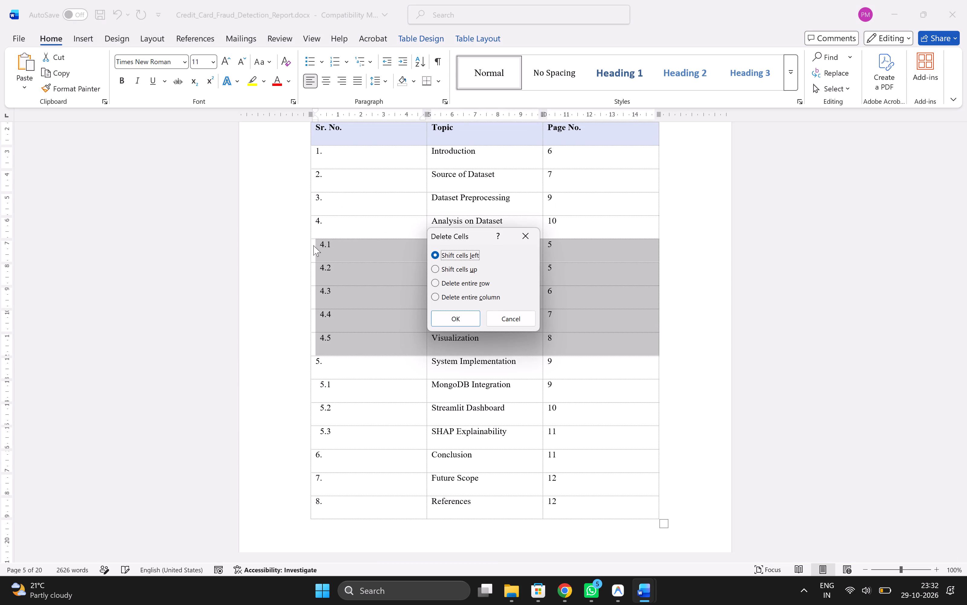
{"action": "left_click", "coordinate": [438, 270]}
{"action": "left_click", "coordinate": [449, 314]}
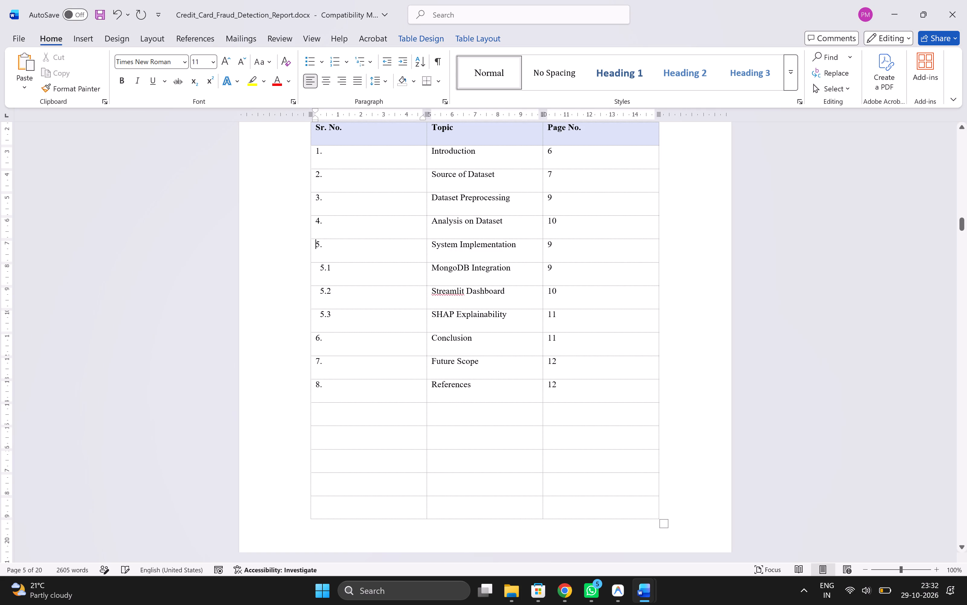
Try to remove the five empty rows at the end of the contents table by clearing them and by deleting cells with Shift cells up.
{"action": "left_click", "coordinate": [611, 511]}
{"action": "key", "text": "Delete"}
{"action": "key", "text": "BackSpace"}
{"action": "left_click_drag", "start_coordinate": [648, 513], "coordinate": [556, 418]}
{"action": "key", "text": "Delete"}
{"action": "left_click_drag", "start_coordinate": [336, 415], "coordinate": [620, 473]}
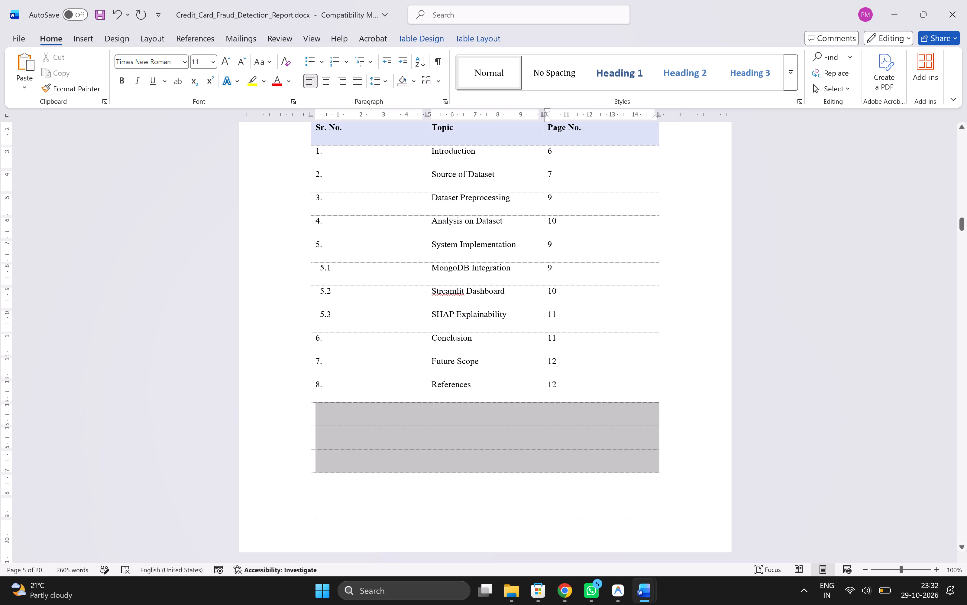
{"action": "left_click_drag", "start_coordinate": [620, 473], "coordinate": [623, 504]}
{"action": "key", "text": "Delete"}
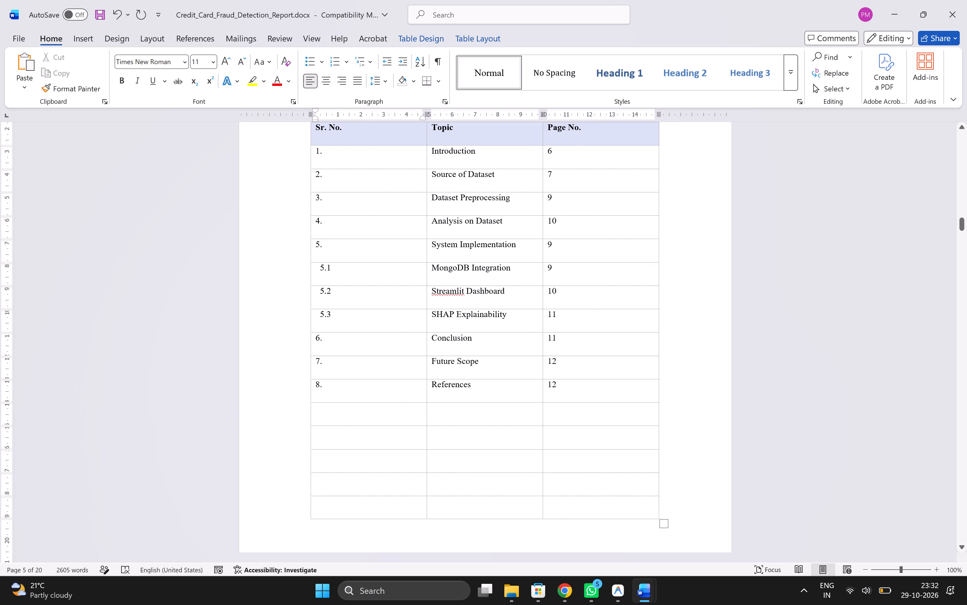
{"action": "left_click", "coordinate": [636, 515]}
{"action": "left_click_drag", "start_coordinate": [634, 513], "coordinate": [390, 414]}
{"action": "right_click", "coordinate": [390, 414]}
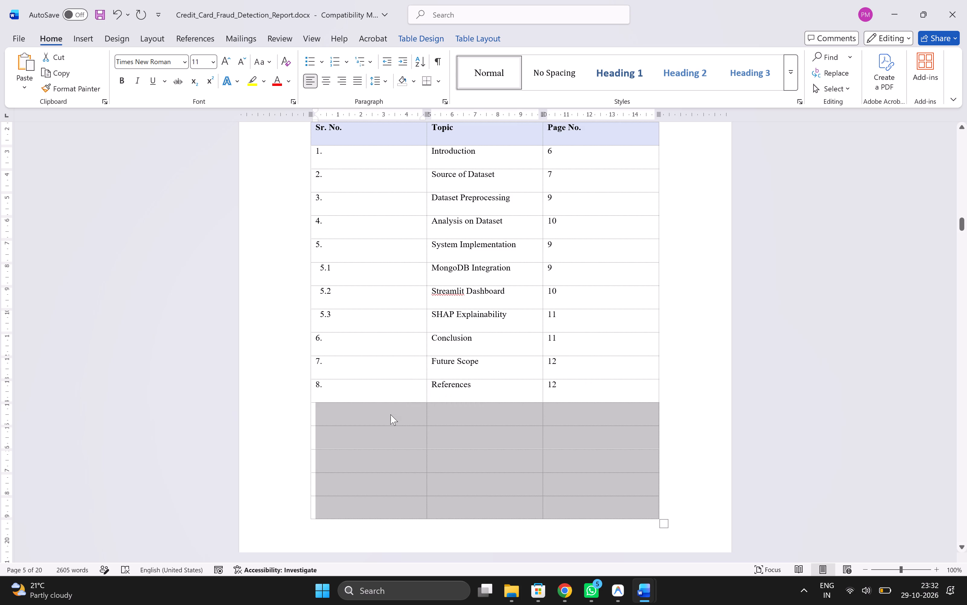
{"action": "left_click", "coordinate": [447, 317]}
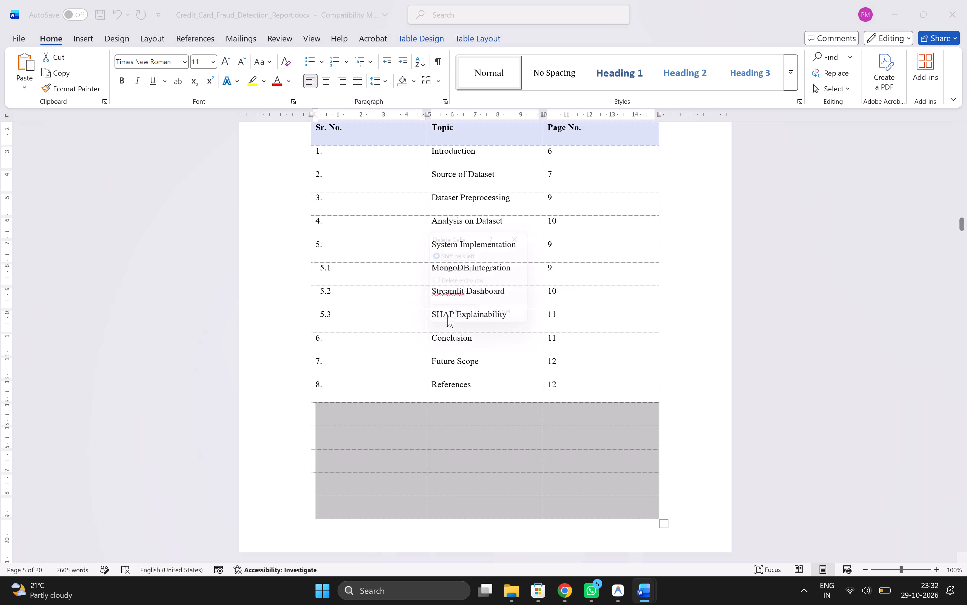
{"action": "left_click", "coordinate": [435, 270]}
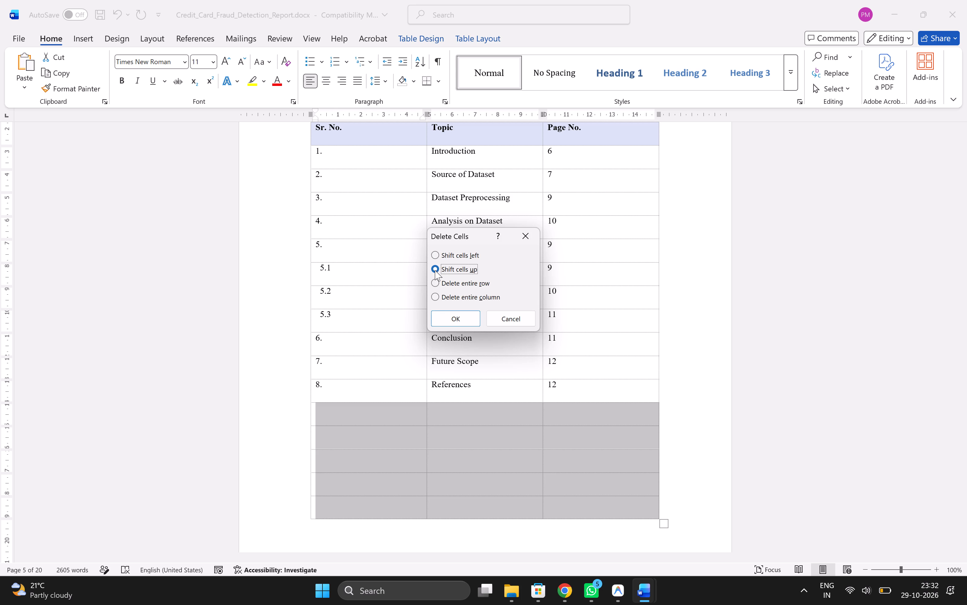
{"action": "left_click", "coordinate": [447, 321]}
Delete the five empty rows at the end of the contents table using Delete Cells with Shift cells left.
{"action": "left_click_drag", "start_coordinate": [364, 417], "coordinate": [584, 510]}
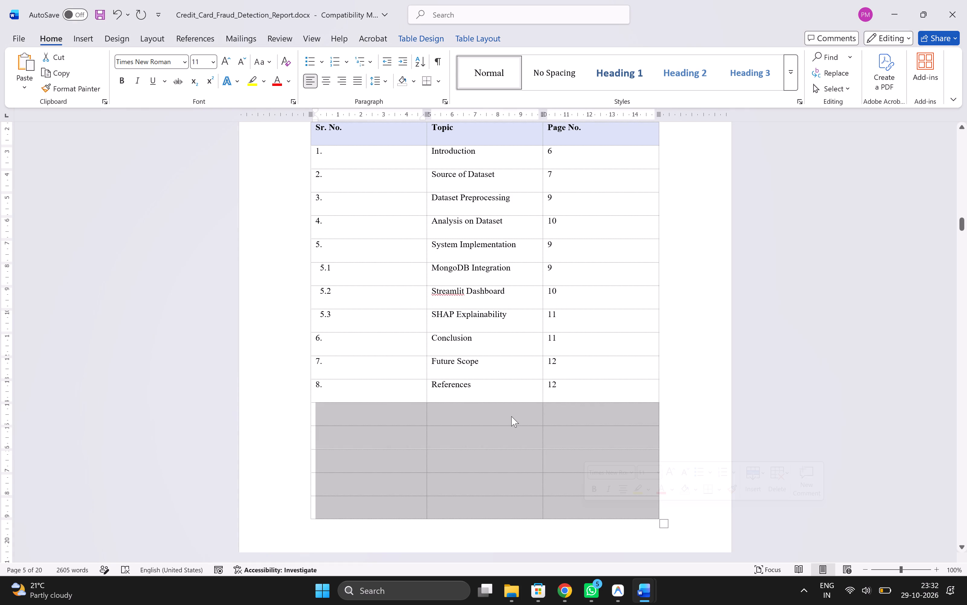
{"action": "right_click", "coordinate": [511, 416]}
{"action": "left_click", "coordinate": [558, 314]}
{"action": "left_click", "coordinate": [461, 315]}
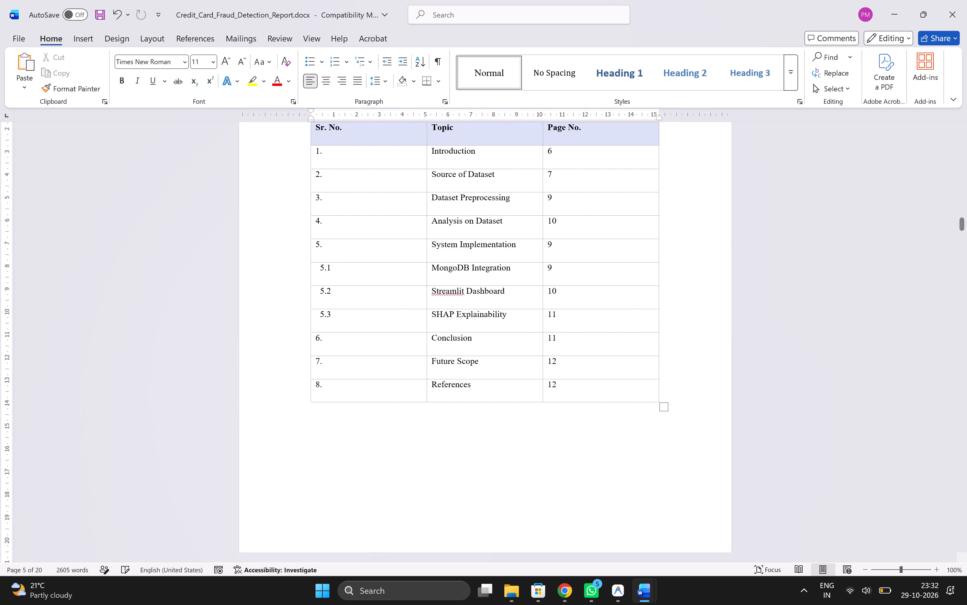
{"action": "left_click", "coordinate": [637, 453]}
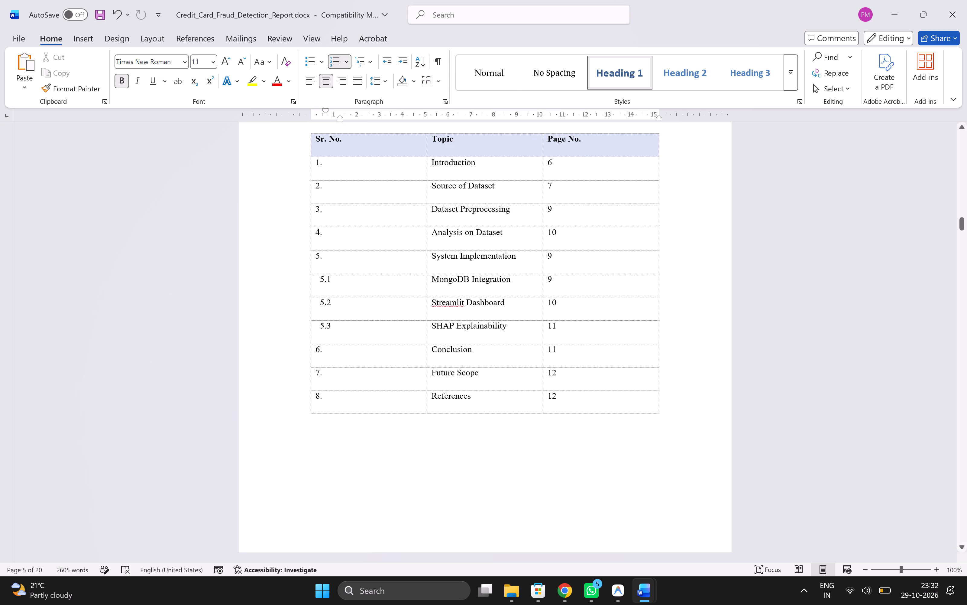
Delete the cells of subsection entries 5.1 to 5.3 from the table of contents, shifting the remaining cells up.
{"action": "left_click_drag", "start_coordinate": [596, 338], "coordinate": [456, 302]}
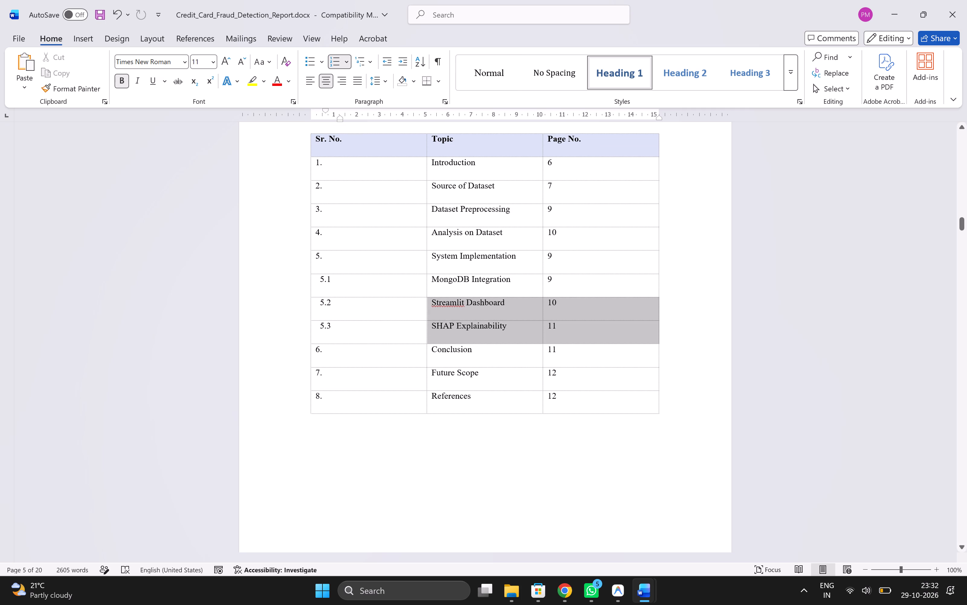
{"action": "left_click_drag", "start_coordinate": [456, 302], "coordinate": [358, 287]}
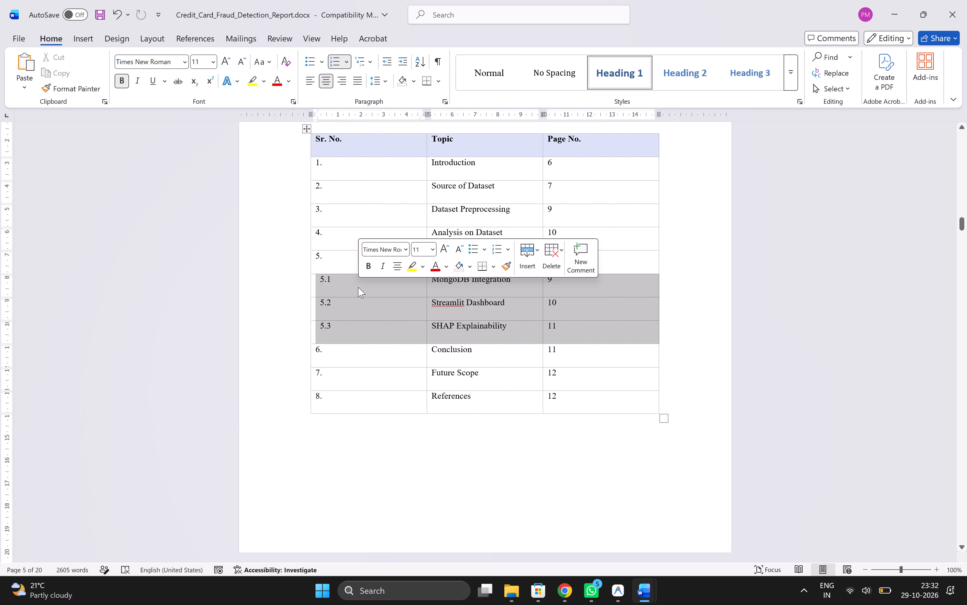
{"action": "right_click", "coordinate": [358, 287]}
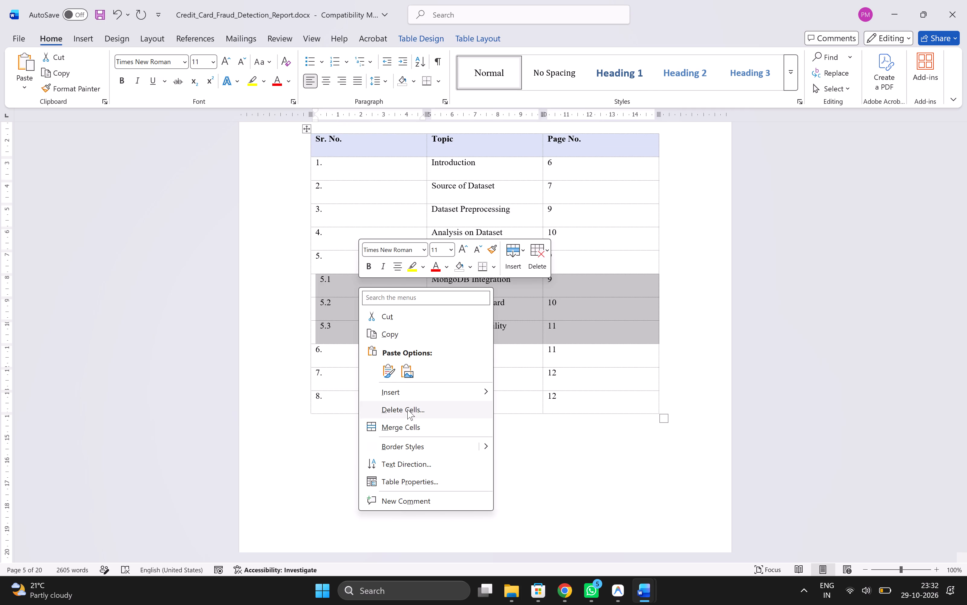
{"action": "left_click", "coordinate": [407, 409]}
{"action": "left_click", "coordinate": [433, 268]}
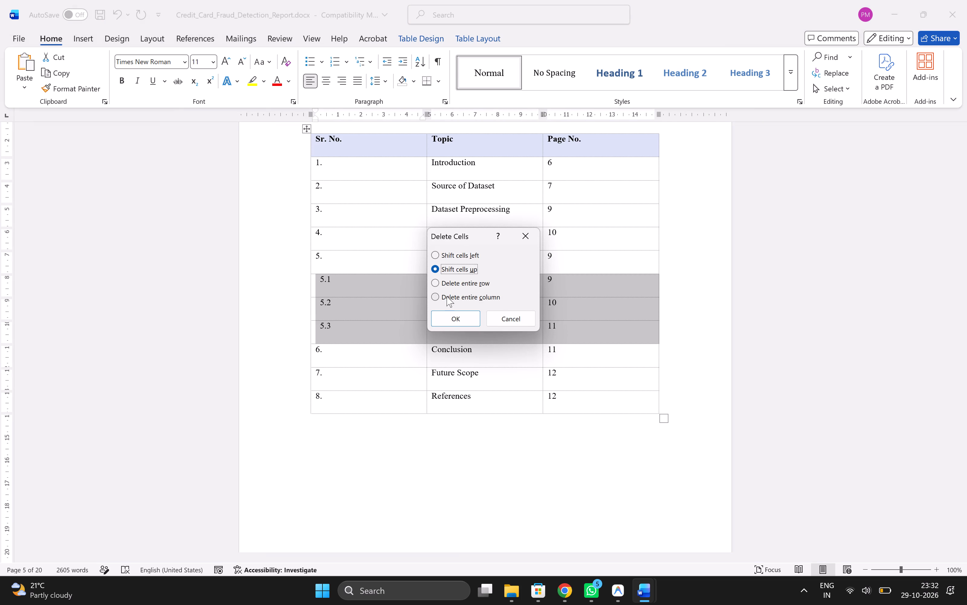
{"action": "left_click", "coordinate": [449, 329]}
{"action": "left_click", "coordinate": [450, 318]}
{"action": "left_click", "coordinate": [491, 445]}
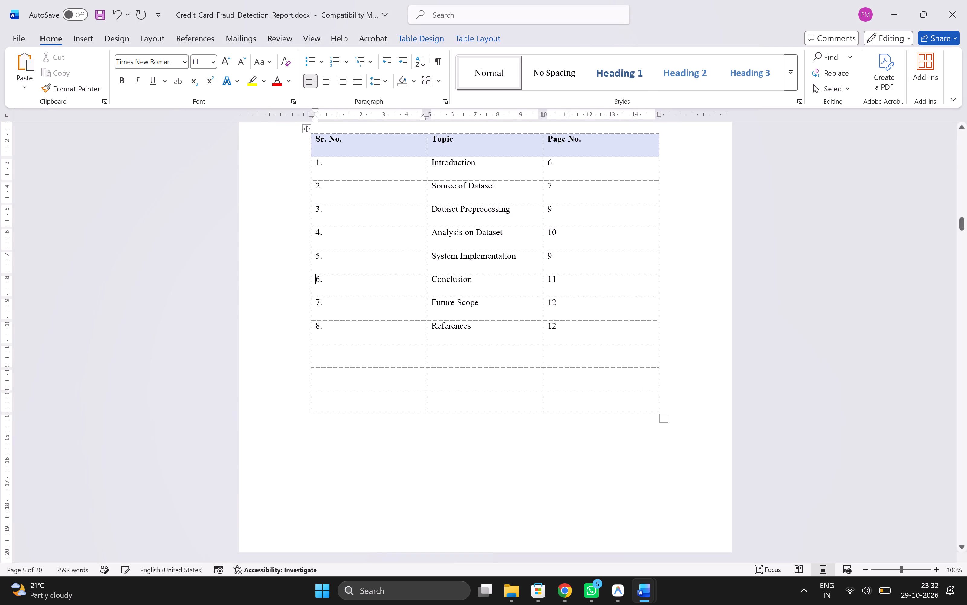
Delete the three empty rows below the References entry using Delete Cells with Shift cells left.
{"action": "left_click_drag", "start_coordinate": [592, 398], "coordinate": [403, 352]}
{"action": "right_click", "coordinate": [403, 352]}
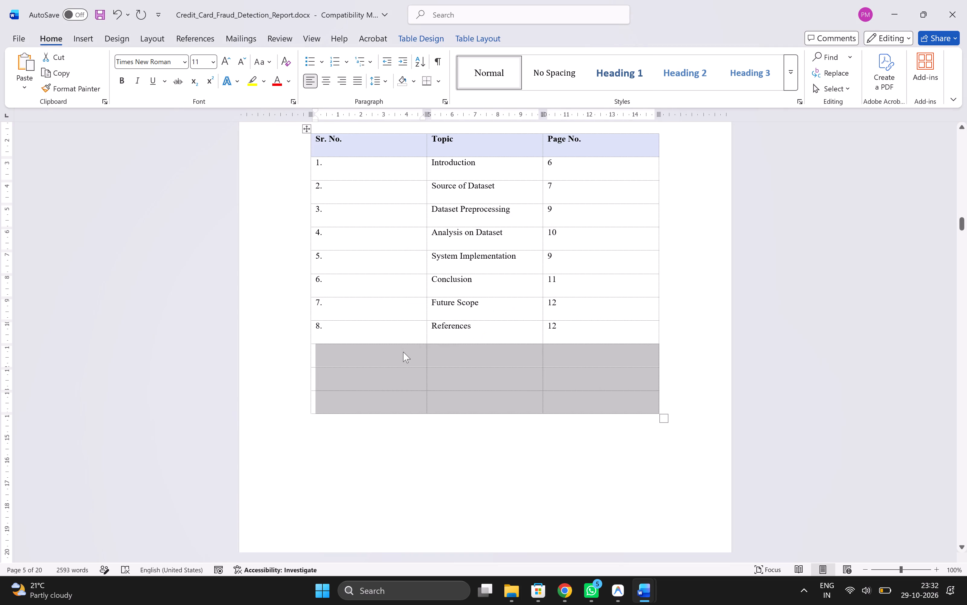
{"action": "left_click", "coordinate": [461, 250]}
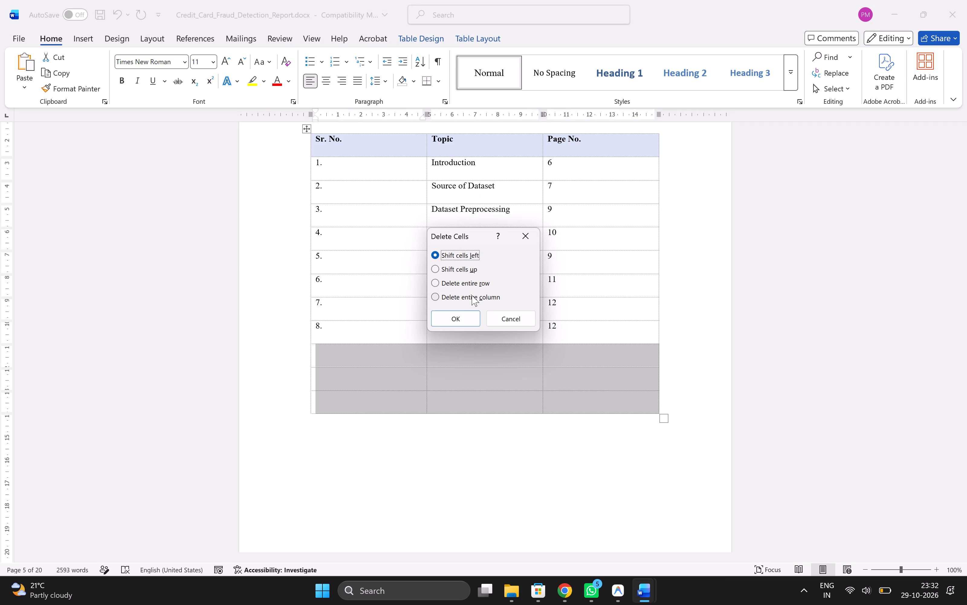
{"action": "left_click", "coordinate": [454, 316]}
{"action": "left_click", "coordinate": [571, 406]}
Go through the report from the table of contents to find the page where System Implementation starts.
{"action": "scroll", "coordinate": [571, 406], "scroll_direction": "right", "scroll_amount": 1}
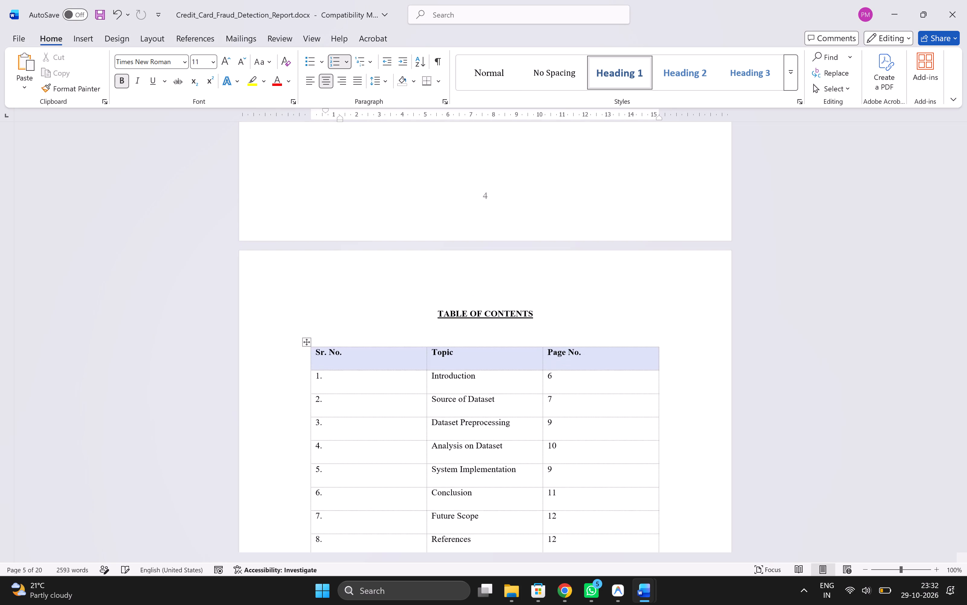
{"action": "scroll", "coordinate": [571, 406], "scroll_direction": "right", "scroll_amount": 1}
{"action": "scroll", "coordinate": [571, 406], "scroll_direction": "down", "scroll_amount": 1}
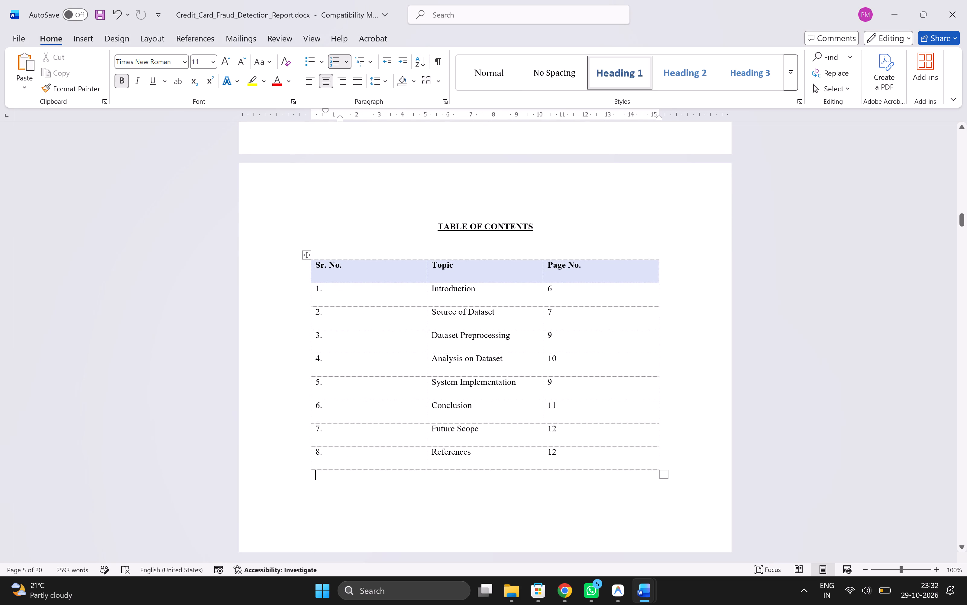
{"action": "scroll", "coordinate": [696, 456], "scroll_direction": "down", "scroll_amount": 8}
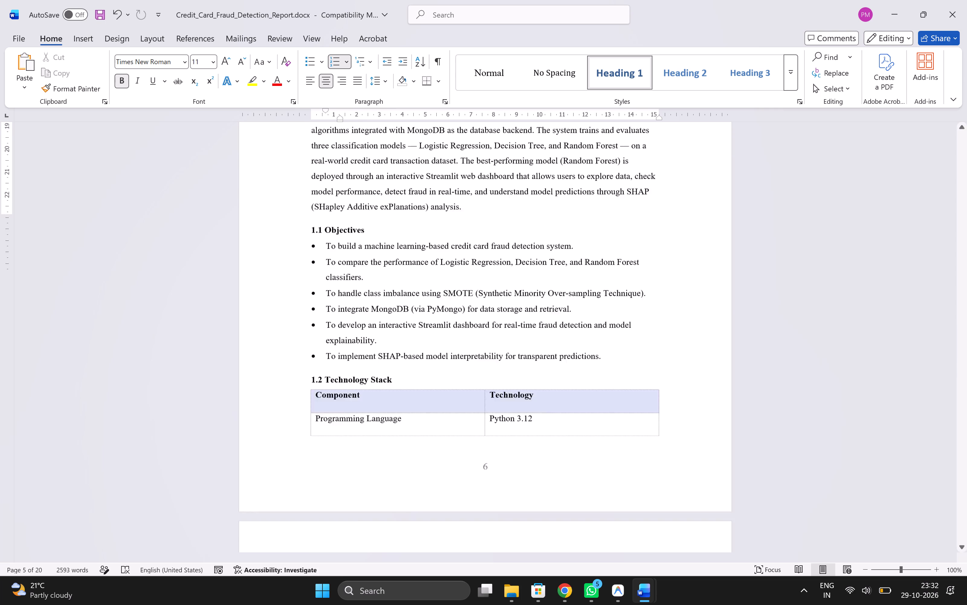
{"action": "scroll", "coordinate": [696, 456], "scroll_direction": "down", "scroll_amount": 2}
{"action": "scroll", "coordinate": [696, 456], "scroll_direction": "down", "scroll_amount": 20}
{"action": "scroll", "coordinate": [696, 456], "scroll_direction": "down", "scroll_amount": 20}
{"action": "scroll", "coordinate": [696, 456], "scroll_direction": "down", "scroll_amount": 20}
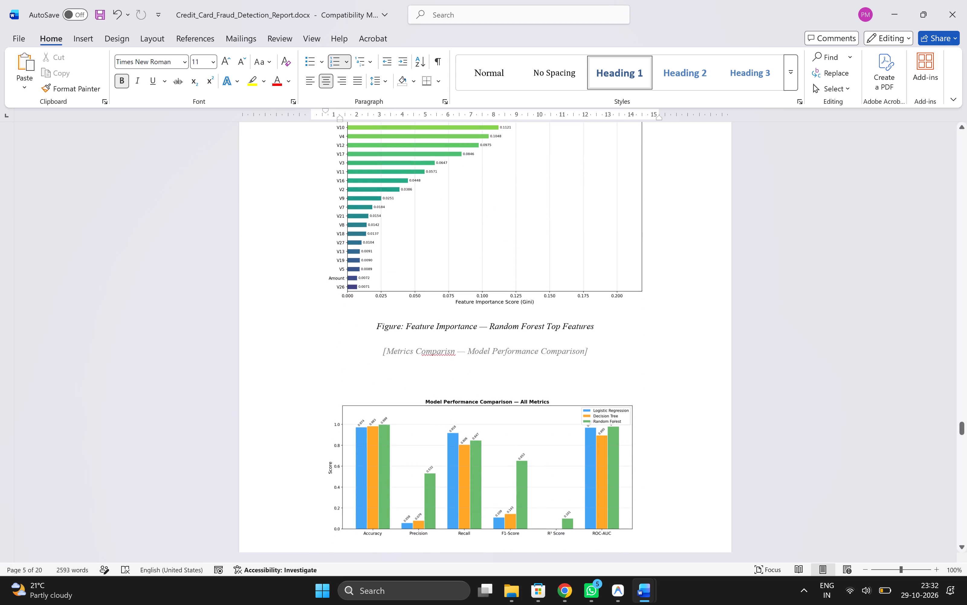
{"action": "scroll", "coordinate": [696, 456], "scroll_direction": "down", "scroll_amount": 4}
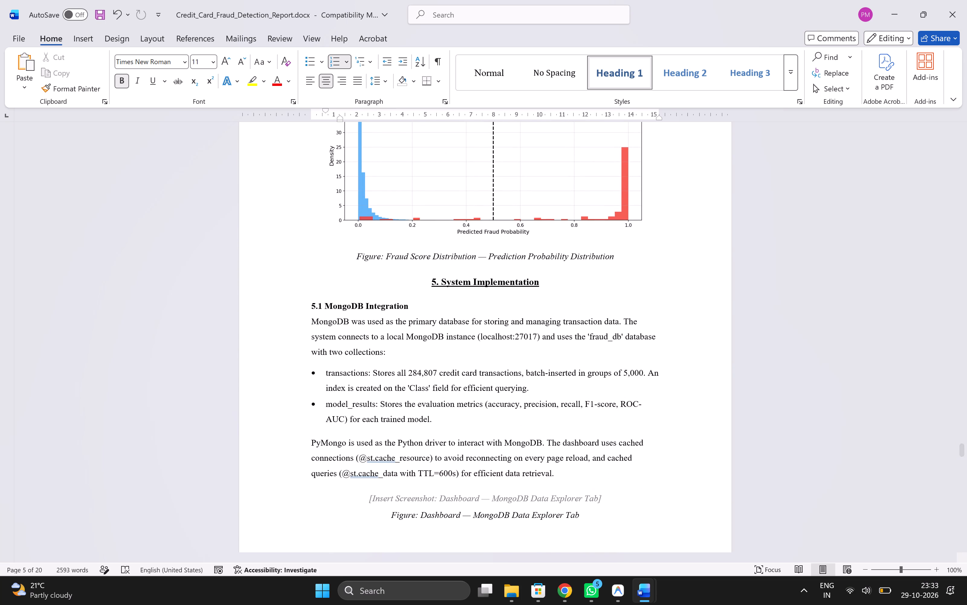
{"action": "scroll", "coordinate": [696, 456], "scroll_direction": "down", "scroll_amount": 2}
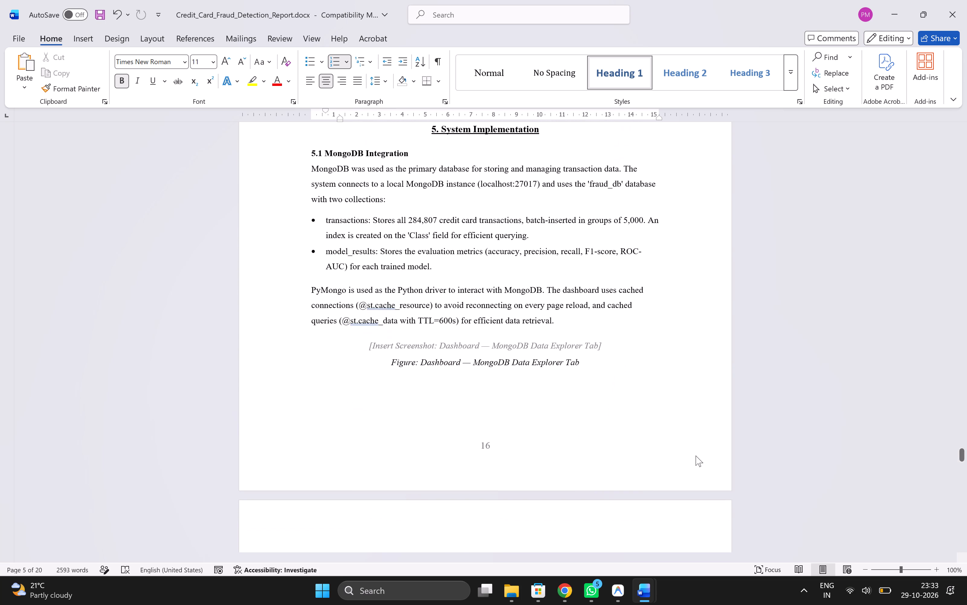
Remove the words "Insert Screenshot:" from the MongoDB Data Explorer Tab placeholder in section 5.1.
{"action": "scroll", "coordinate": [696, 456], "scroll_direction": "down", "scroll_amount": 1}
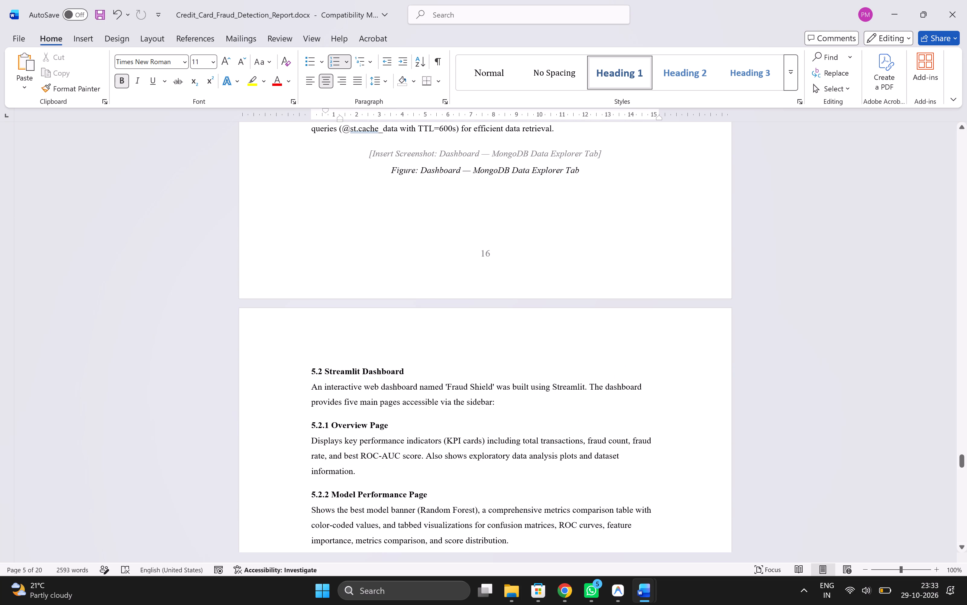
{"action": "left_click_drag", "start_coordinate": [440, 155], "coordinate": [383, 151]}
{"action": "key", "text": "BackSpace"}
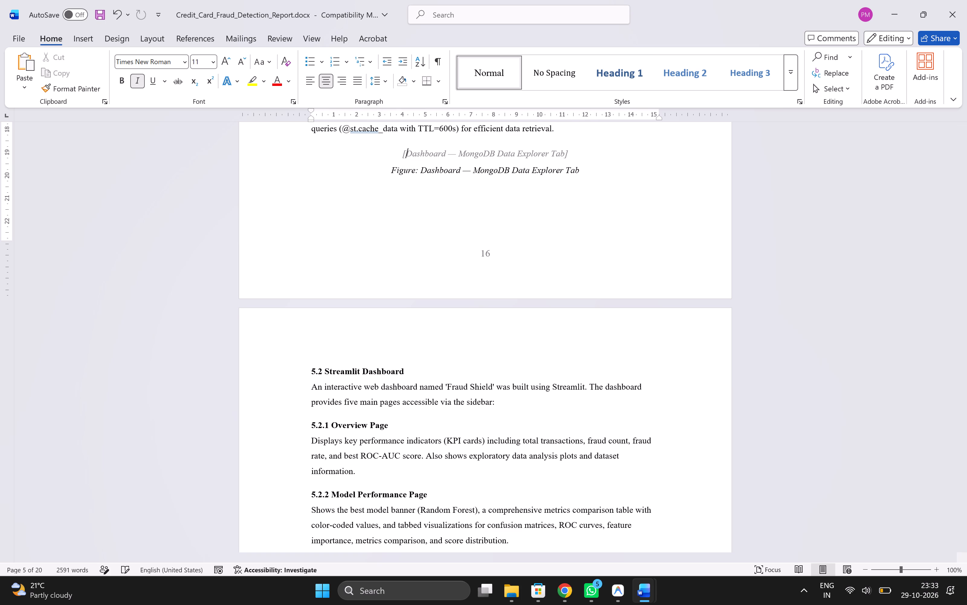
Look through the report from section 5.2 down to Future Scope and back up to the Introduction, checking placeholders and page breaks.
{"action": "scroll", "coordinate": [503, 235], "scroll_direction": "down", "scroll_amount": 3}
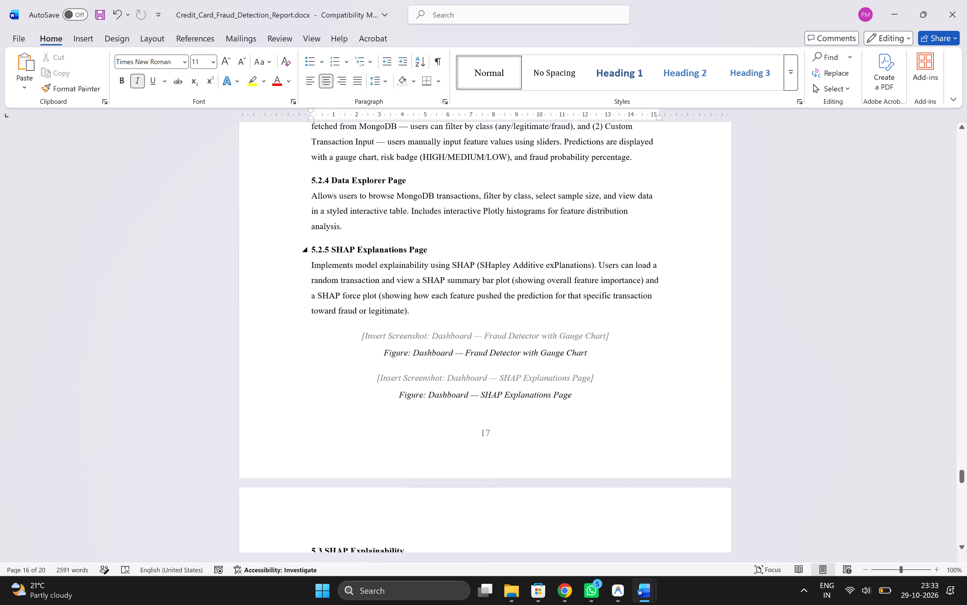
{"action": "scroll", "coordinate": [503, 235], "scroll_direction": "down", "scroll_amount": 3}
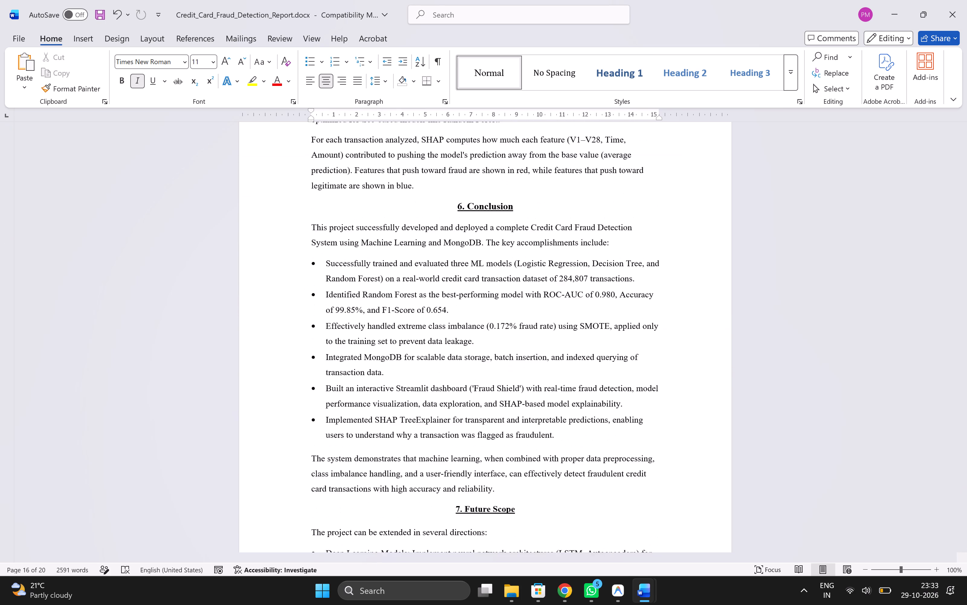
{"action": "scroll", "coordinate": [503, 235], "scroll_direction": "down", "scroll_amount": 1}
{"action": "scroll", "coordinate": [503, 235], "scroll_direction": "up", "scroll_amount": 13}
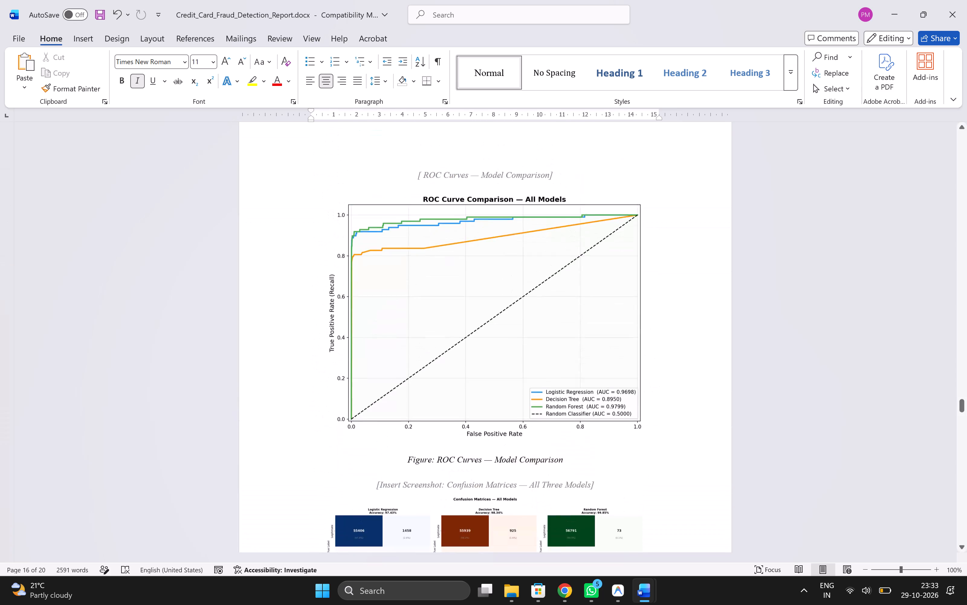
{"action": "scroll", "coordinate": [503, 235], "scroll_direction": "up", "scroll_amount": 12}
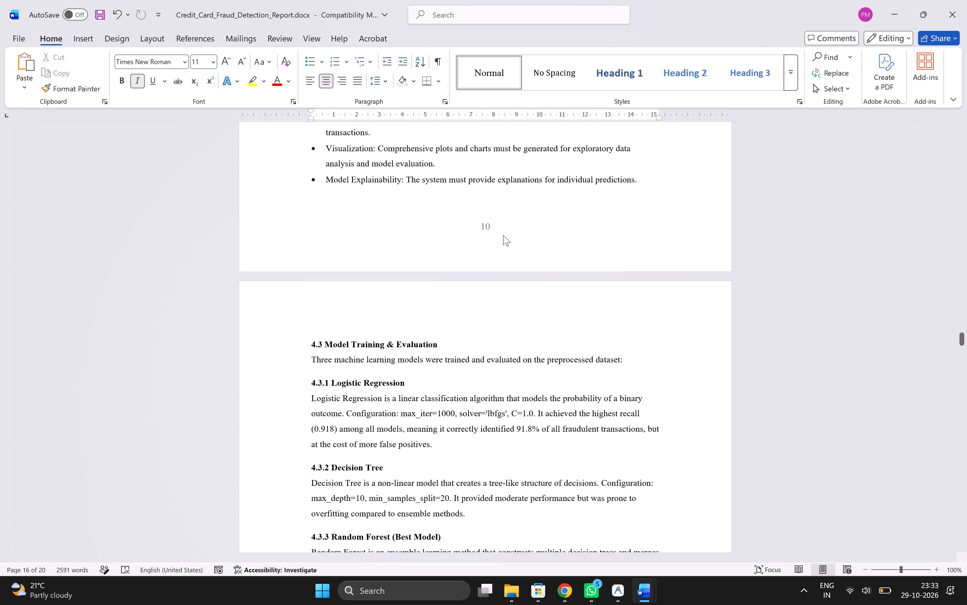
{"action": "scroll", "coordinate": [503, 235], "scroll_direction": "up", "scroll_amount": 7}
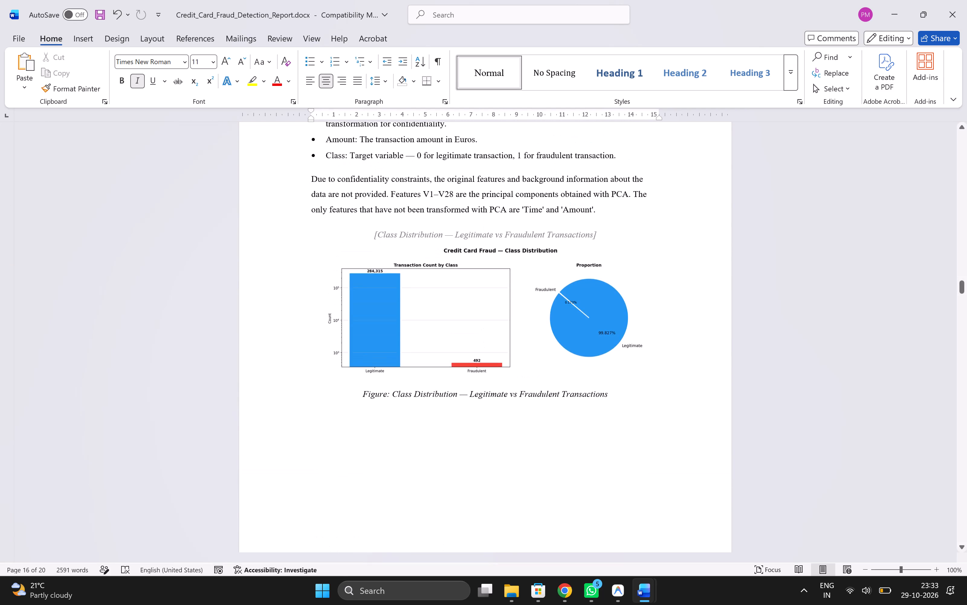
{"action": "scroll", "coordinate": [503, 235], "scroll_direction": "up", "scroll_amount": 7}
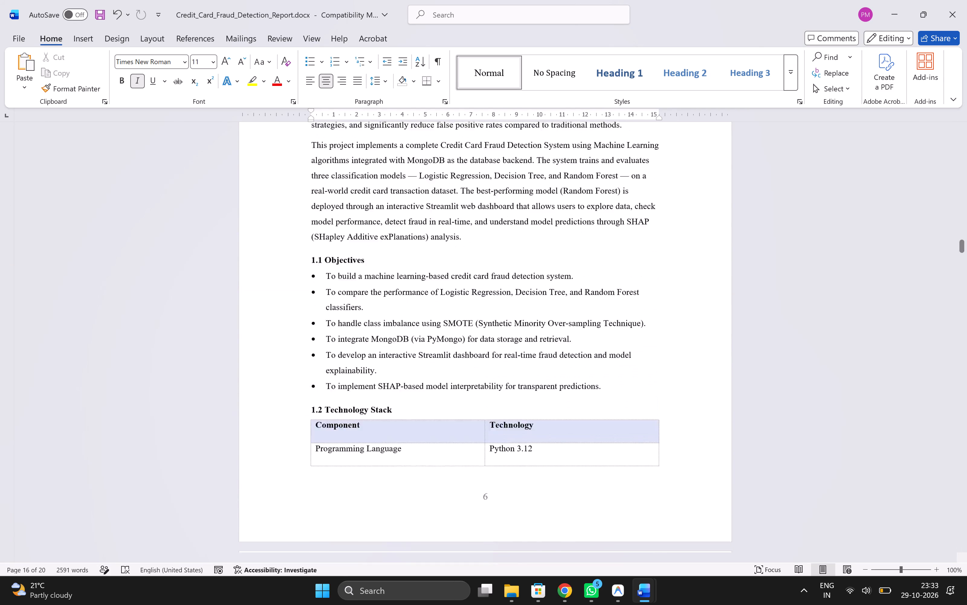
{"action": "scroll", "coordinate": [503, 235], "scroll_direction": "up", "scroll_amount": 2}
Insert blank lines after the last bullet of 1.1 Objectives to move the 1.2 Technology Stack heading and table onto page 7.
{"action": "scroll", "coordinate": [503, 235], "scroll_direction": "down", "scroll_amount": 2}
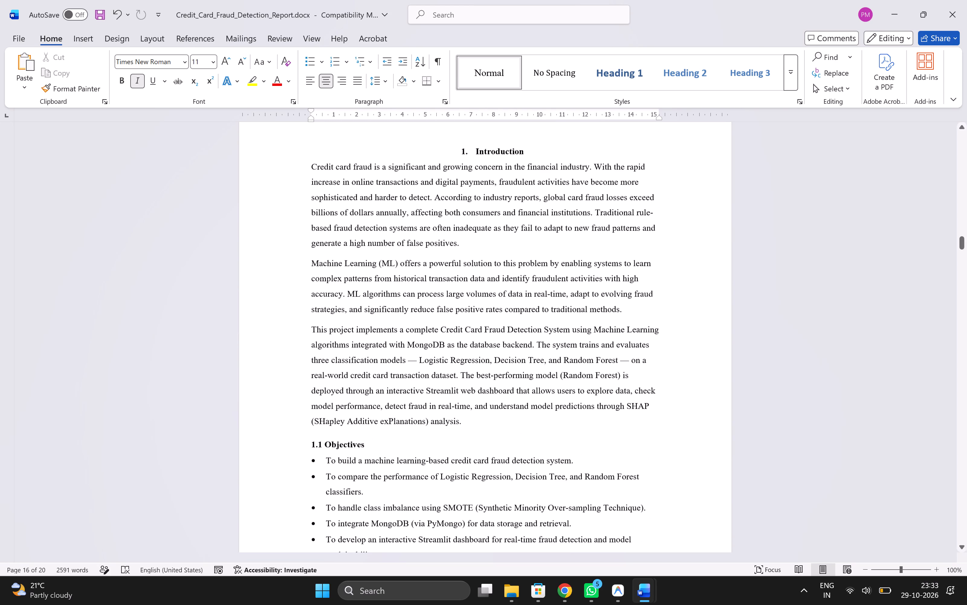
{"action": "scroll", "coordinate": [503, 235], "scroll_direction": "down", "scroll_amount": 2}
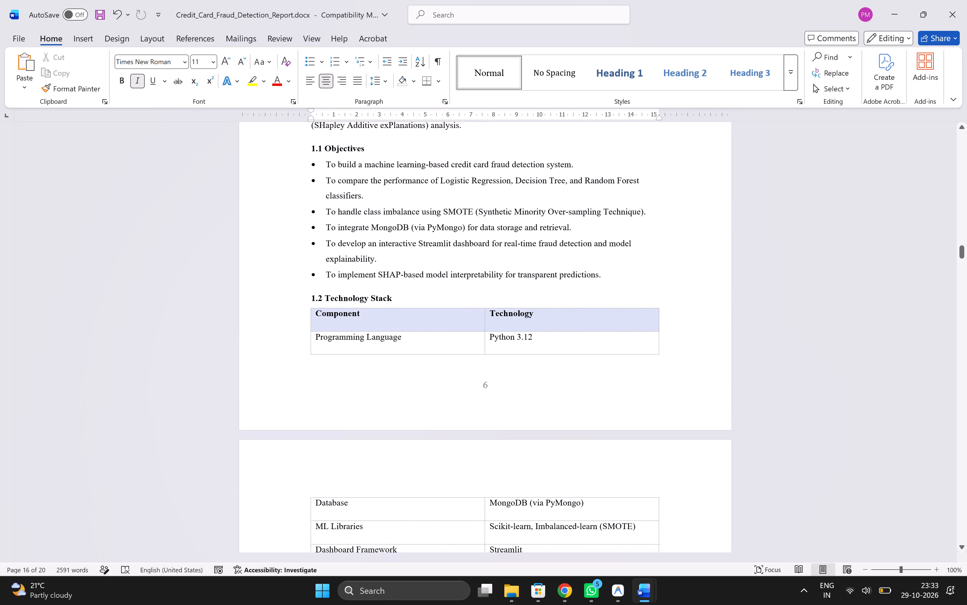
{"action": "left_click", "coordinate": [608, 274]}
{"action": "key", "text": "Return"}
{"action": "key", "text": "Return"}
{"action": "key", "text": "Return"}
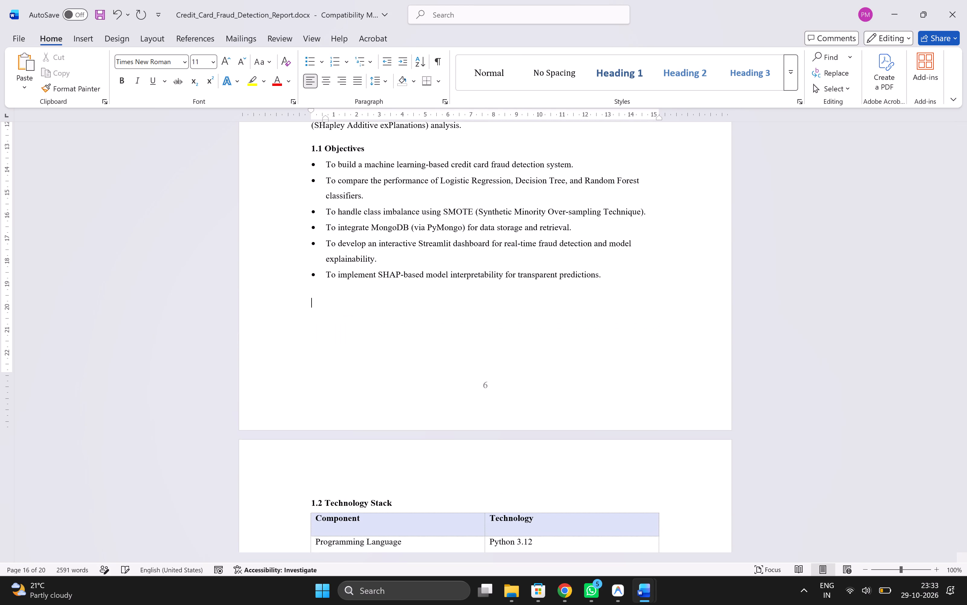
Check how the content breaks across pages from section 1.2 Technology Stack to the 4.4 Analysis Results table.
{"action": "scroll", "coordinate": [608, 274], "scroll_direction": "down", "scroll_amount": 1}
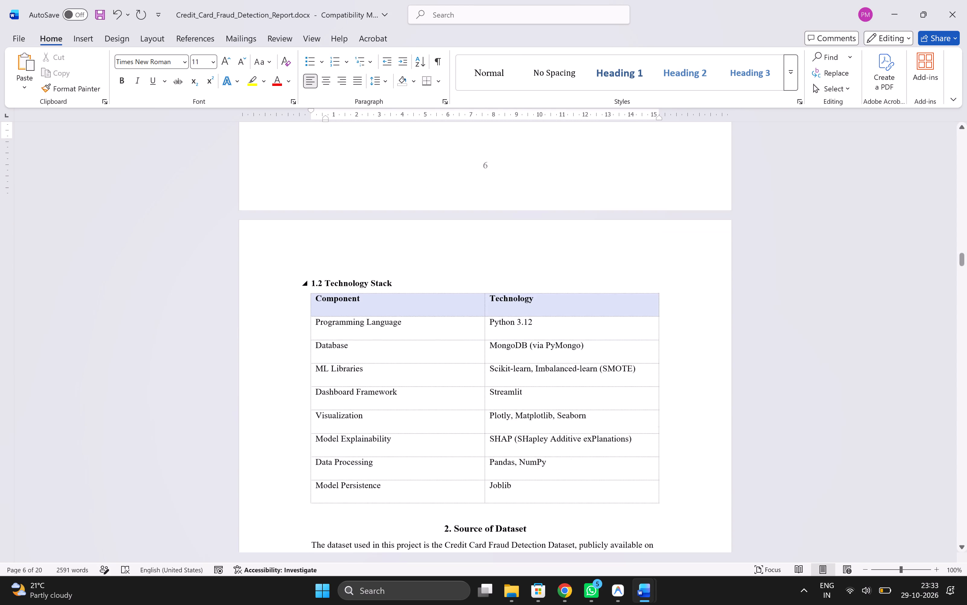
{"action": "scroll", "coordinate": [608, 274], "scroll_direction": "down", "scroll_amount": 3}
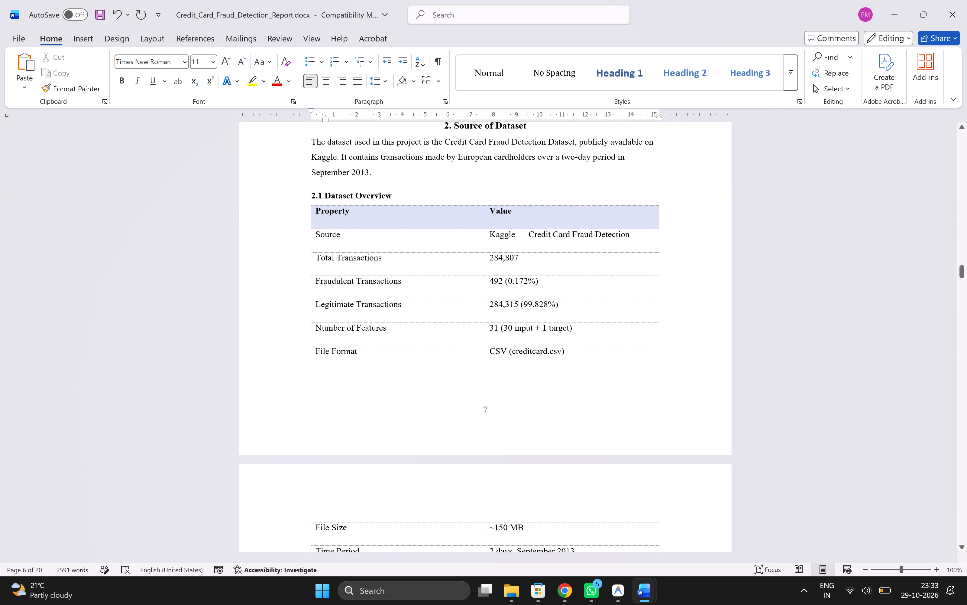
{"action": "scroll", "coordinate": [608, 274], "scroll_direction": "down", "scroll_amount": 3}
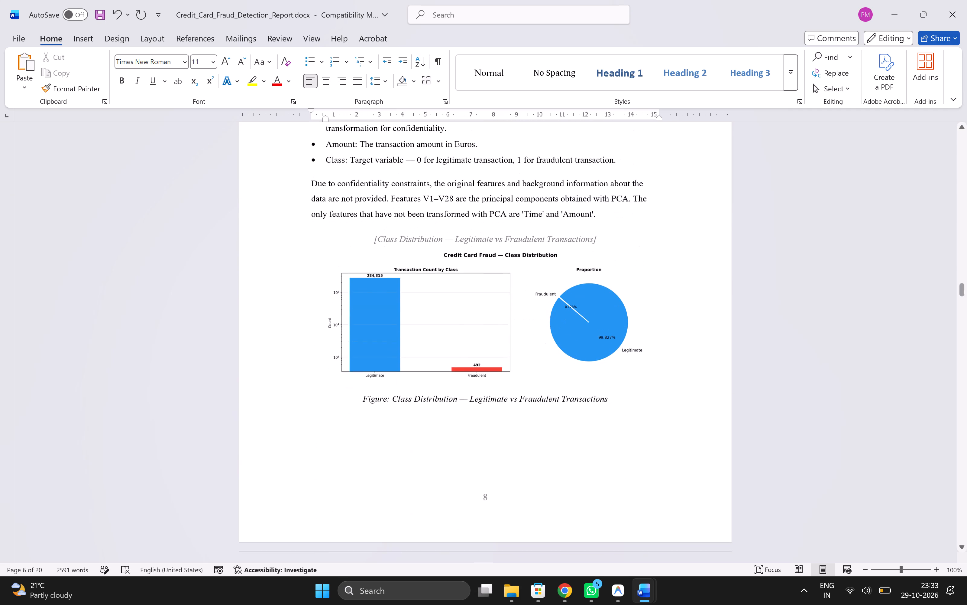
{"action": "scroll", "coordinate": [608, 274], "scroll_direction": "down", "scroll_amount": 4}
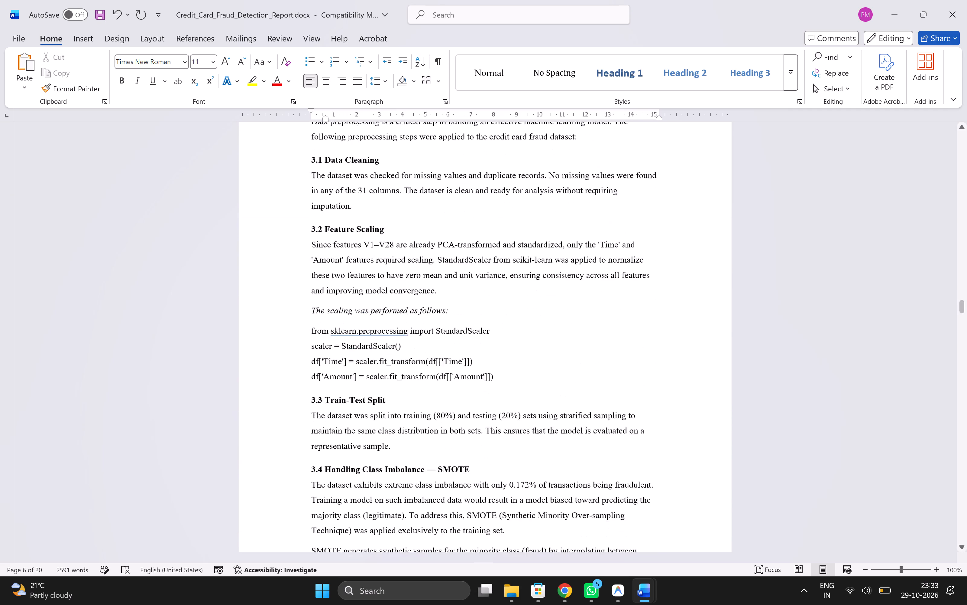
{"action": "scroll", "coordinate": [608, 274], "scroll_direction": "down", "scroll_amount": 3}
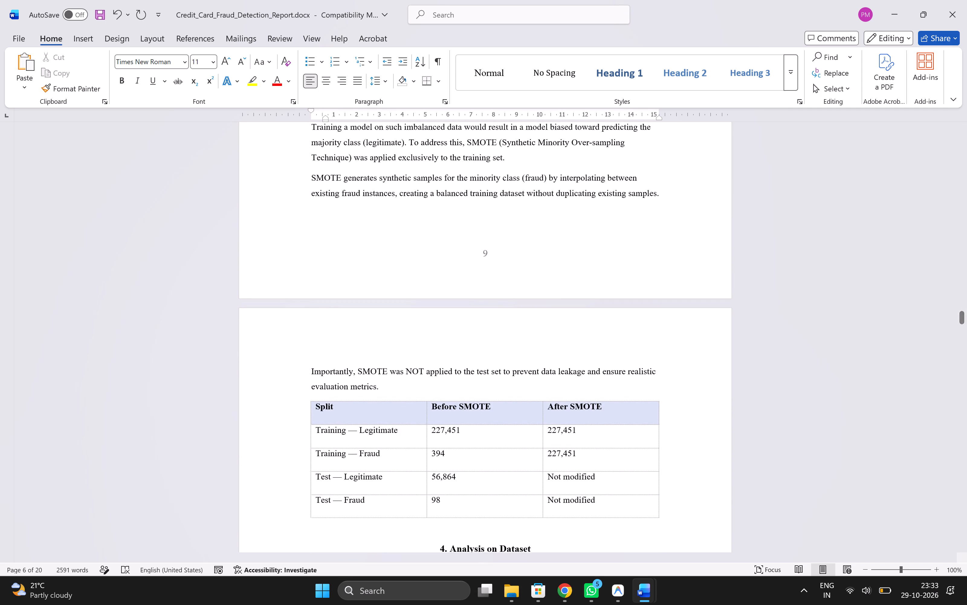
{"action": "scroll", "coordinate": [652, 350], "scroll_direction": "down", "scroll_amount": 3}
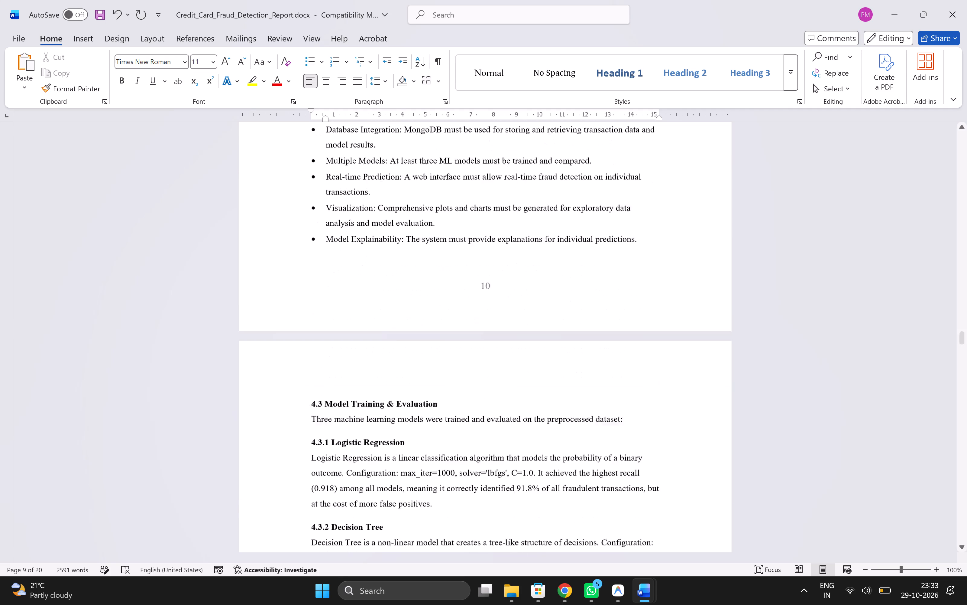
{"action": "scroll", "coordinate": [652, 350], "scroll_direction": "down", "scroll_amount": 4}
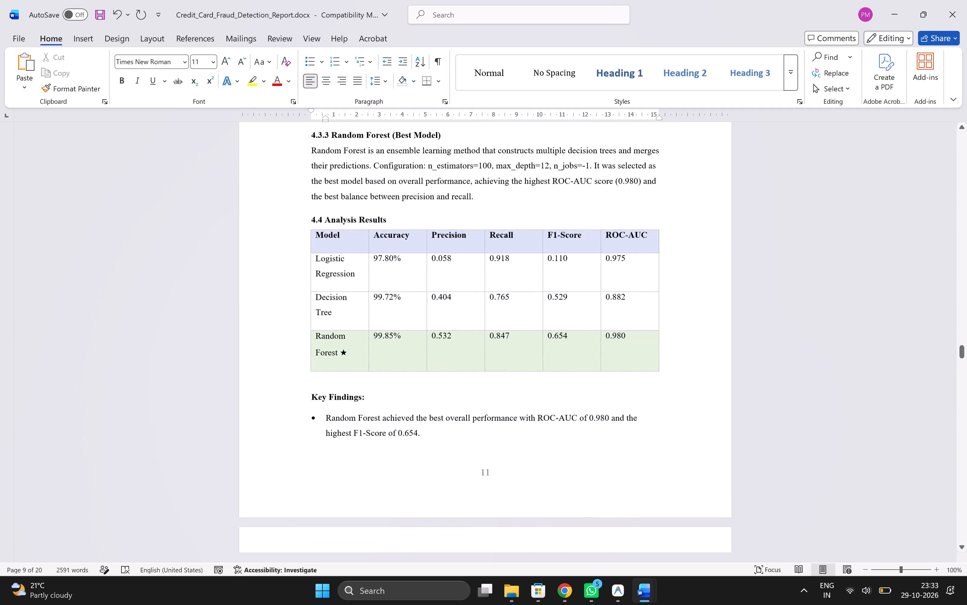
{"action": "scroll", "coordinate": [652, 350], "scroll_direction": "down", "scroll_amount": 1}
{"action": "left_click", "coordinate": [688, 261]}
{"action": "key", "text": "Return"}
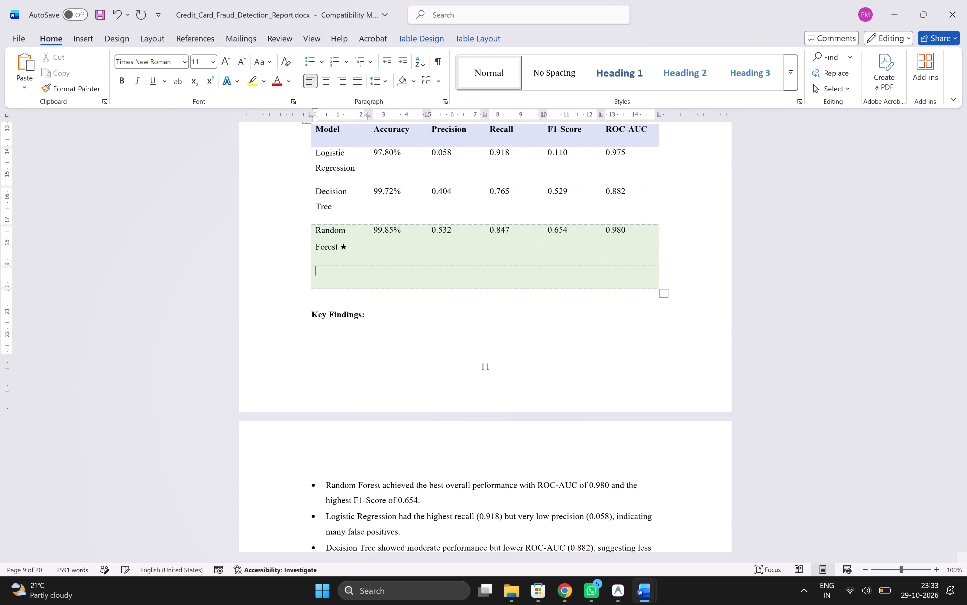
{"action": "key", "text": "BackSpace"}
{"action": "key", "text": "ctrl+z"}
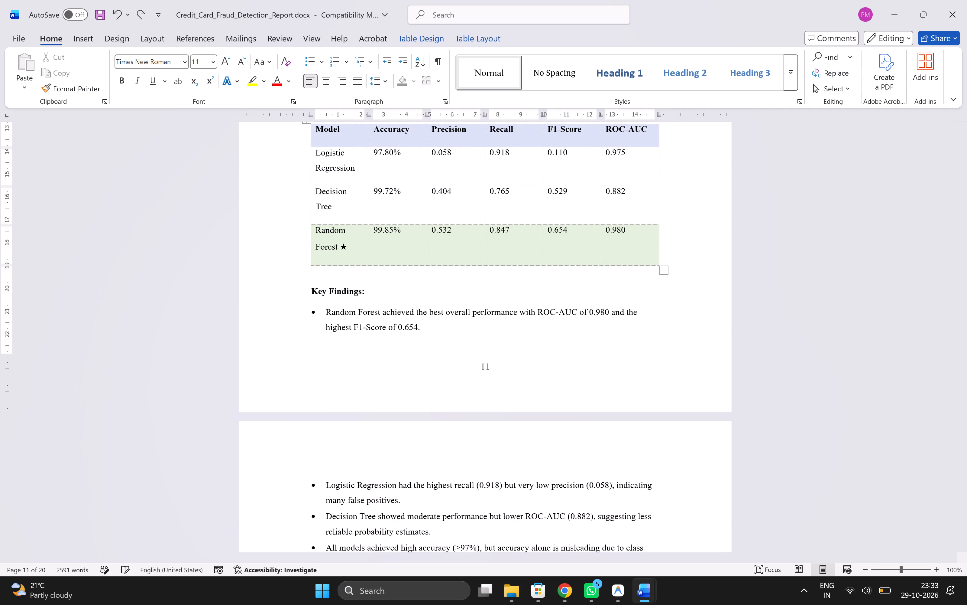
Insert blank lines before the Key Findings heading to move it and its bullets together onto page 12.
{"action": "left_click", "coordinate": [694, 295]}
{"action": "key", "text": "Left"}
{"action": "key", "text": "Left"}
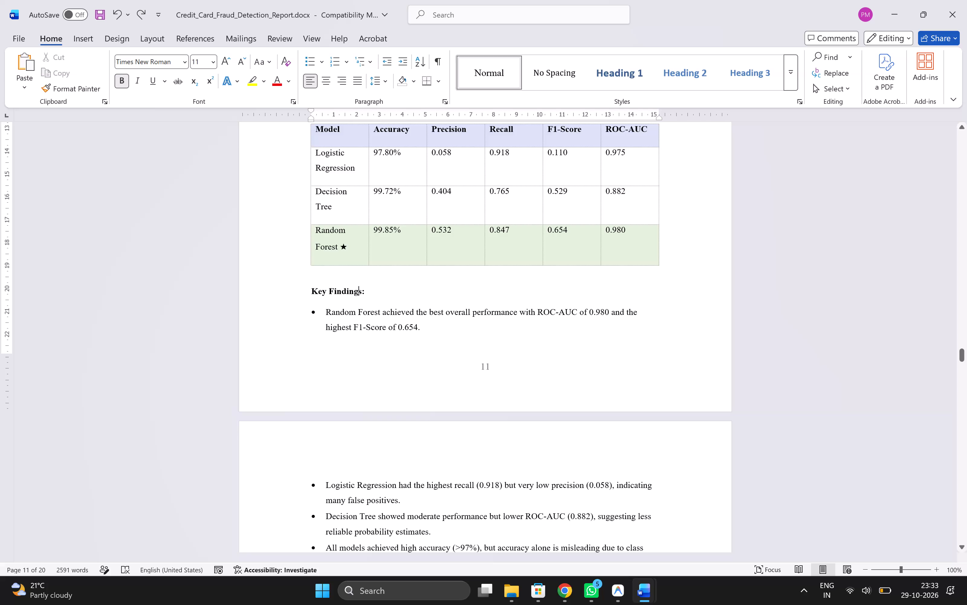
{"action": "key", "text": "Left"}
{"action": "key", "text": "Left"}
{"action": "key", "text": "Left"}
{"action": "key", "text": "Left"}
{"action": "key", "text": "Left"}
{"action": "key", "text": "Left"}
{"action": "key", "text": "Left"}
{"action": "key", "text": "Left"}
{"action": "key", "text": "Left"}
{"action": "key", "text": "Left"}
{"action": "key", "text": "Left"}
{"action": "key", "text": "Left"}
{"action": "key", "text": "Down"}
{"action": "key", "text": "Return"}
{"action": "key", "text": "Return"}
{"action": "key", "text": "Return"}
Remove the words "Insert Screenshot:" from the Amount Distribution placeholder in section 4.5.
{"action": "scroll", "coordinate": [691, 293], "scroll_direction": "down", "scroll_amount": 1}
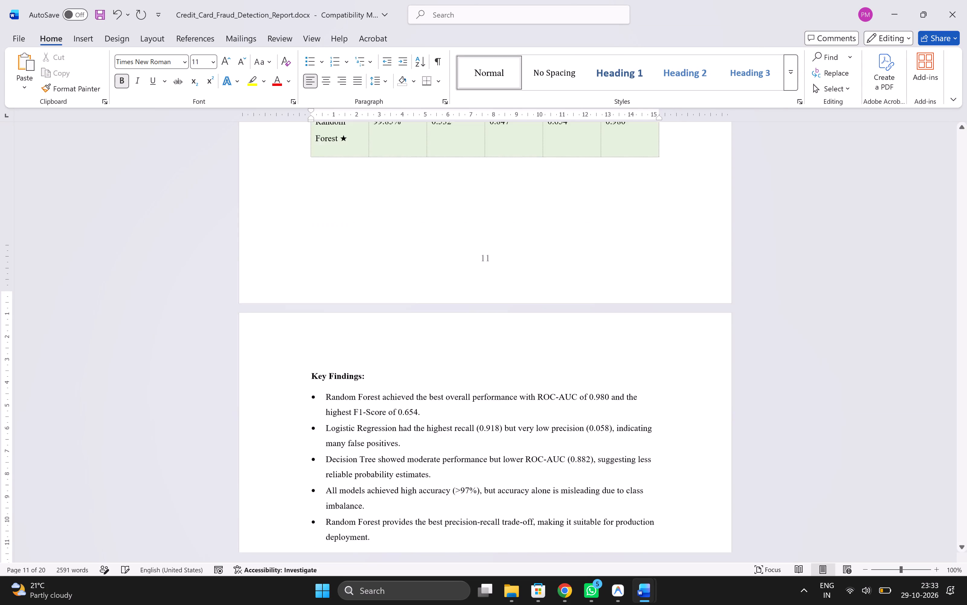
{"action": "scroll", "coordinate": [691, 293], "scroll_direction": "down", "scroll_amount": 2}
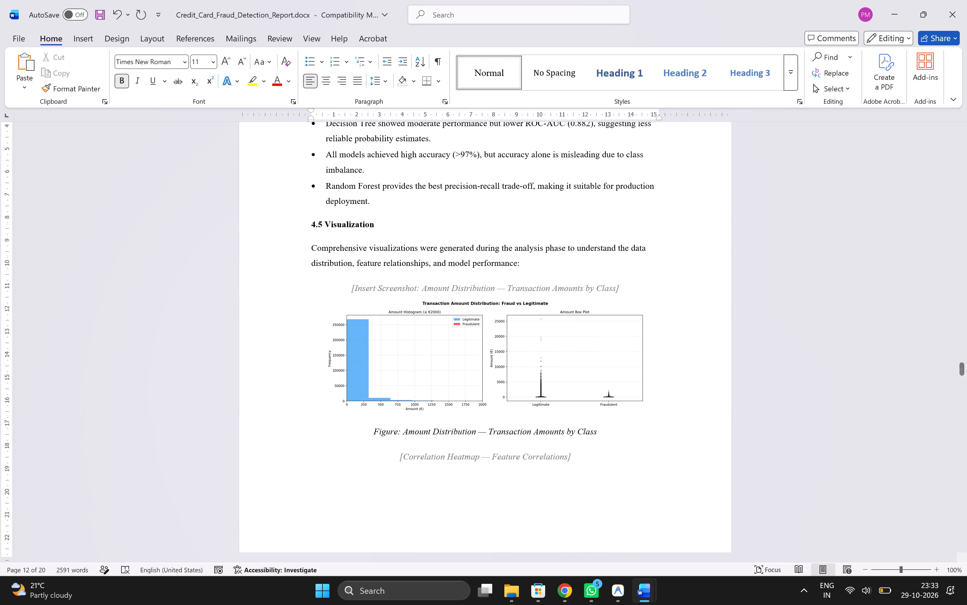
{"action": "left_click_drag", "start_coordinate": [421, 287], "coordinate": [363, 286]}
{"action": "key", "text": "BackSpace"}
Insert blank lines after the Amount Distribution figure caption to move the Correlation Heatmap placeholder onto page 13 with its image.
{"action": "scroll", "coordinate": [453, 340], "scroll_direction": "down", "scroll_amount": 1}
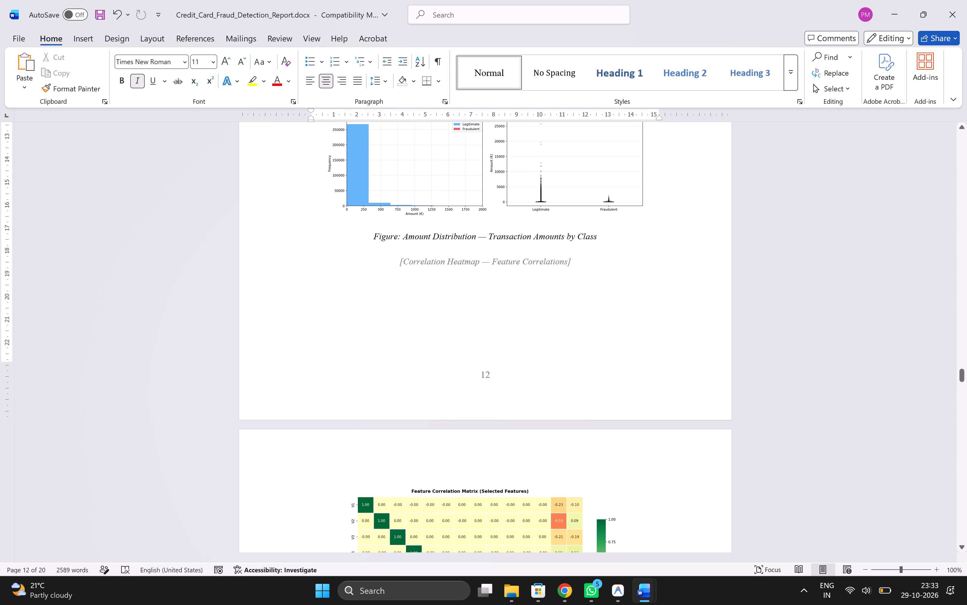
{"action": "scroll", "coordinate": [453, 340], "scroll_direction": "down", "scroll_amount": 2}
{"action": "scroll", "coordinate": [453, 340], "scroll_direction": "up", "scroll_amount": 1}
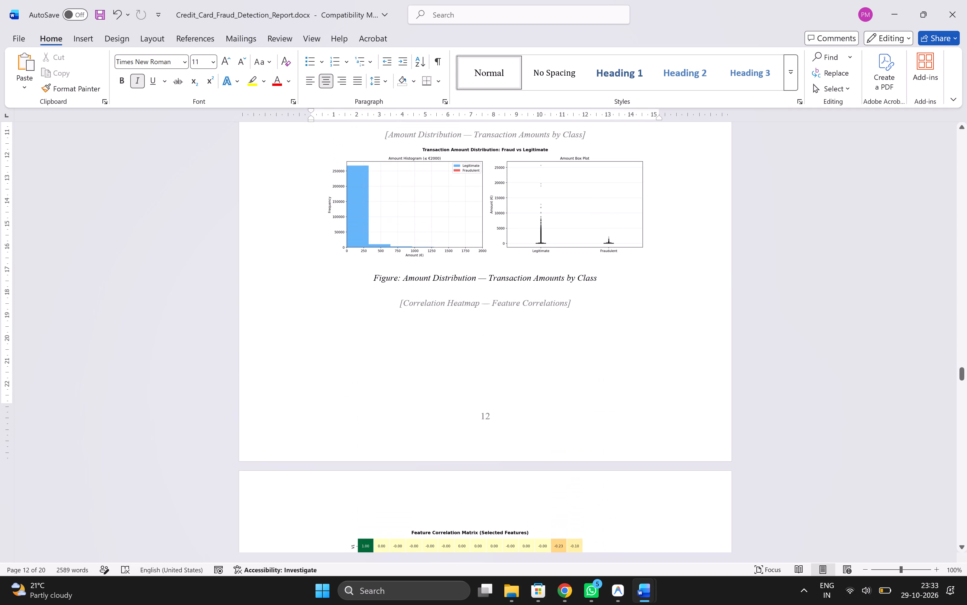
{"action": "left_click", "coordinate": [613, 287]}
{"action": "key", "text": "Return"}
{"action": "key", "text": "Return"}
{"action": "key", "text": "Return"}
{"action": "key", "text": "Return"}
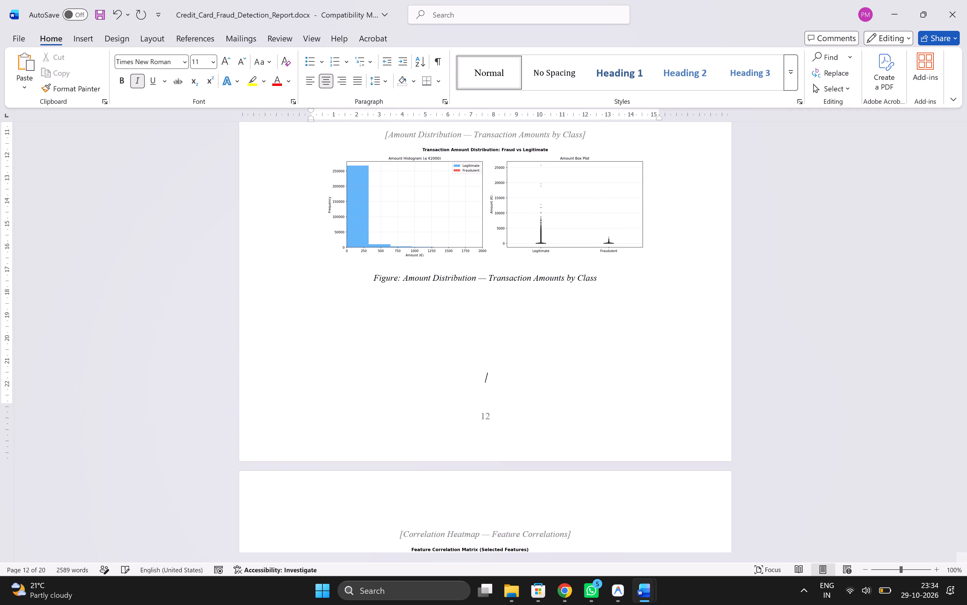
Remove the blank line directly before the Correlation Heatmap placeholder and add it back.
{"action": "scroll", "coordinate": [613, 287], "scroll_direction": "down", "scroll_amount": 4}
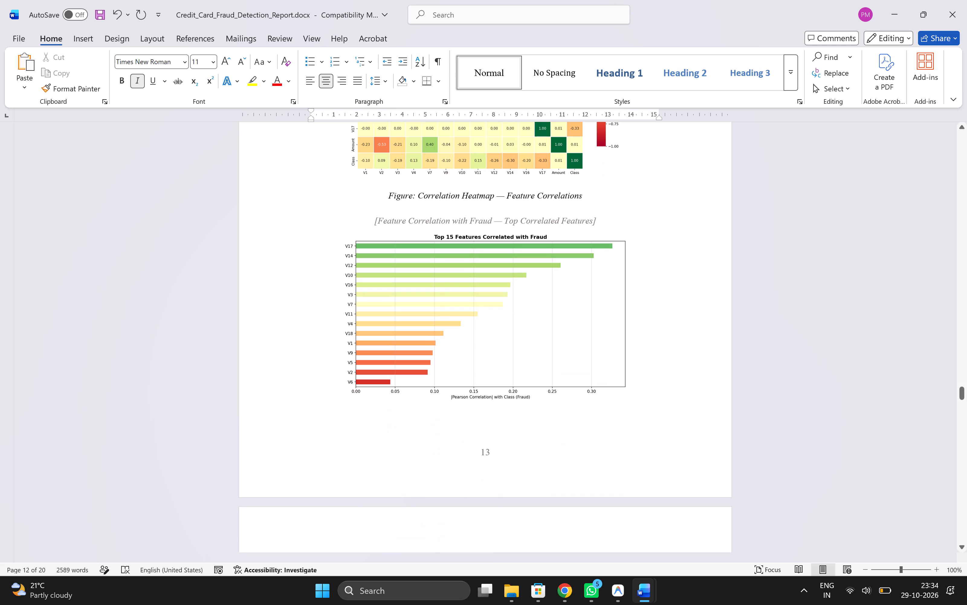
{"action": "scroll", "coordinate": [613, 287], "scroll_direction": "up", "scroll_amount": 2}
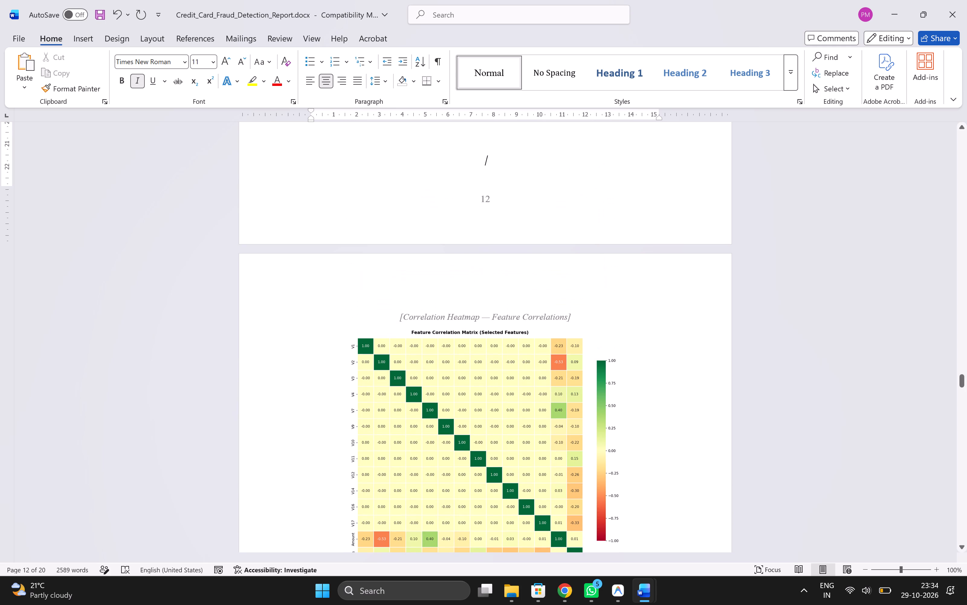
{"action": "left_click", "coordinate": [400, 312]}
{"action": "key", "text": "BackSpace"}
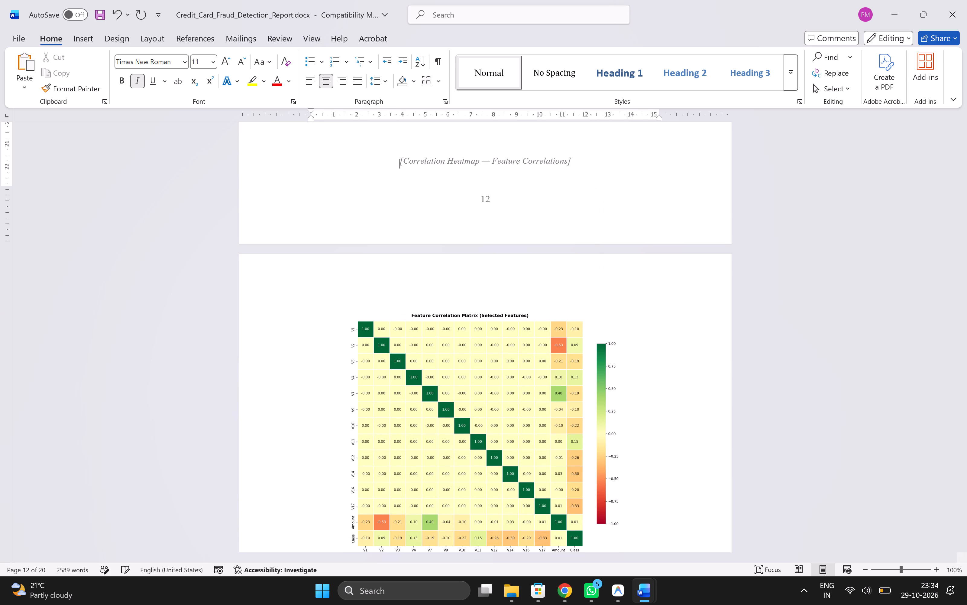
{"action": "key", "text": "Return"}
Shrink the Top 15 Features Correlated with Fraud chart slightly so that its figure caption fits below it on page 13.
{"action": "scroll", "coordinate": [400, 312], "scroll_direction": "down", "scroll_amount": 1}
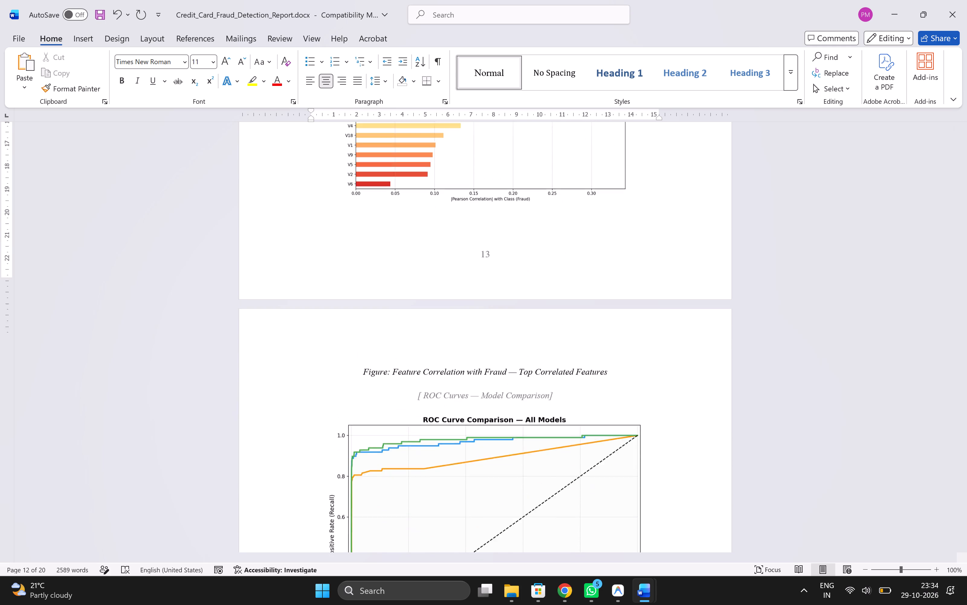
{"action": "scroll", "coordinate": [400, 312], "scroll_direction": "down", "scroll_amount": 1}
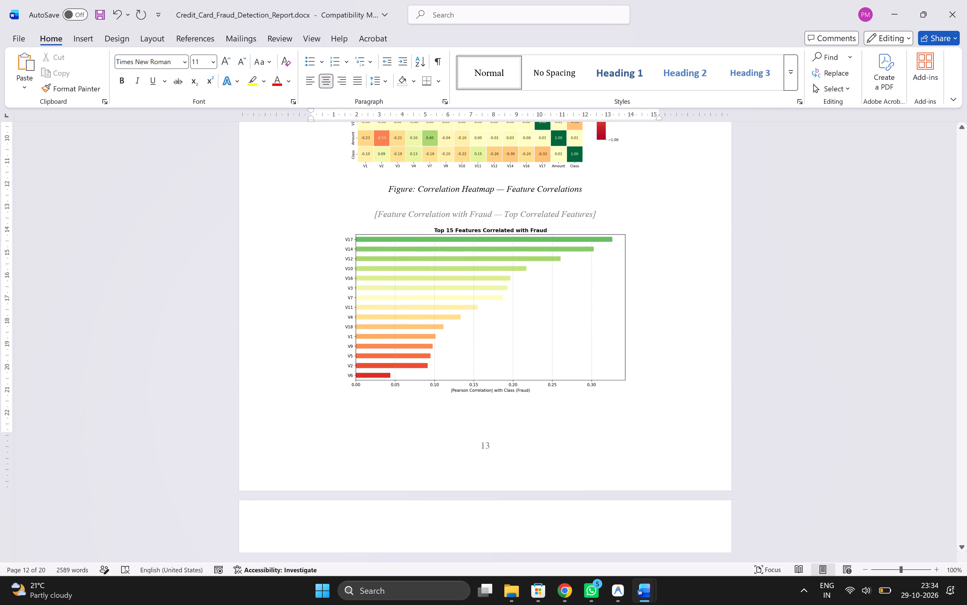
{"action": "scroll", "coordinate": [400, 312], "scroll_direction": "down", "scroll_amount": 2}
{"action": "scroll", "coordinate": [400, 312], "scroll_direction": "up", "scroll_amount": 2}
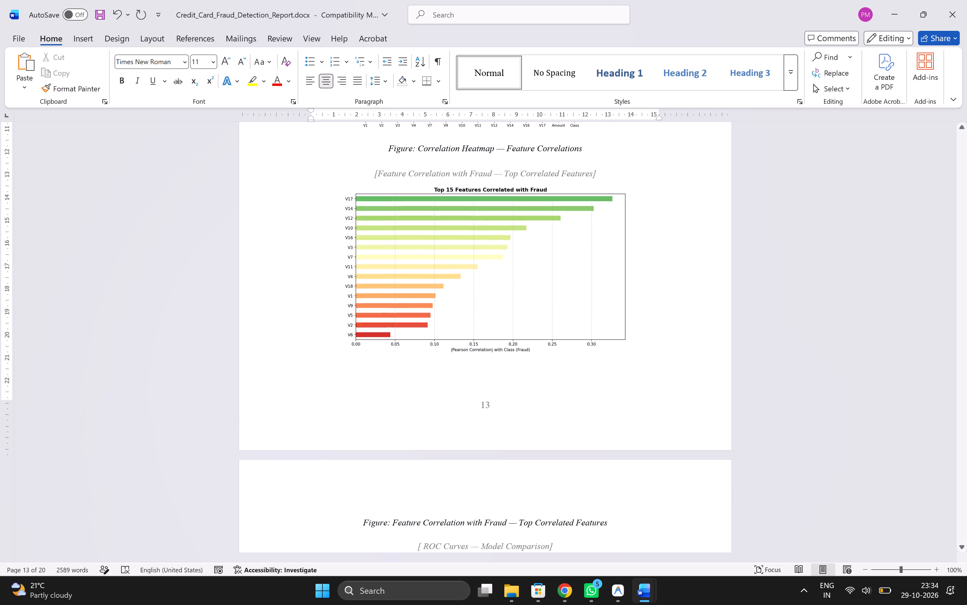
{"action": "scroll", "coordinate": [400, 312], "scroll_direction": "up", "scroll_amount": 3}
{"action": "left_click", "coordinate": [504, 451]}
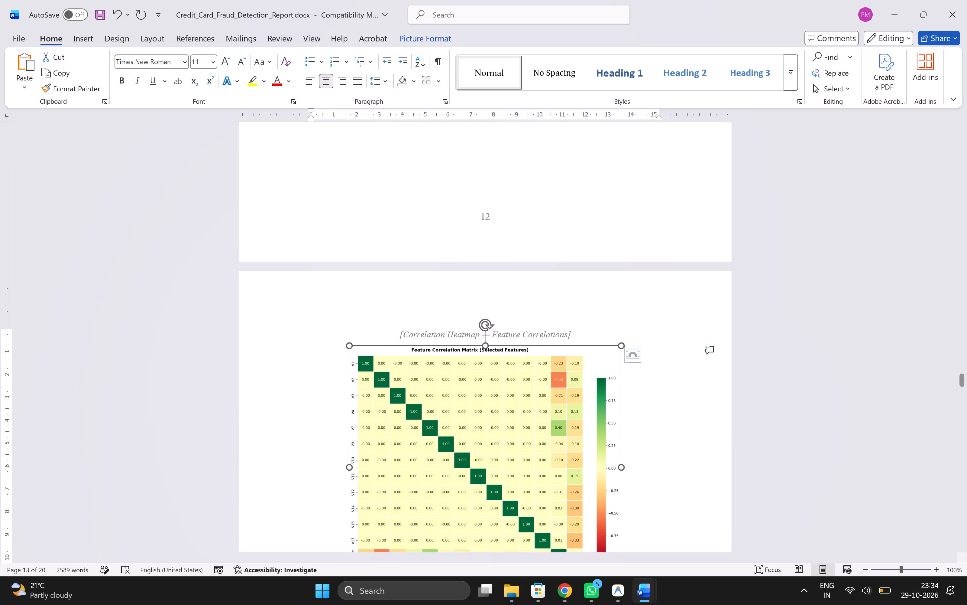
{"action": "scroll", "coordinate": [718, 421], "scroll_direction": "down", "scroll_amount": 1}
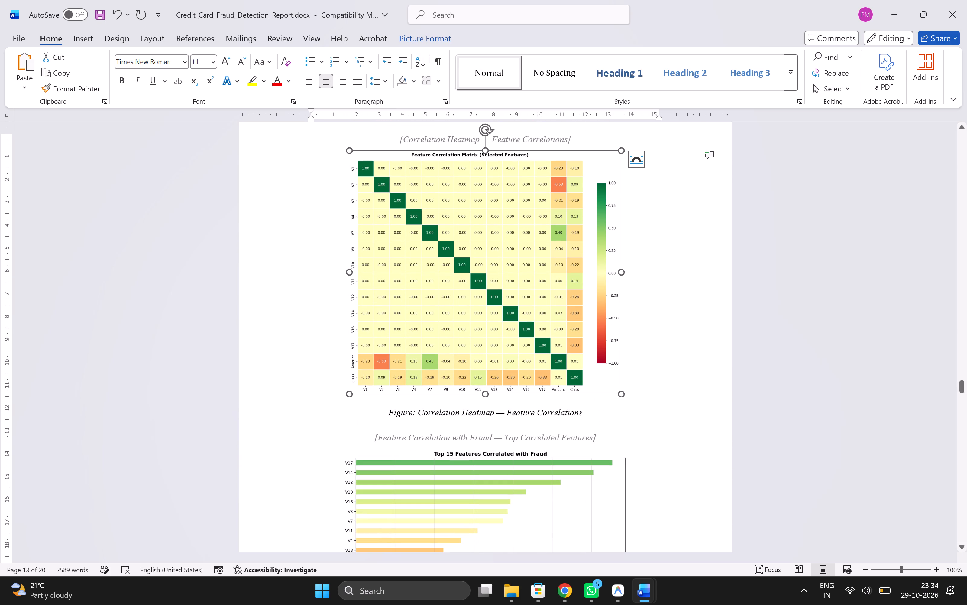
{"action": "left_click", "coordinate": [619, 392]}
{"action": "scroll", "coordinate": [650, 435], "scroll_direction": "down", "scroll_amount": 1}
{"action": "left_click", "coordinate": [568, 459]}
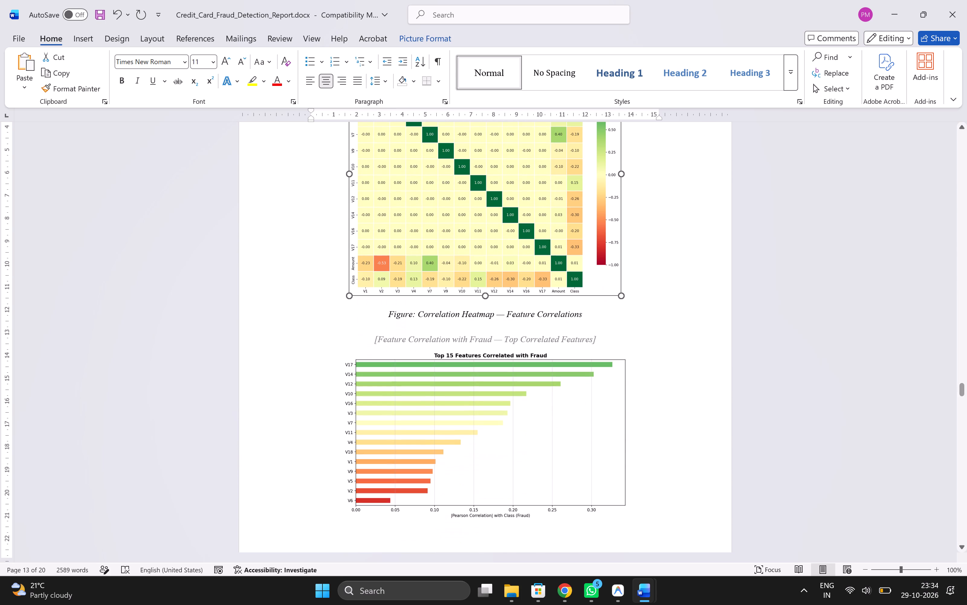
{"action": "left_click_drag", "start_coordinate": [628, 518], "coordinate": [611, 489]}
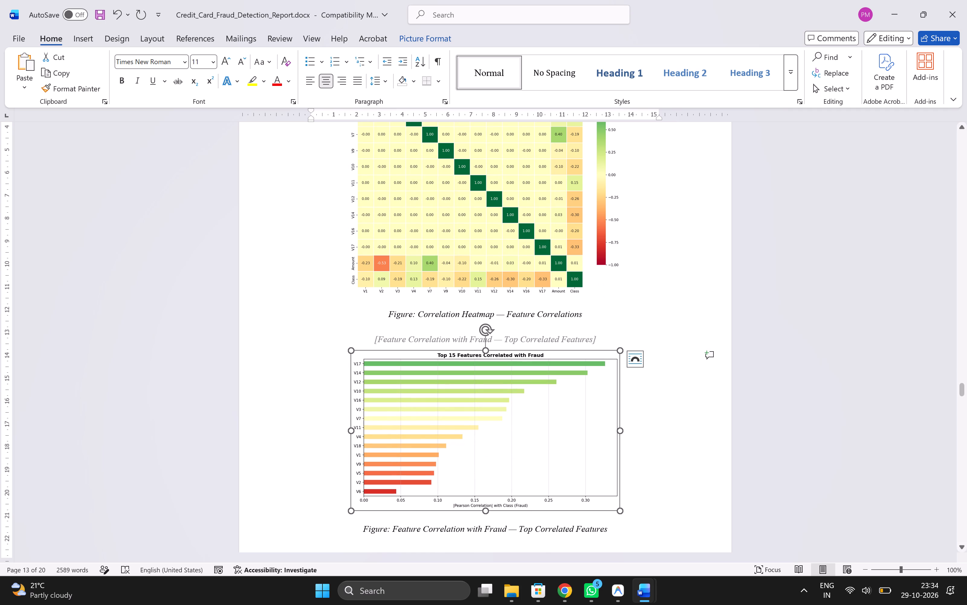
Remove the words "Insert Screenshot:" from the Confusion Matrices — All Three Models placeholder on page 14.
{"action": "left_click", "coordinate": [648, 491]}
{"action": "scroll", "coordinate": [648, 491], "scroll_direction": "down", "scroll_amount": 4}
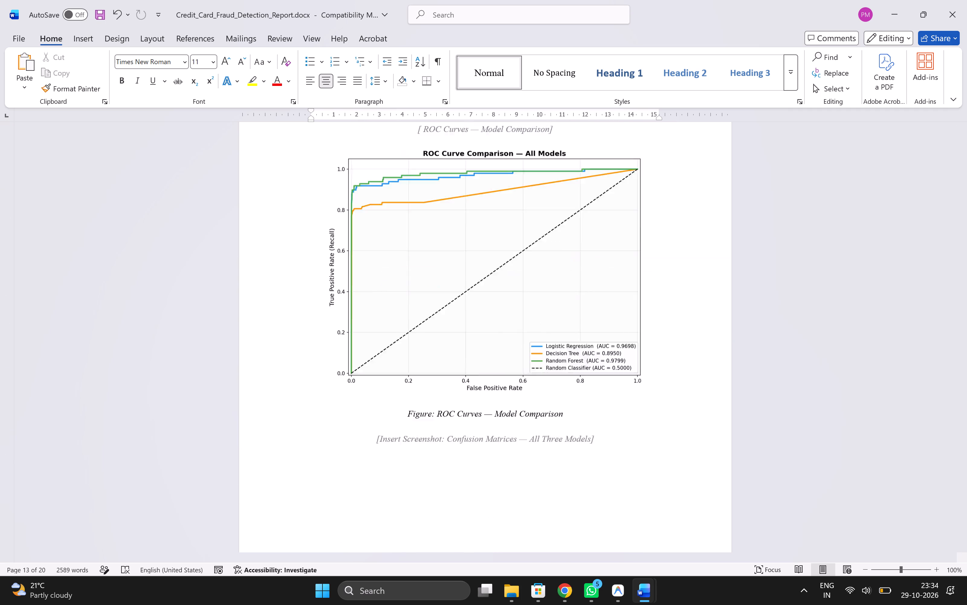
{"action": "scroll", "coordinate": [648, 491], "scroll_direction": "down", "scroll_amount": 1}
{"action": "left_click_drag", "start_coordinate": [447, 312], "coordinate": [390, 299]}
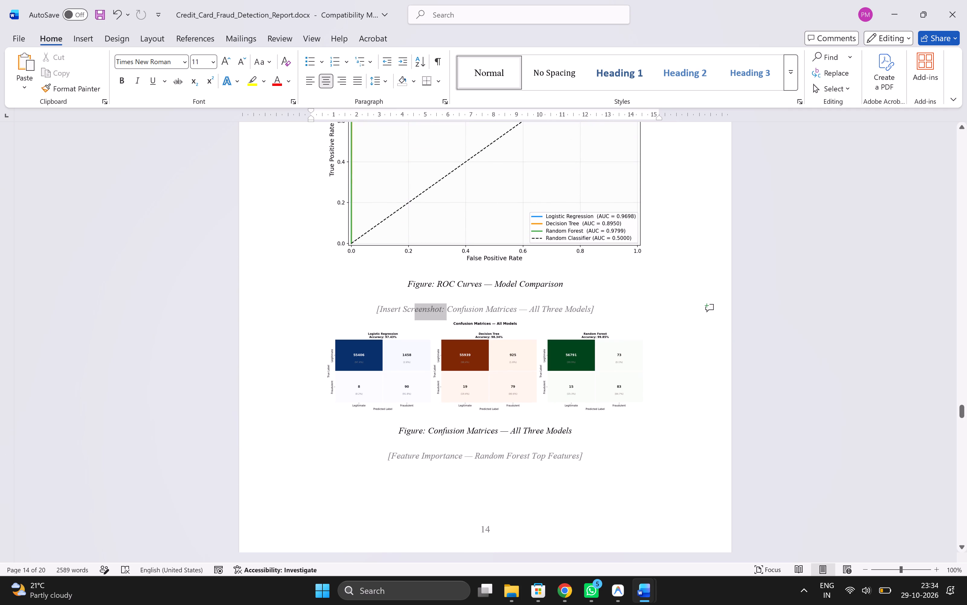
{"action": "left_click_drag", "start_coordinate": [390, 299], "coordinate": [384, 306]}
{"action": "key", "text": "BackSpace"}
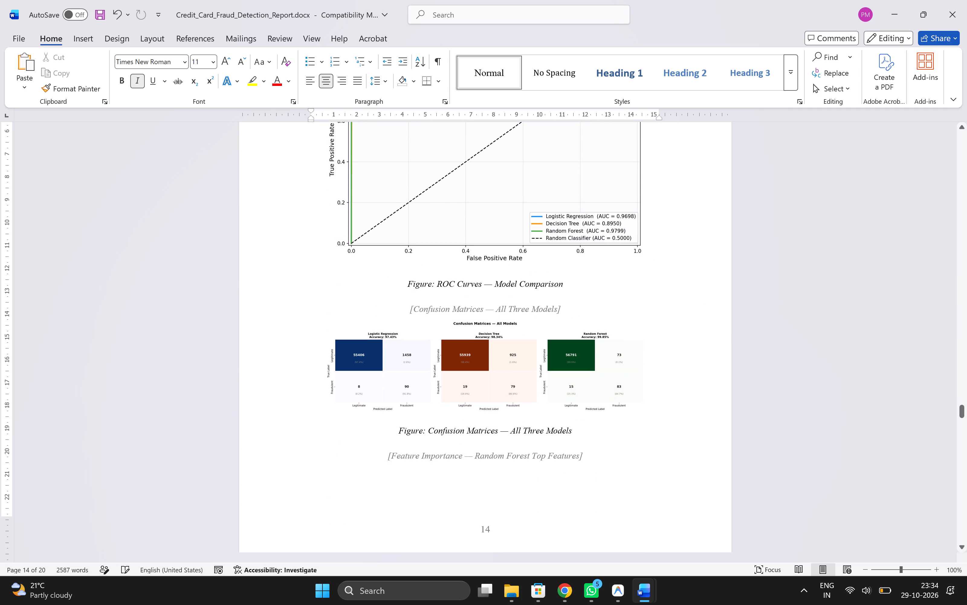
Correct the misspelled word in the Metrics placeholder on page 15 to "Comparison".
{"action": "scroll", "coordinate": [462, 462], "scroll_direction": "down", "scroll_amount": 3}
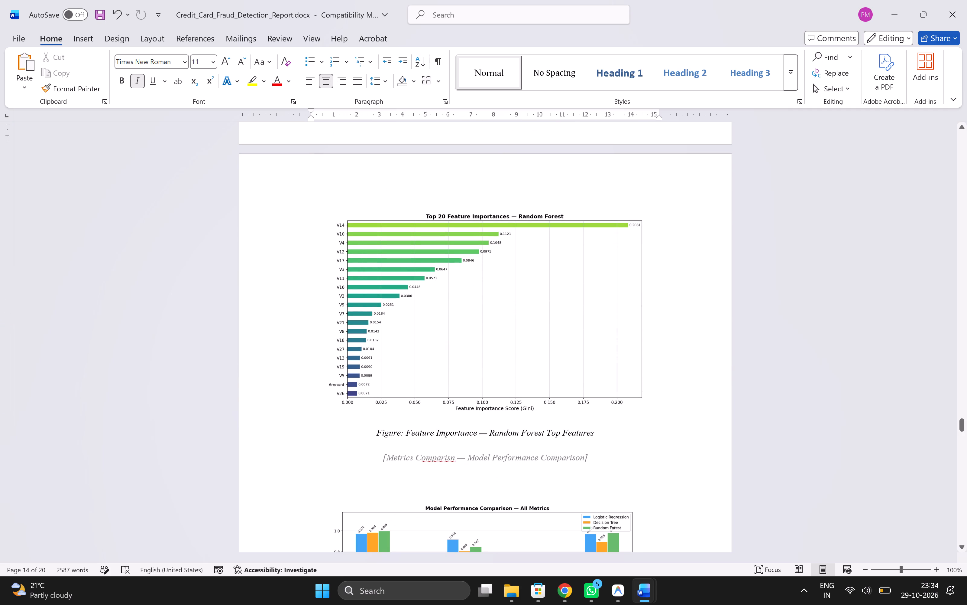
{"action": "left_click", "coordinate": [451, 461]}
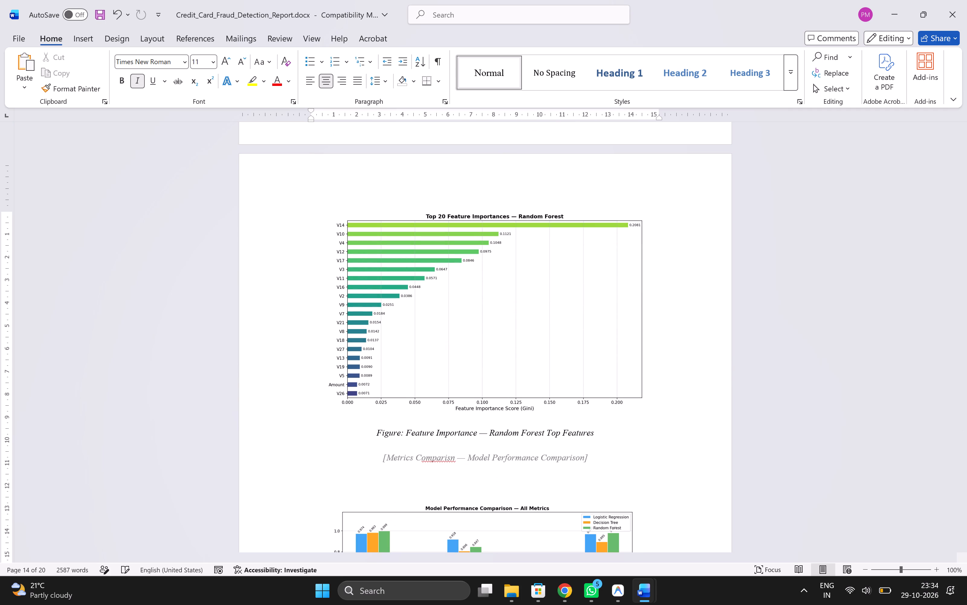
{"action": "type", "text": "ion"}
{"action": "key", "text": "BackSpace"}
{"action": "key", "text": "BackSpace"}
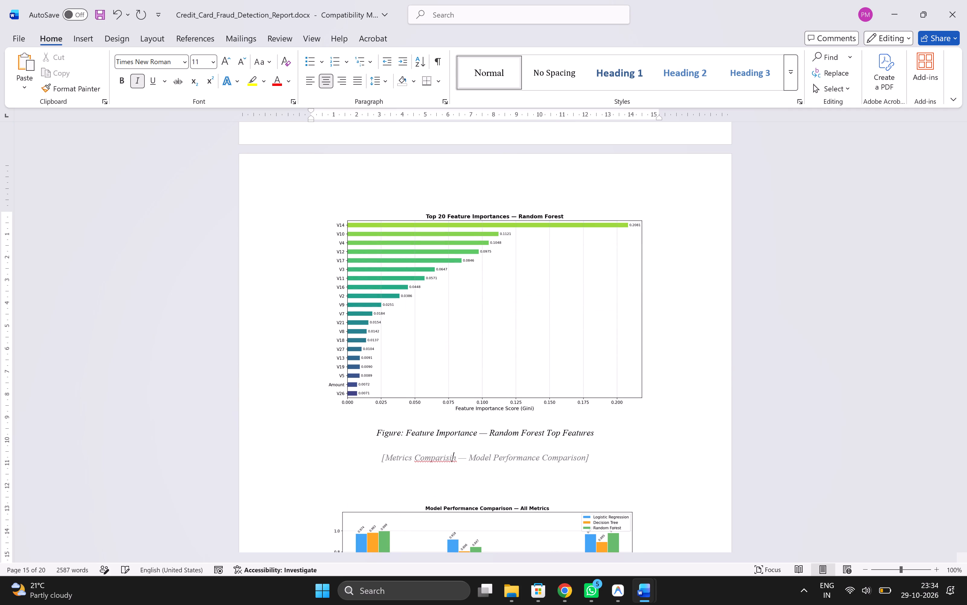
{"action": "key", "text": "o"}
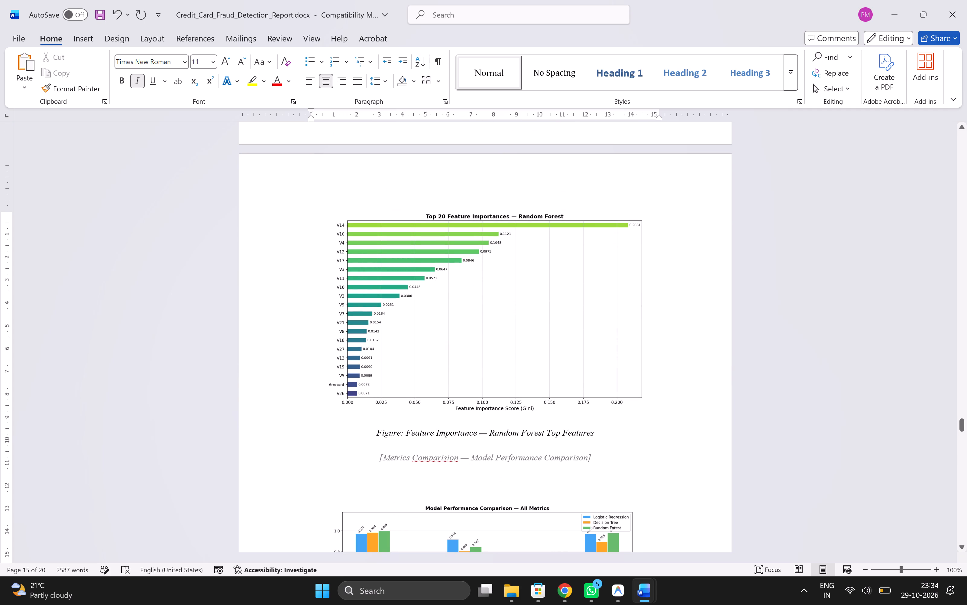
{"action": "left_click", "coordinate": [450, 459]}
{"action": "key", "text": "BackSpace"}
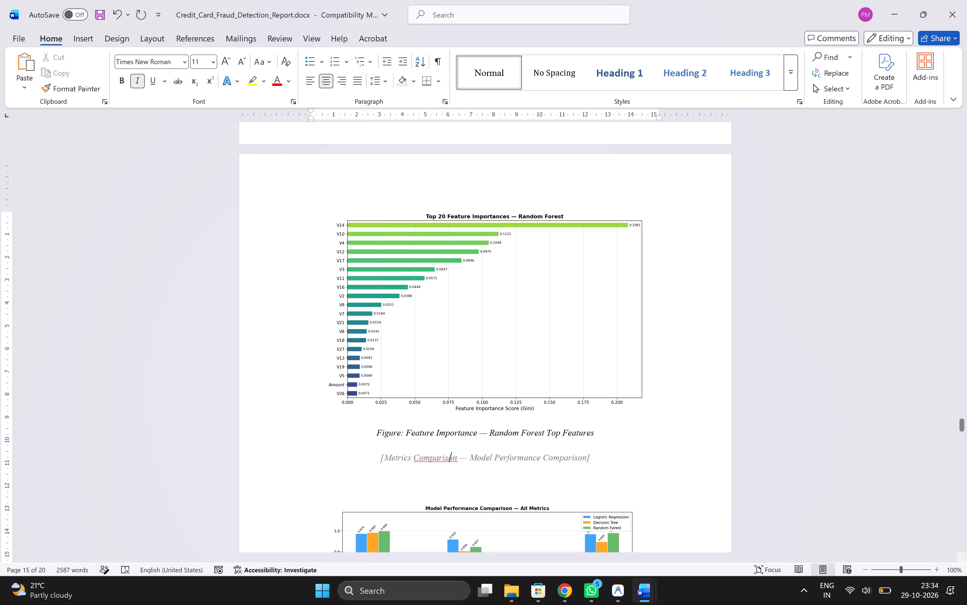
{"action": "left_click", "coordinate": [645, 471]}
Insert three blank lines before the Dashboard — MongoDB Data Explorer Tab placeholder in section 5.1 to move it with its caption onto page 17.
{"action": "scroll", "coordinate": [645, 471], "scroll_direction": "down", "scroll_amount": 2}
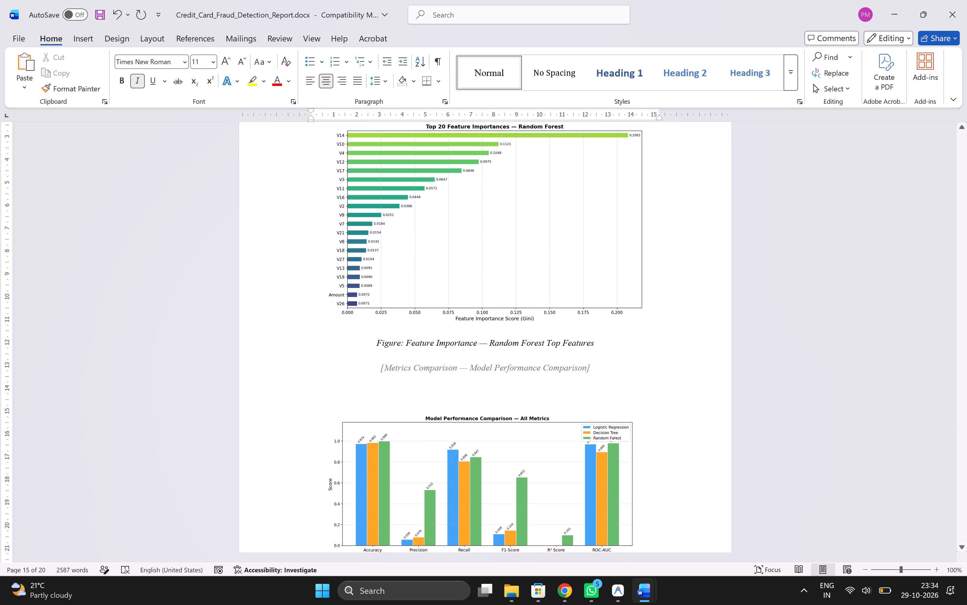
{"action": "scroll", "coordinate": [645, 471], "scroll_direction": "down", "scroll_amount": 2}
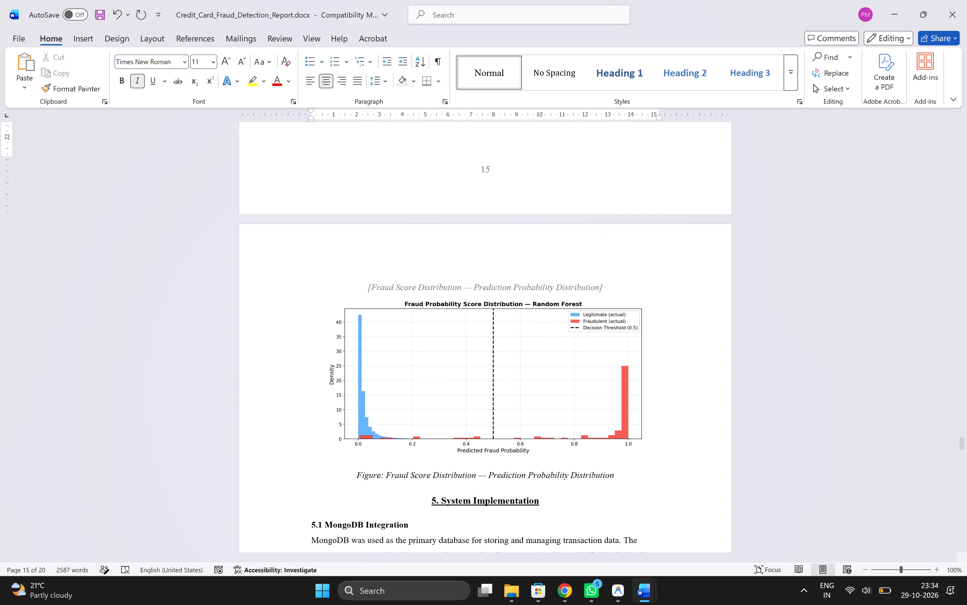
{"action": "scroll", "coordinate": [645, 471], "scroll_direction": "down", "scroll_amount": 3}
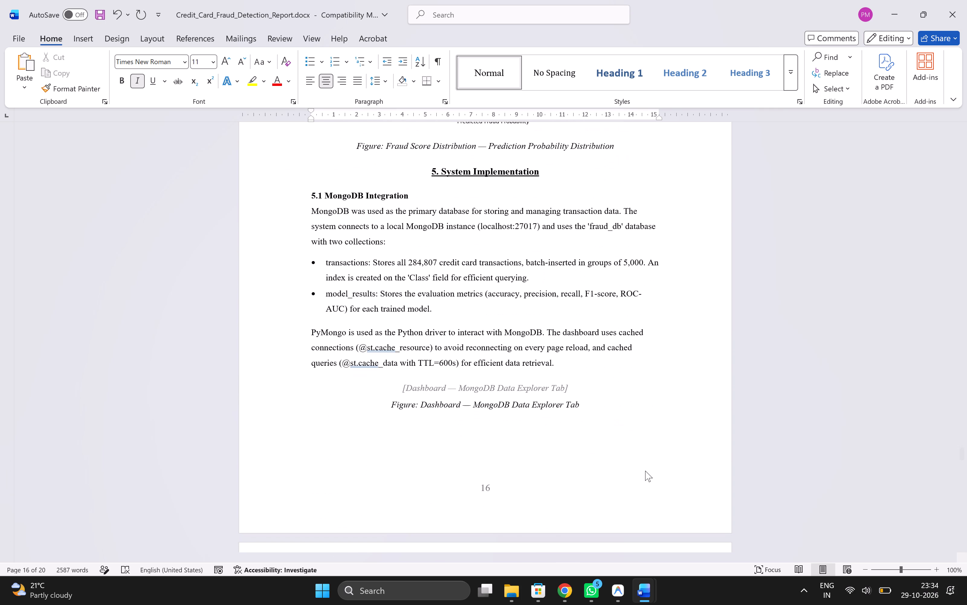
{"action": "left_click", "coordinate": [402, 391]}
{"action": "key", "text": "Return"}
{"action": "key", "text": "Return"}
{"action": "key", "text": "Return"}
{"action": "scroll", "coordinate": [402, 391], "scroll_direction": "down", "scroll_amount": 3}
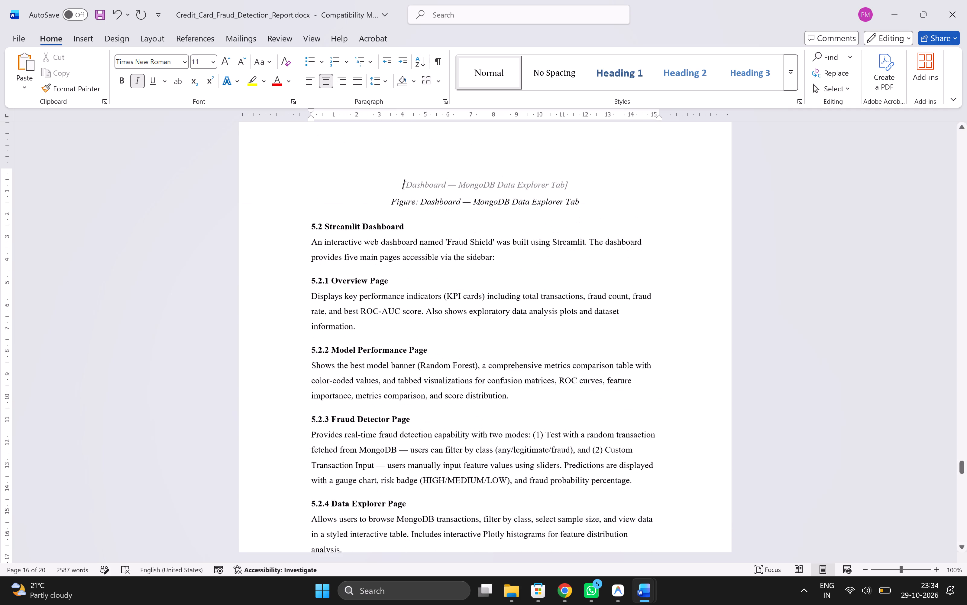
{"action": "scroll", "coordinate": [402, 391], "scroll_direction": "up", "scroll_amount": 5}
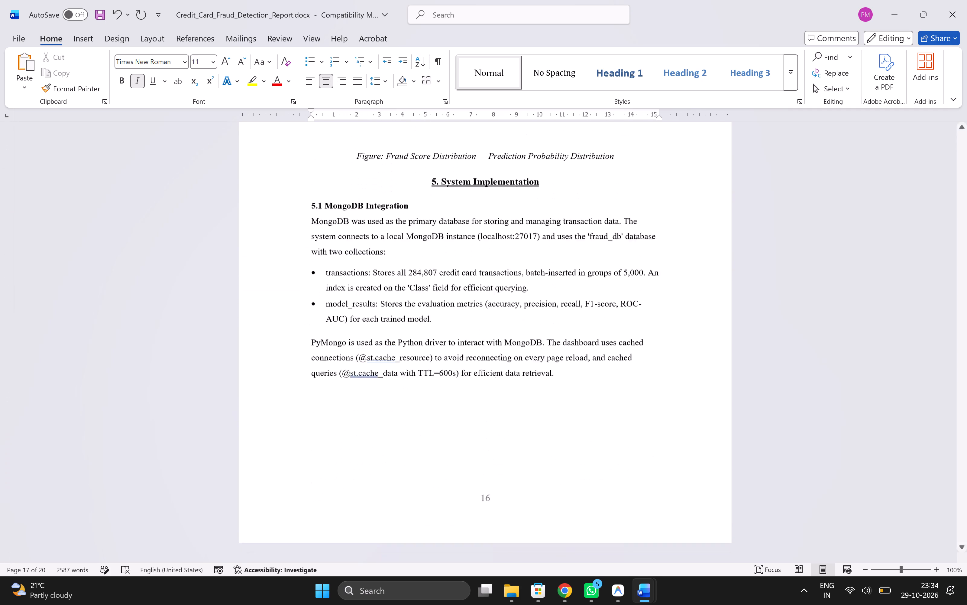
{"action": "scroll", "coordinate": [402, 391], "scroll_direction": "up", "scroll_amount": 1}
{"action": "scroll", "coordinate": [402, 391], "scroll_direction": "down", "scroll_amount": 2}
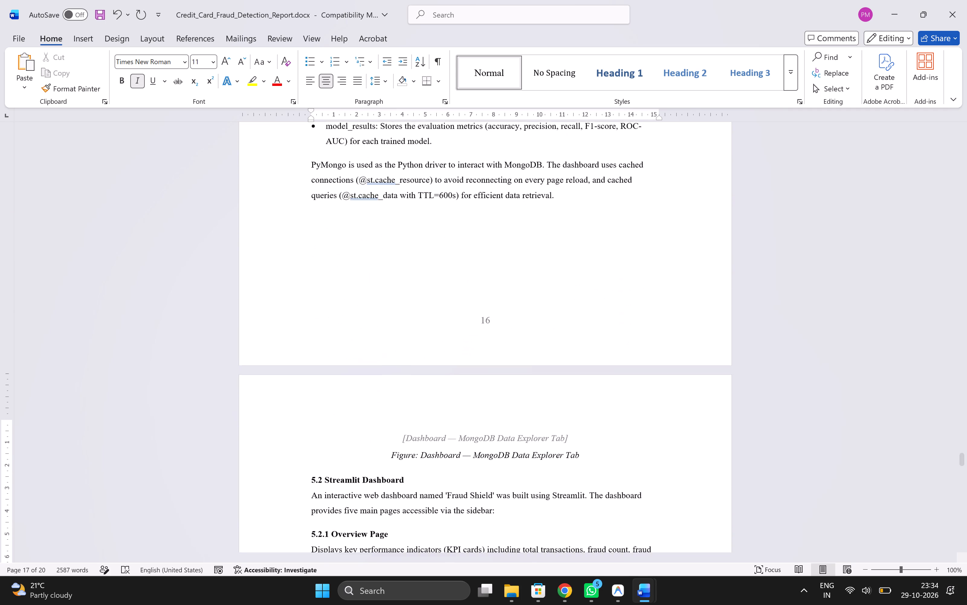
{"action": "scroll", "coordinate": [402, 391], "scroll_direction": "down", "scroll_amount": 1}
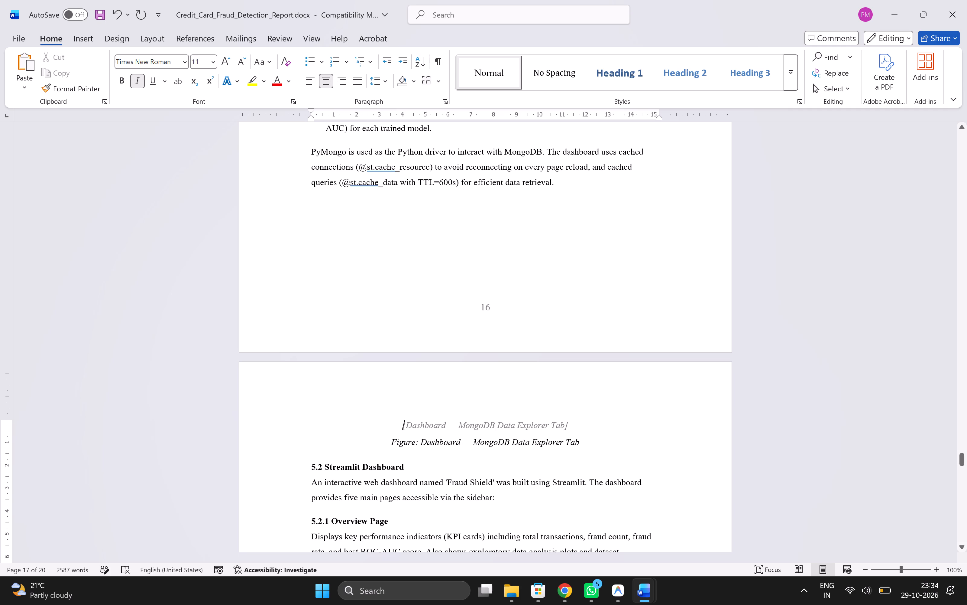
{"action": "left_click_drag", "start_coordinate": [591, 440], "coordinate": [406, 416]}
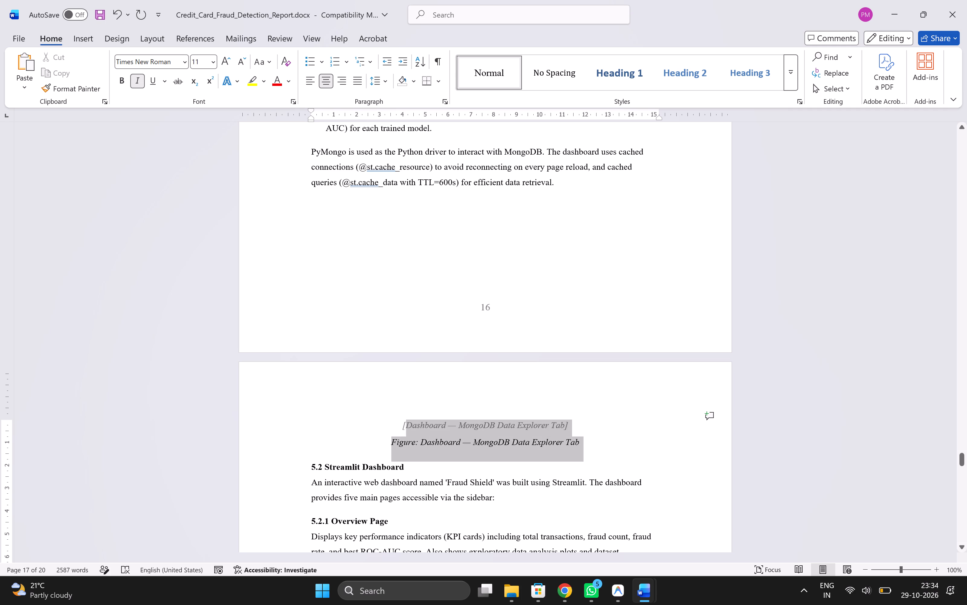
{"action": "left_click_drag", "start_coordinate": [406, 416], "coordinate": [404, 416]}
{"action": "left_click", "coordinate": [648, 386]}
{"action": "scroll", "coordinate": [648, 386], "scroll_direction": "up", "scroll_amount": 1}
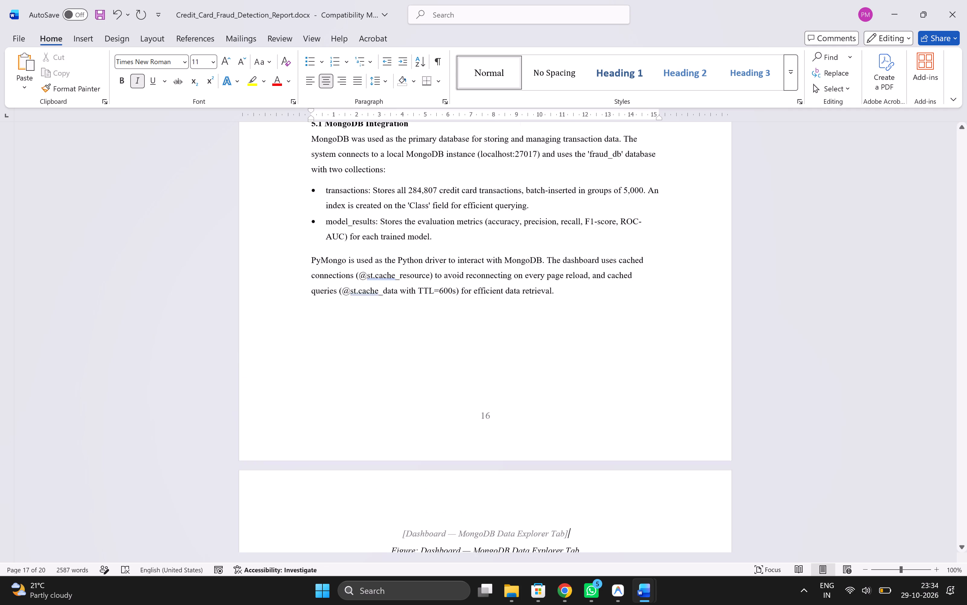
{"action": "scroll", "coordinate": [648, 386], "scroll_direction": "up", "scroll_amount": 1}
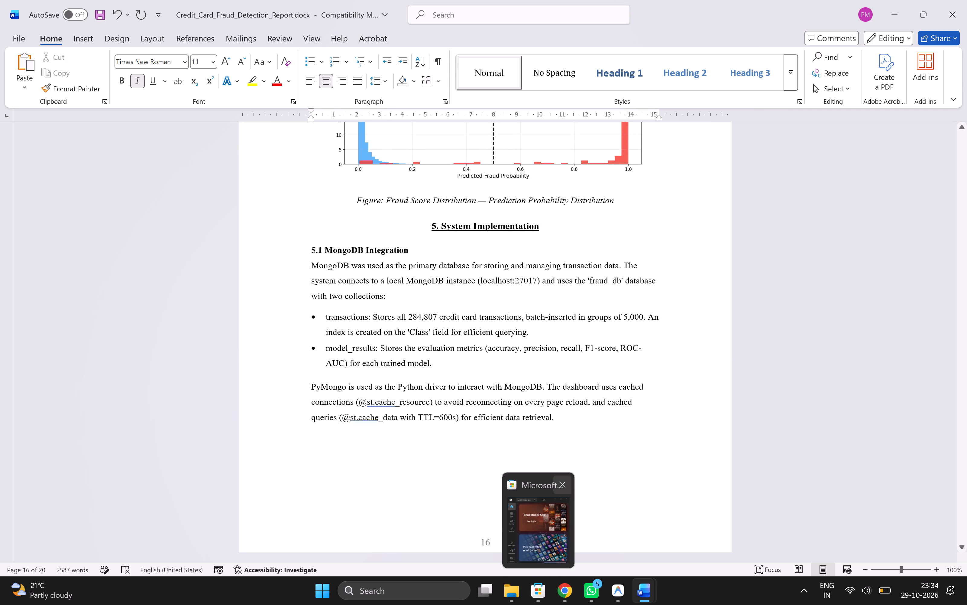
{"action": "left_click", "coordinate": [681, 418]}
Switch to File Explorer and look at the files in the Downloads folder.
{"action": "left_click", "coordinate": [513, 595]}
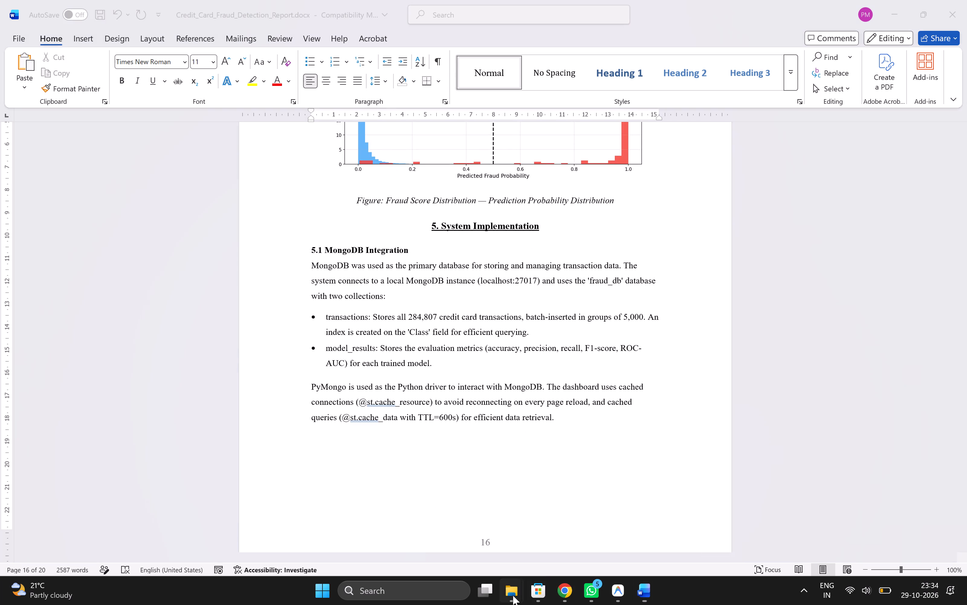
{"action": "left_click", "coordinate": [381, 527]}
{"action": "left_click", "coordinate": [36, 210]}
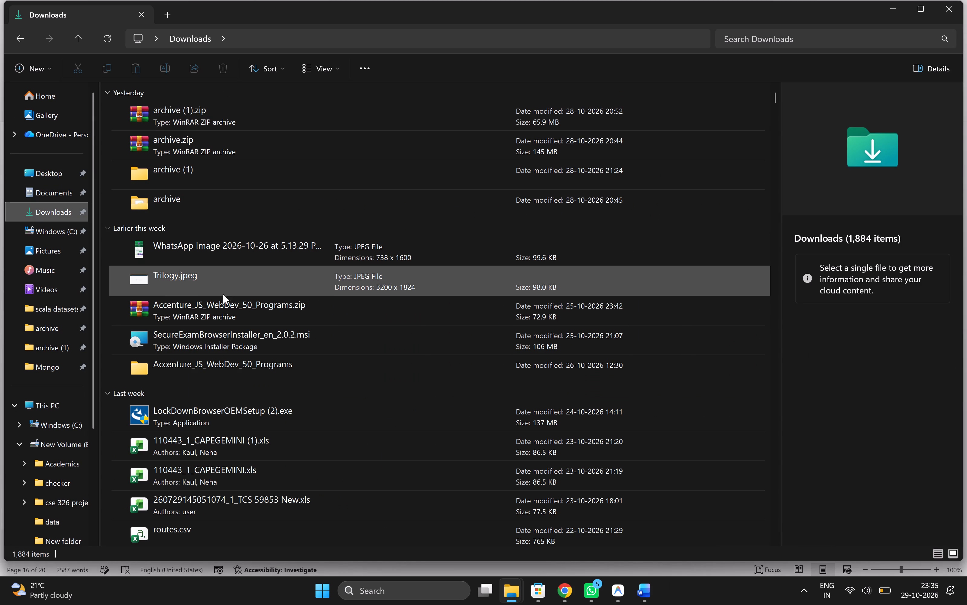
{"action": "left_click", "coordinate": [913, 9]}
{"action": "left_click", "coordinate": [898, 10]}
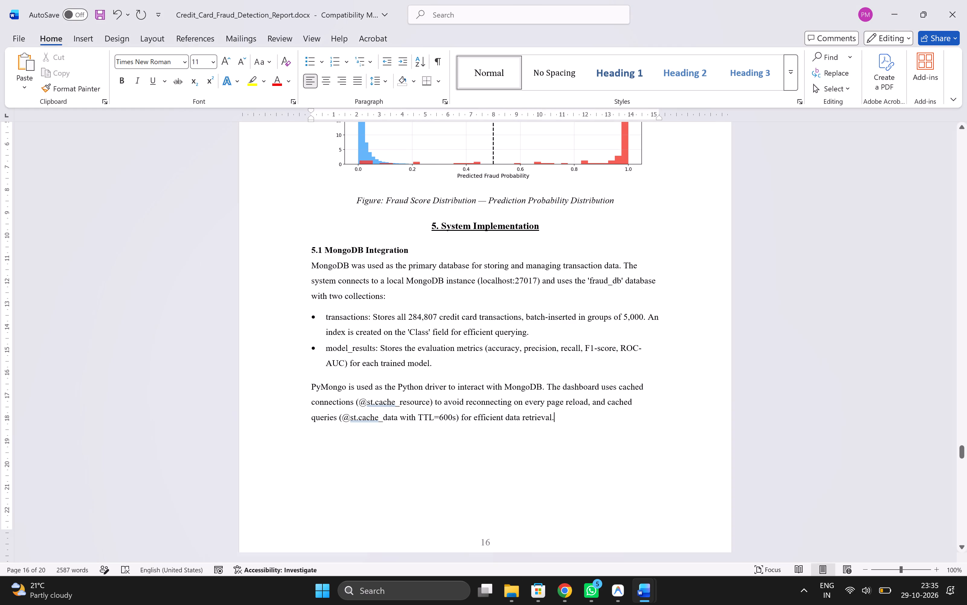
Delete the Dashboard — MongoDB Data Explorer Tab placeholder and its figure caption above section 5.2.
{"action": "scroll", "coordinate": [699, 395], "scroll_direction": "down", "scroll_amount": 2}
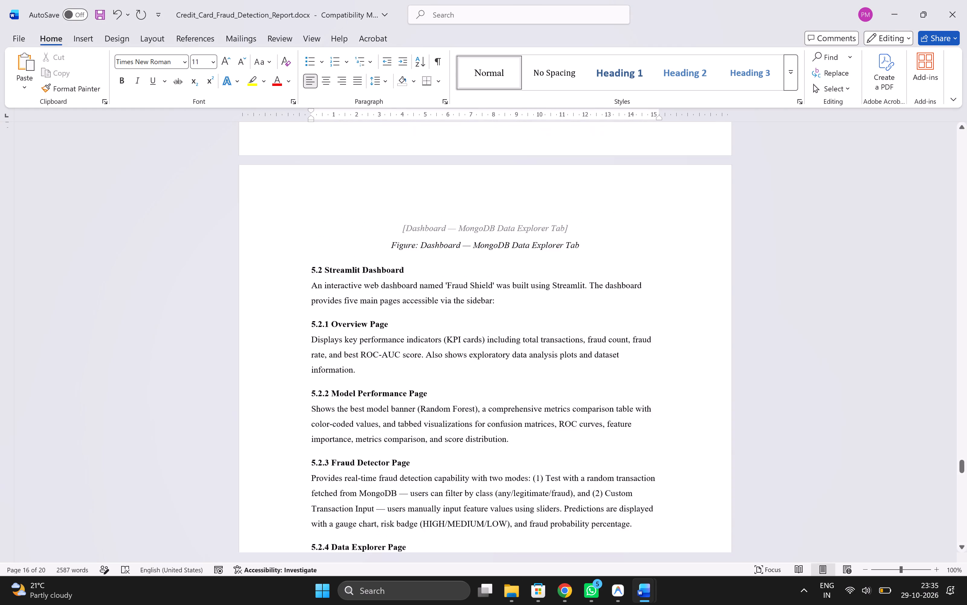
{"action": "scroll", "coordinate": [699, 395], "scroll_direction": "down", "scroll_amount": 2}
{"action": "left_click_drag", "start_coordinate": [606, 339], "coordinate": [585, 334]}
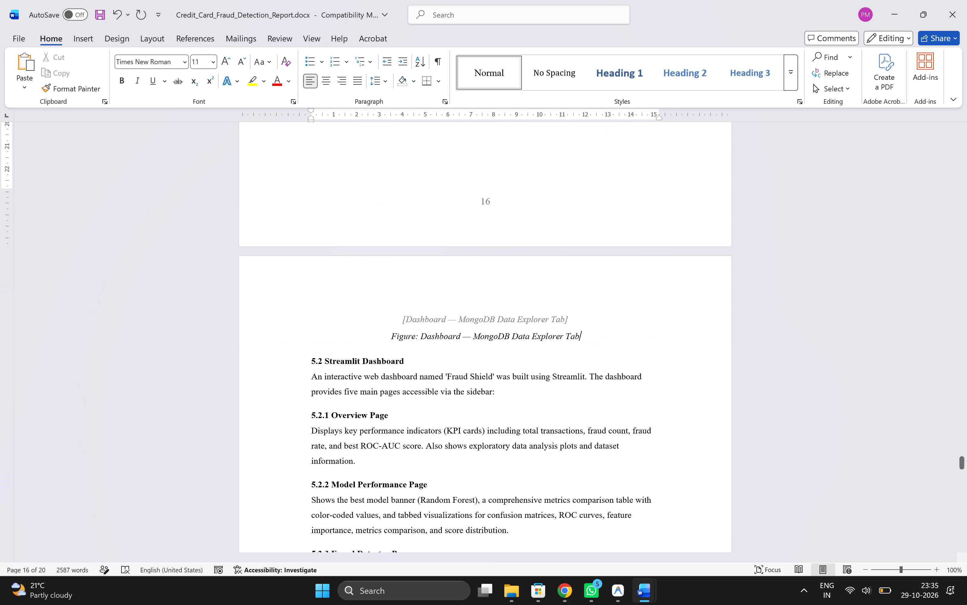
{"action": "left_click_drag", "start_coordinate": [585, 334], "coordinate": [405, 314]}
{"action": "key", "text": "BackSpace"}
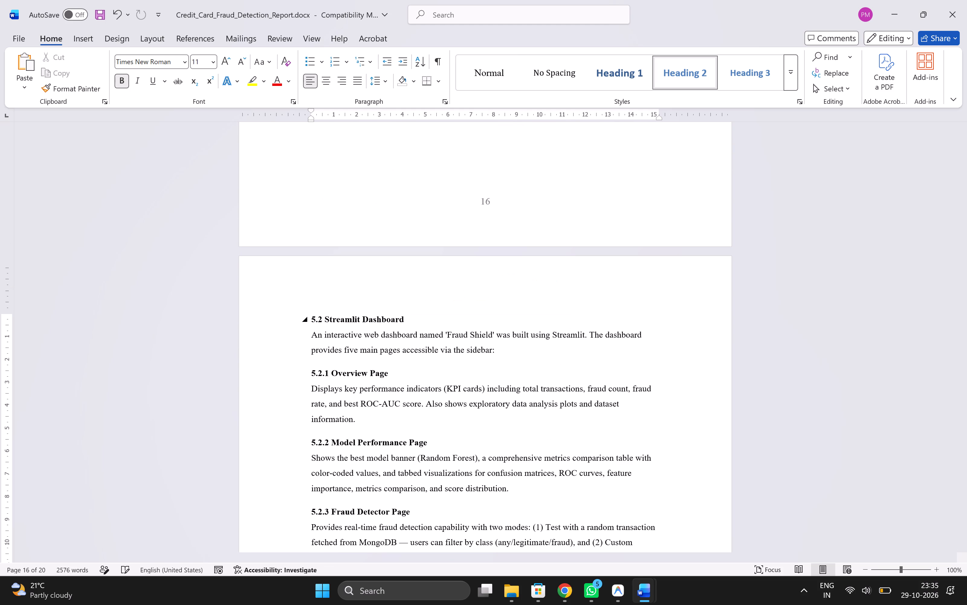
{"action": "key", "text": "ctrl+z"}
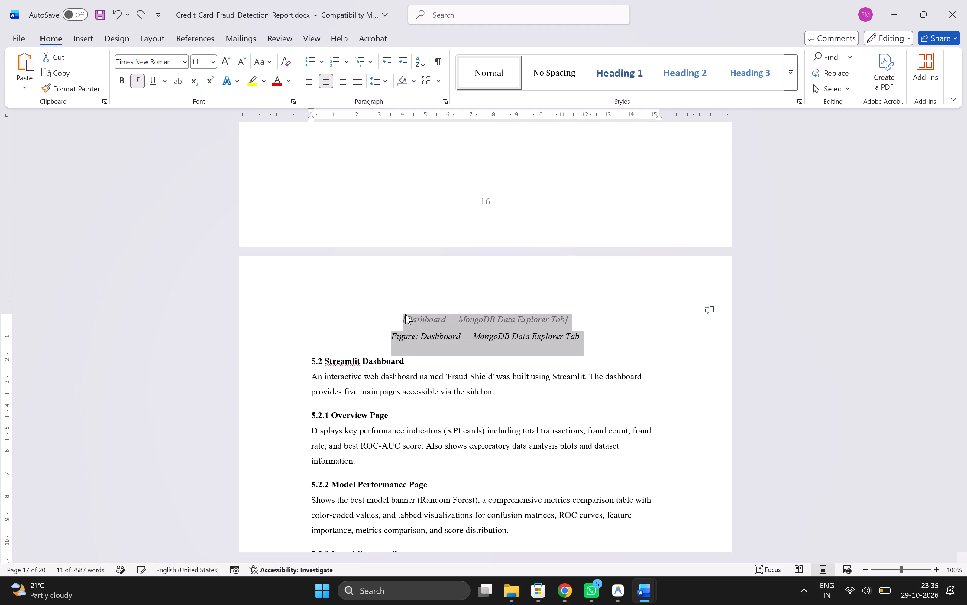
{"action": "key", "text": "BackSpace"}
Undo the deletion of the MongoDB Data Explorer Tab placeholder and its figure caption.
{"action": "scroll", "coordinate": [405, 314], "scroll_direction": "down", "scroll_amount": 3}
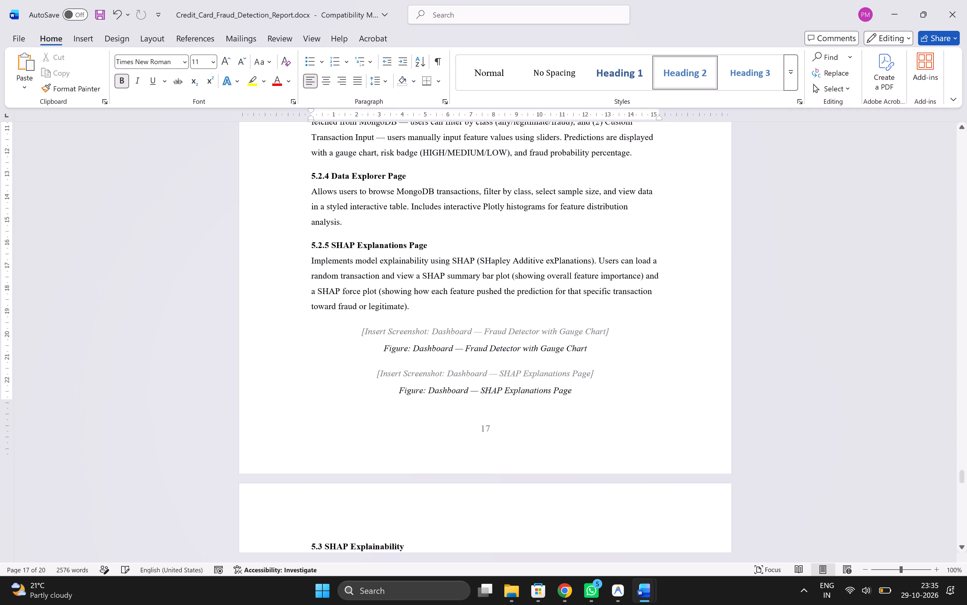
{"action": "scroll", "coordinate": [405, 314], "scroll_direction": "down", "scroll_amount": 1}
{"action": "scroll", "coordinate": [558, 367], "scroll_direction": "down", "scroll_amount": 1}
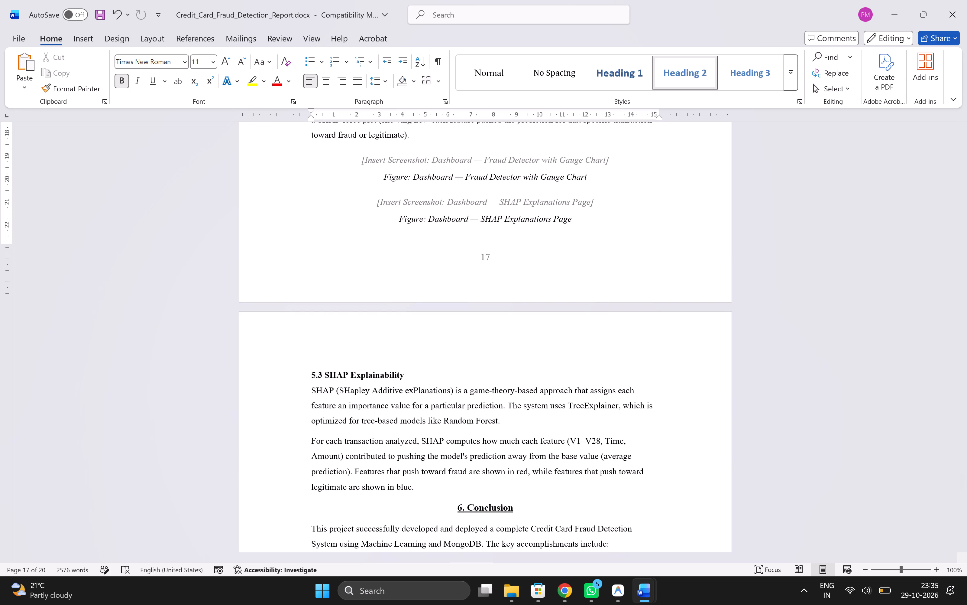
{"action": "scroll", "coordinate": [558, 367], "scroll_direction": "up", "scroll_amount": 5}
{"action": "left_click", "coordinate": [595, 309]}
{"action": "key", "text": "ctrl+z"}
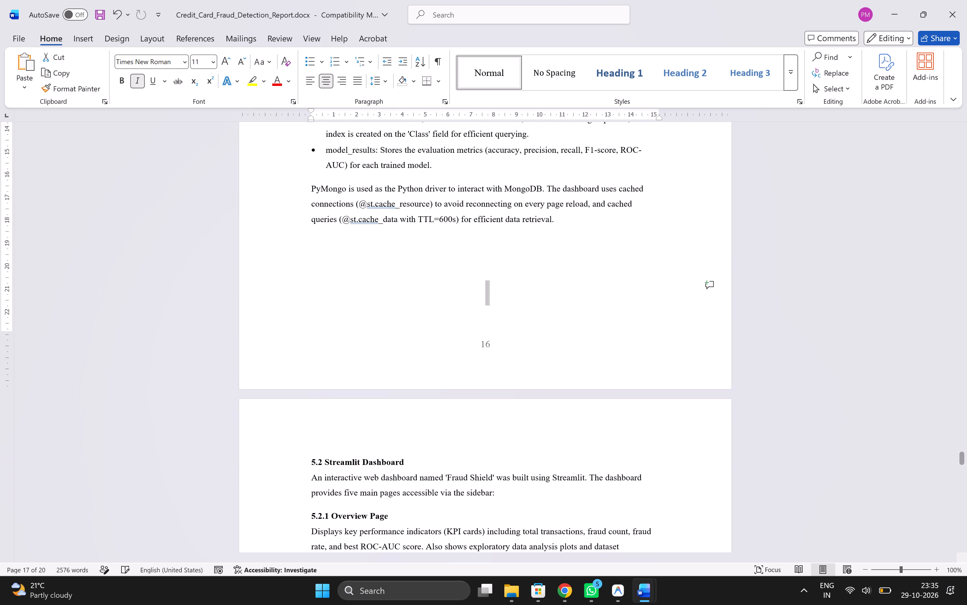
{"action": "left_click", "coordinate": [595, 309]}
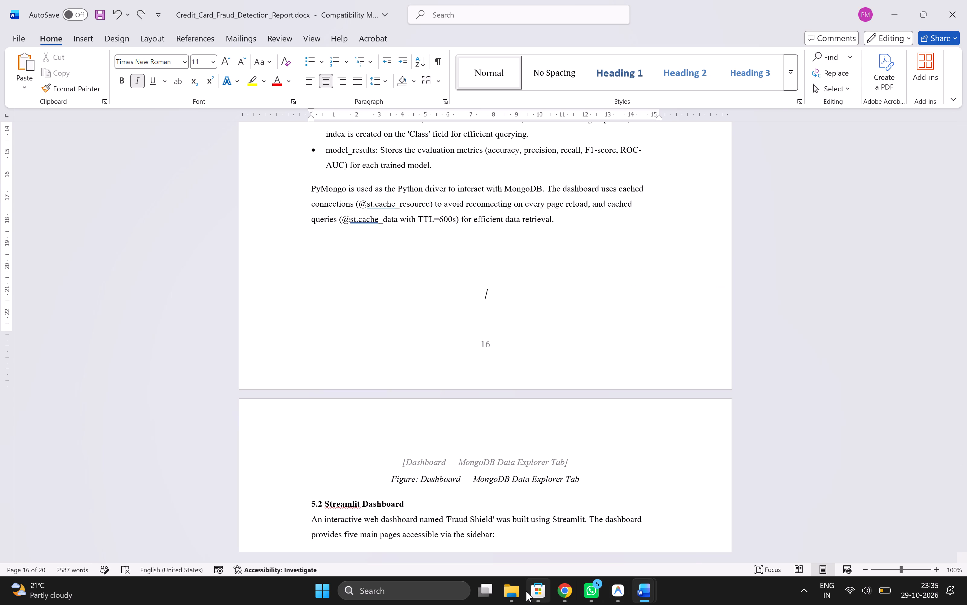
Review the remaining pages from section 5.2 Streamlit Dashboard to section 7 Future Scope for leftover placeholders and awkward page breaks.
{"action": "left_click", "coordinate": [764, 381]}
{"action": "scroll", "coordinate": [616, 450], "scroll_direction": "down", "scroll_amount": 1}
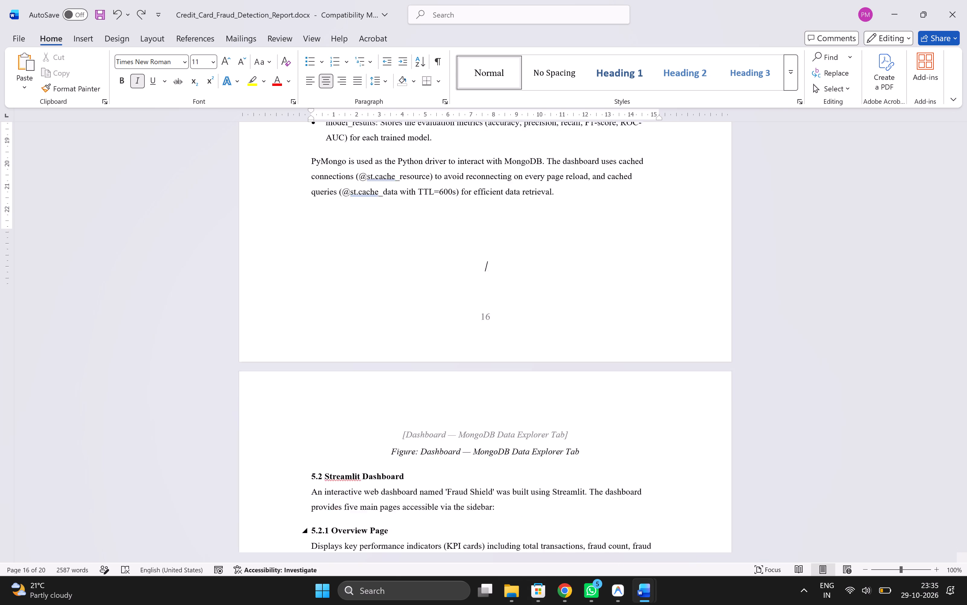
{"action": "scroll", "coordinate": [616, 450], "scroll_direction": "down", "scroll_amount": 3}
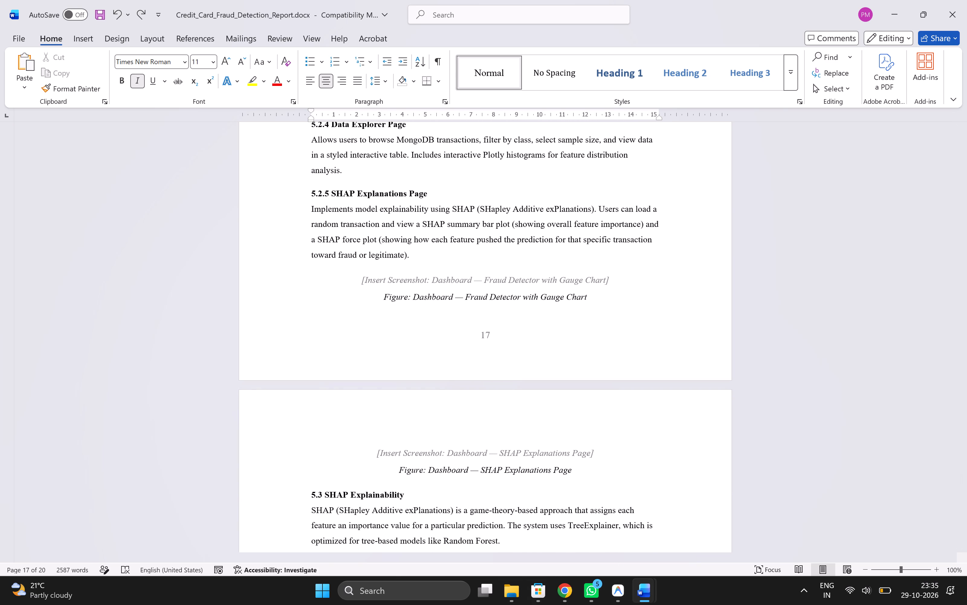
{"action": "scroll", "coordinate": [616, 450], "scroll_direction": "down", "scroll_amount": 5}
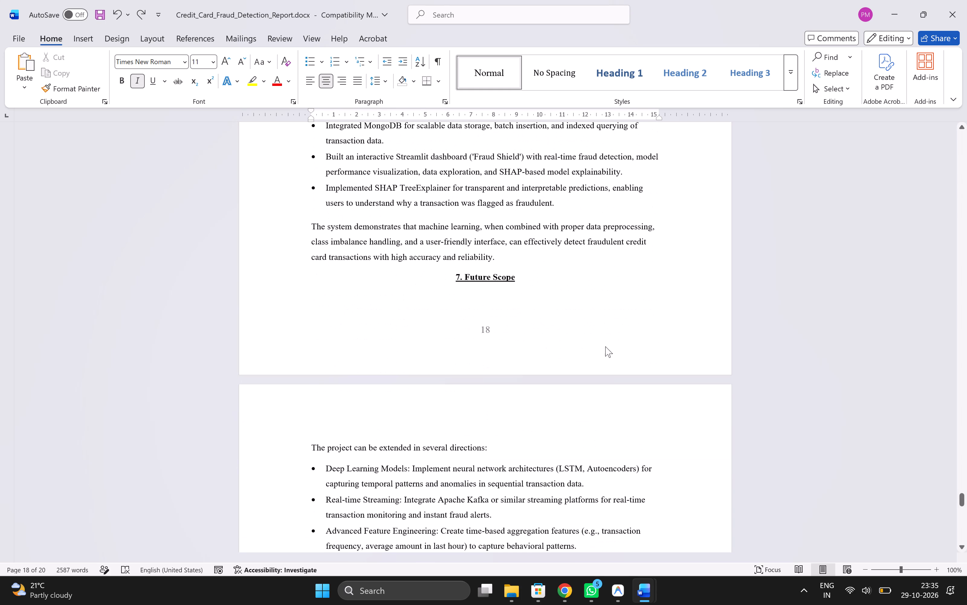
Insert an empty line after the last Conclusion paragraph to push the 7. Future Scope heading down.
{"action": "left_click", "coordinate": [524, 260]}
{"action": "key", "text": "Return"}
Review the pages from section 5 System Implementation through the end of the References for page breaks and remaining screenshot placeholders.
{"action": "scroll", "coordinate": [524, 260], "scroll_direction": "up", "scroll_amount": 3}
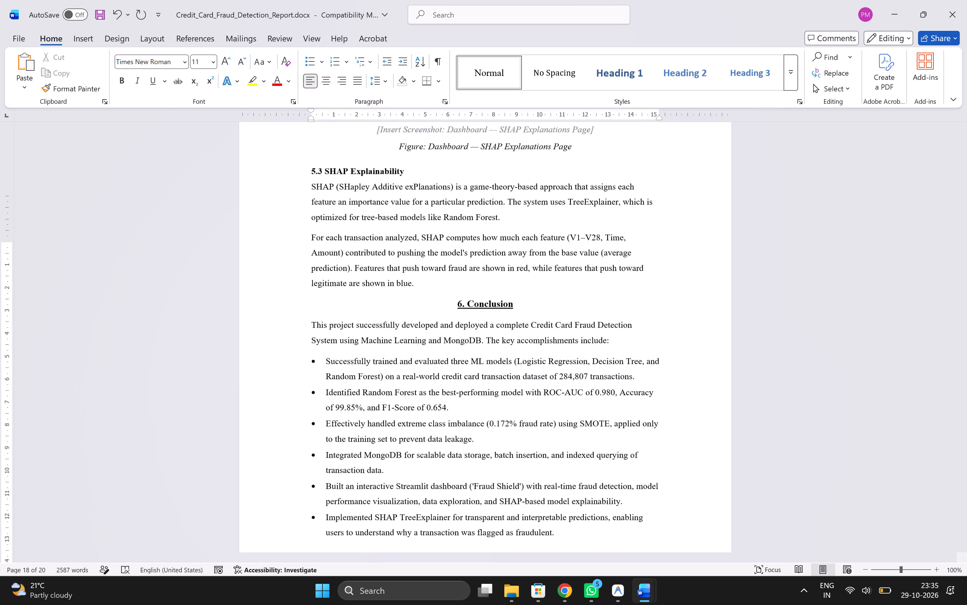
{"action": "scroll", "coordinate": [524, 260], "scroll_direction": "up", "scroll_amount": 2}
{"action": "scroll", "coordinate": [524, 260], "scroll_direction": "down", "scroll_amount": 9}
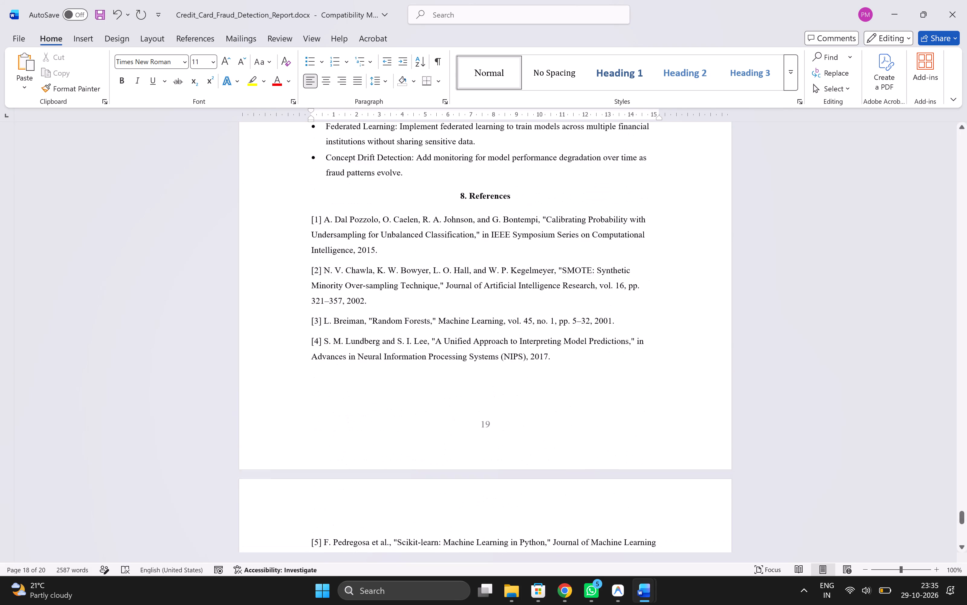
{"action": "scroll", "coordinate": [524, 260], "scroll_direction": "down", "scroll_amount": 8}
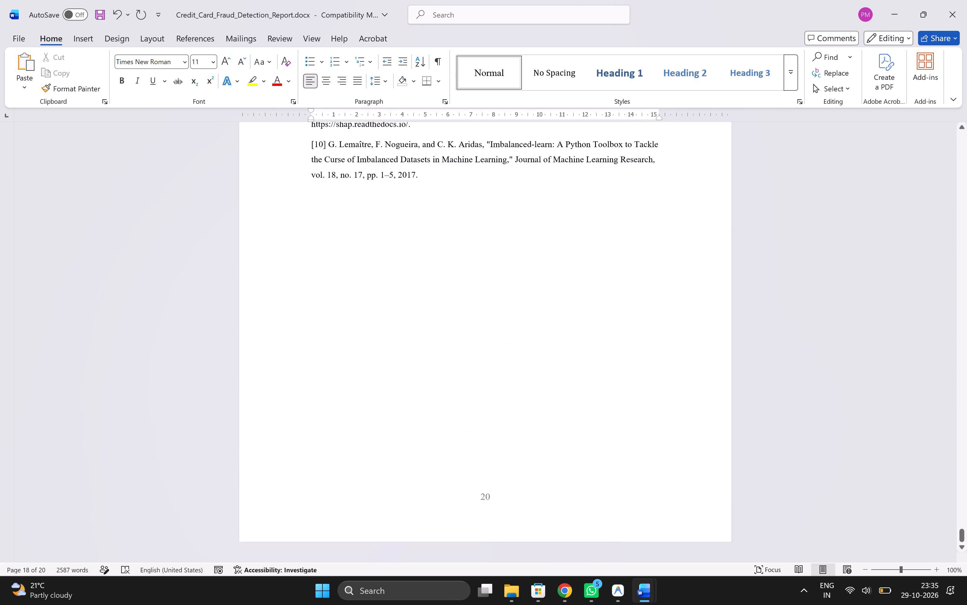
{"action": "scroll", "coordinate": [524, 260], "scroll_direction": "up", "scroll_amount": 12}
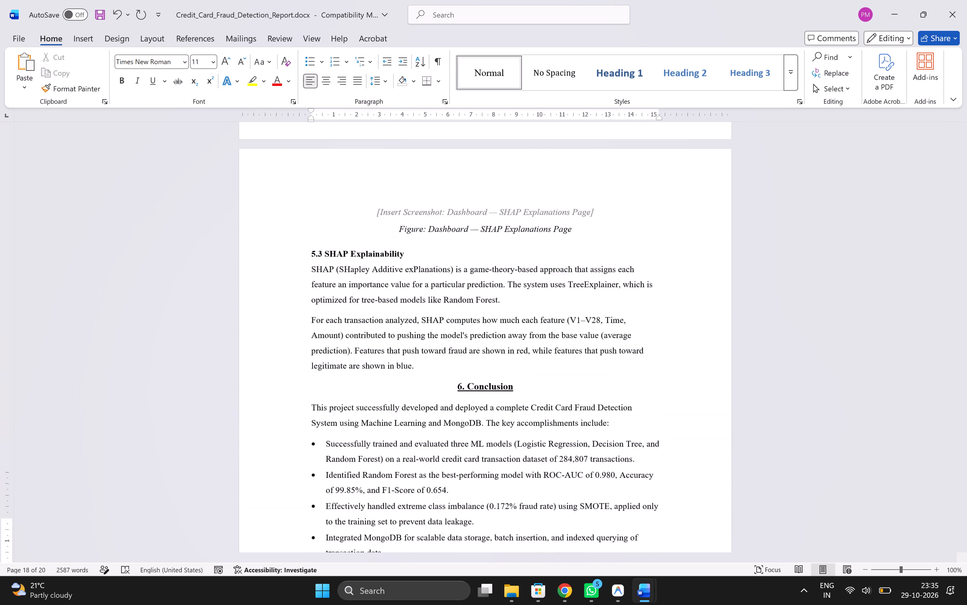
{"action": "scroll", "coordinate": [524, 260], "scroll_direction": "up", "scroll_amount": 4}
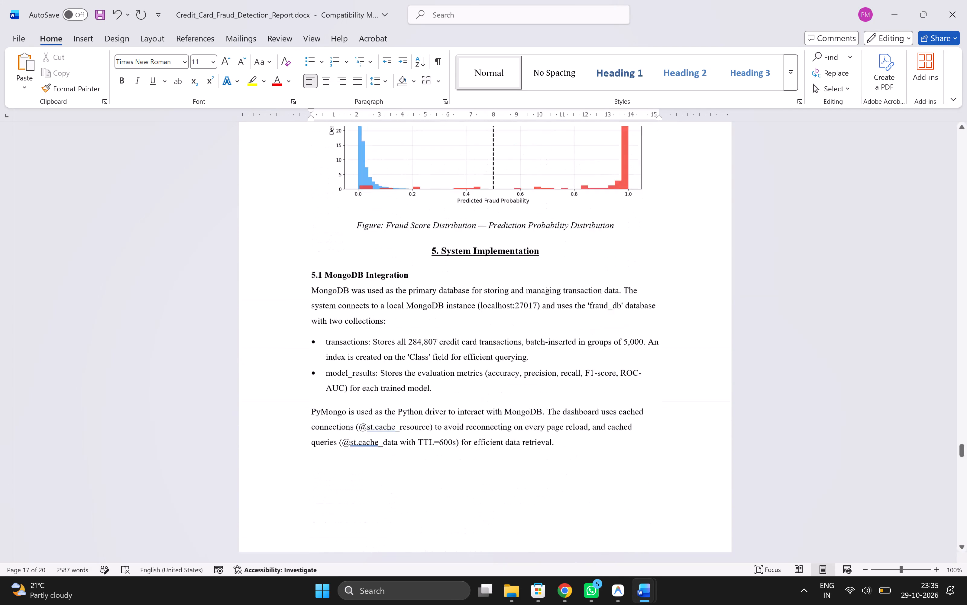
{"action": "scroll", "coordinate": [524, 260], "scroll_direction": "up", "scroll_amount": 2}
Open Visual Studio Code and run "dashboard.py" with Streamlit in the terminal.
{"action": "left_click", "coordinate": [412, 583]}
{"action": "type", "text": "cod"}
{"action": "key", "text": "Return"}
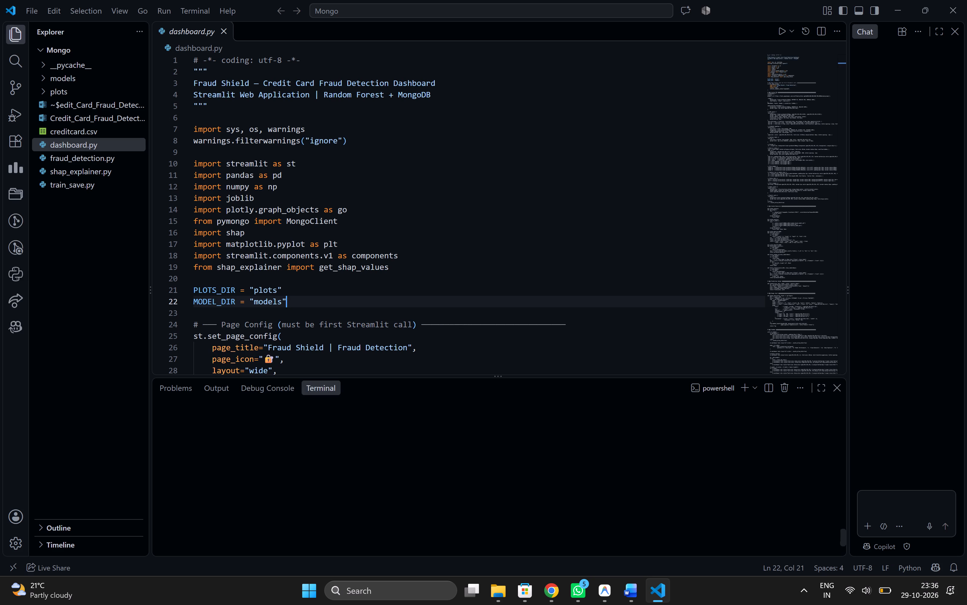
{"action": "left_click", "coordinate": [384, 472]}
{"action": "type", "text": "sy"}
{"action": "key", "text": "BackSpace"}
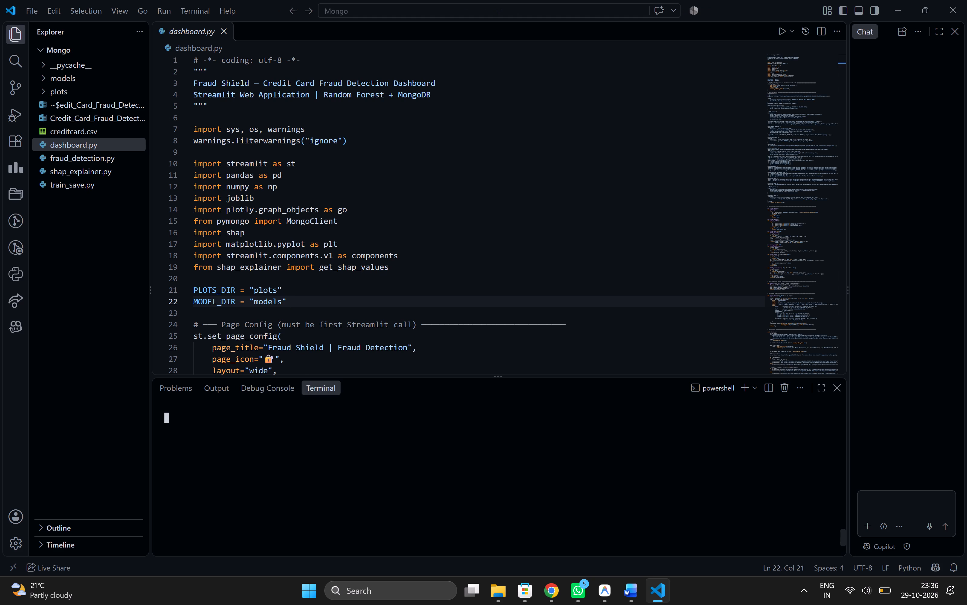
{"action": "key", "text": "BackSpace"}
{"action": "key", "text": "BackSpace"}
{"action": "key", "text": "BackSpace"}
{"action": "key", "text": "BackSpace"}
{"action": "key", "text": "BackSpace"}
{"action": "key", "text": "BackSpace"}
{"action": "type", "text": "streamlit run \"\""}
{"action": "key", "text": "Left"}
{"action": "type", "text": "dashboard."}
{"action": "type", "text": "py"}
{"action": "key", "text": "Return"}
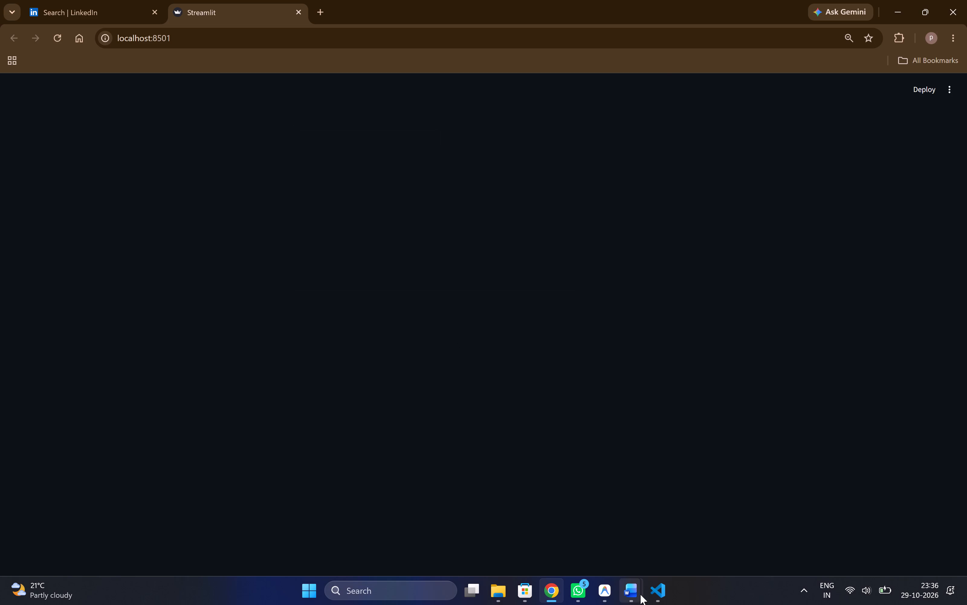
Bring up the power bi report document in Word and close it, returning to the Streamlit page.
{"action": "left_click", "coordinate": [631, 596]}
{"action": "left_click", "coordinate": [627, 604]}
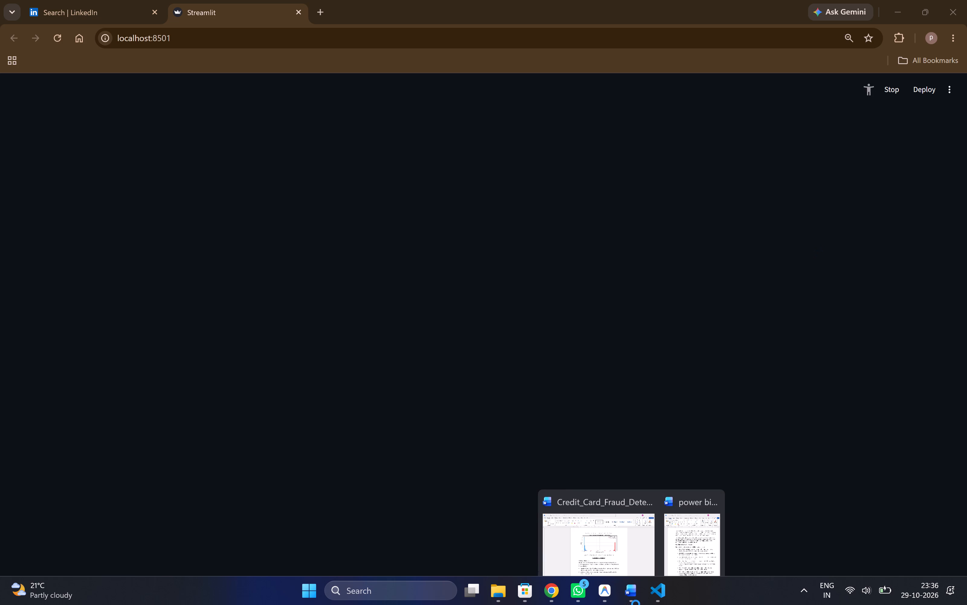
{"action": "left_click", "coordinate": [678, 540]}
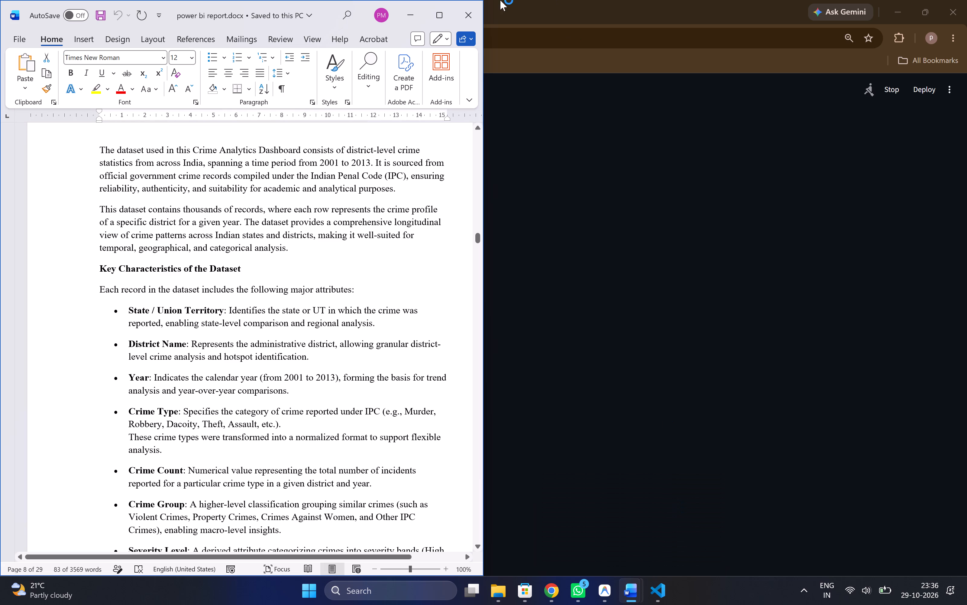
{"action": "left_click", "coordinate": [469, 4]}
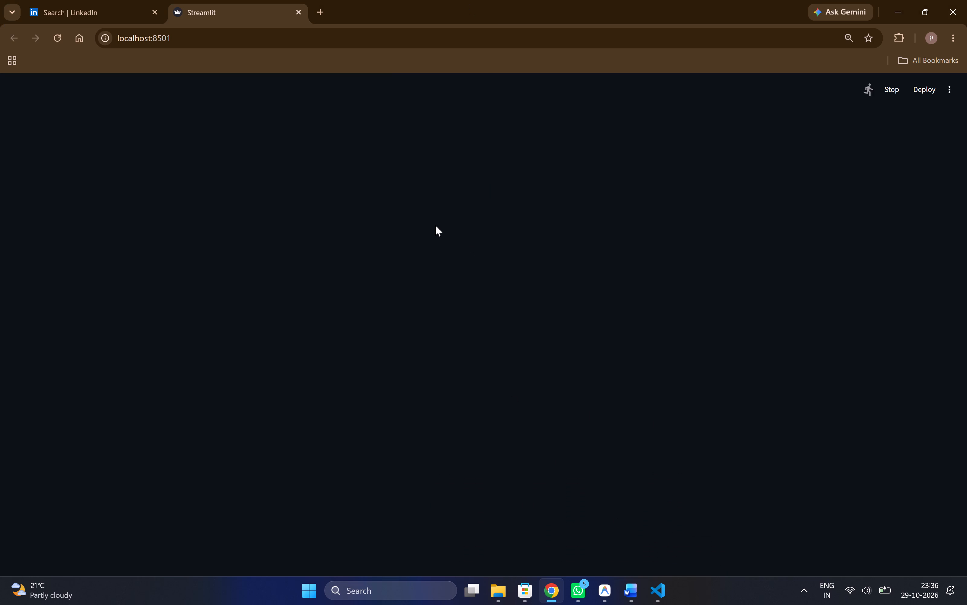
{"action": "left_click", "coordinate": [435, 225]}
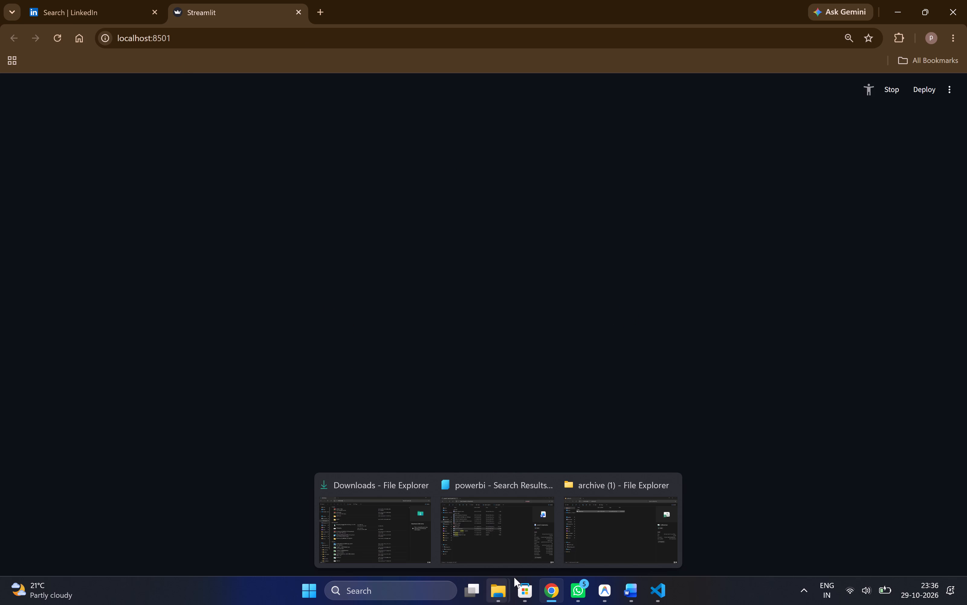
Switch to Visual Studio Code and delete the encoding comment, description docstring and blank lines above the imports in dashboard.py.
{"action": "left_click", "coordinate": [674, 599]}
{"action": "left_click", "coordinate": [664, 594]}
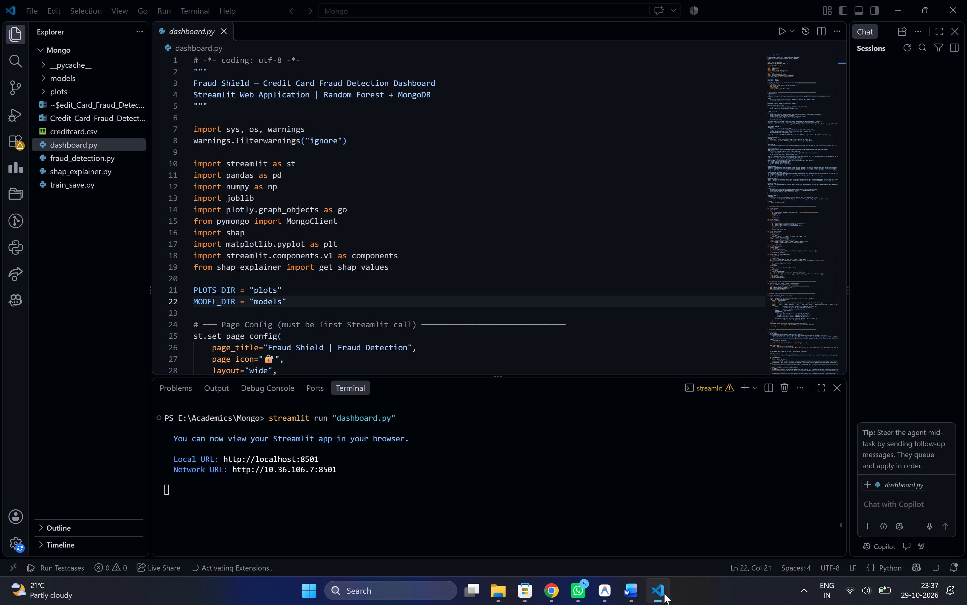
{"action": "left_click_drag", "start_coordinate": [241, 108], "coordinate": [179, 66]}
{"action": "key", "text": "BackSpace"}
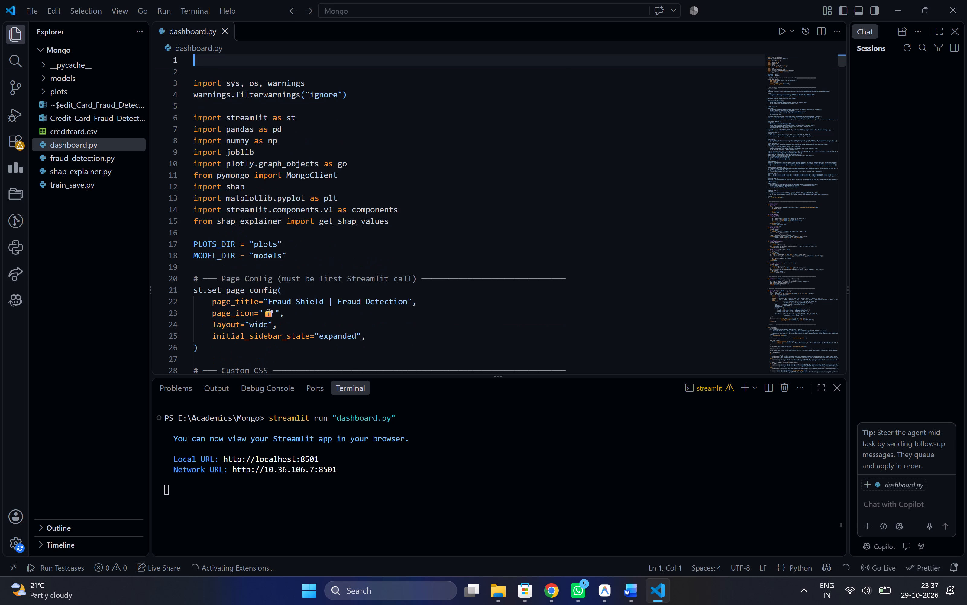
{"action": "key", "text": "Down"}
{"action": "key", "text": "Down"}
{"action": "key", "text": "BackSpace"}
{"action": "key", "text": "BackSpace"}
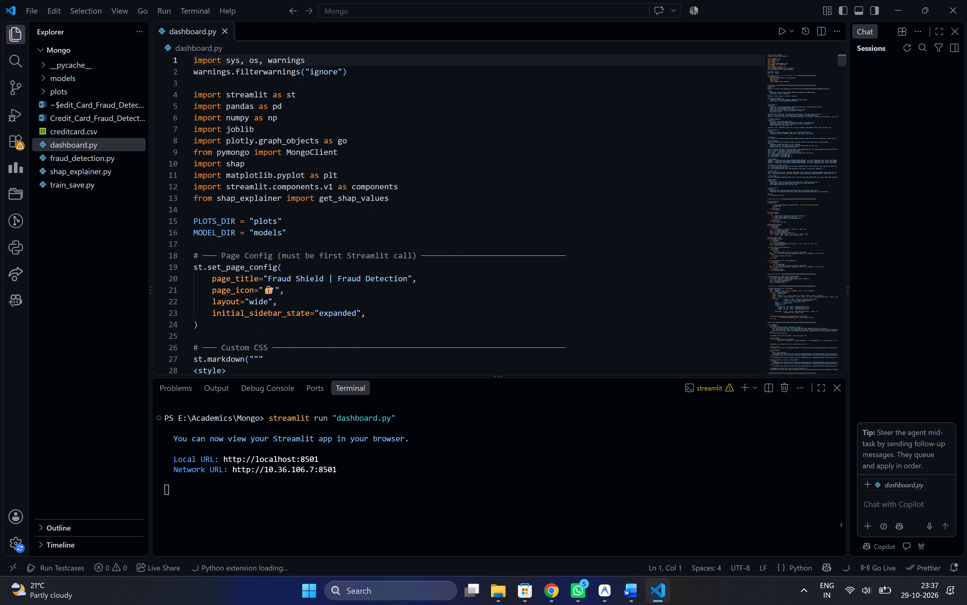
Delete the Page Config and Custom CSS section comments with their surrounding blank lines in dashboard.py.
{"action": "left_click_drag", "start_coordinate": [592, 251], "coordinate": [532, 233]}
{"action": "key", "text": "BackSpace"}
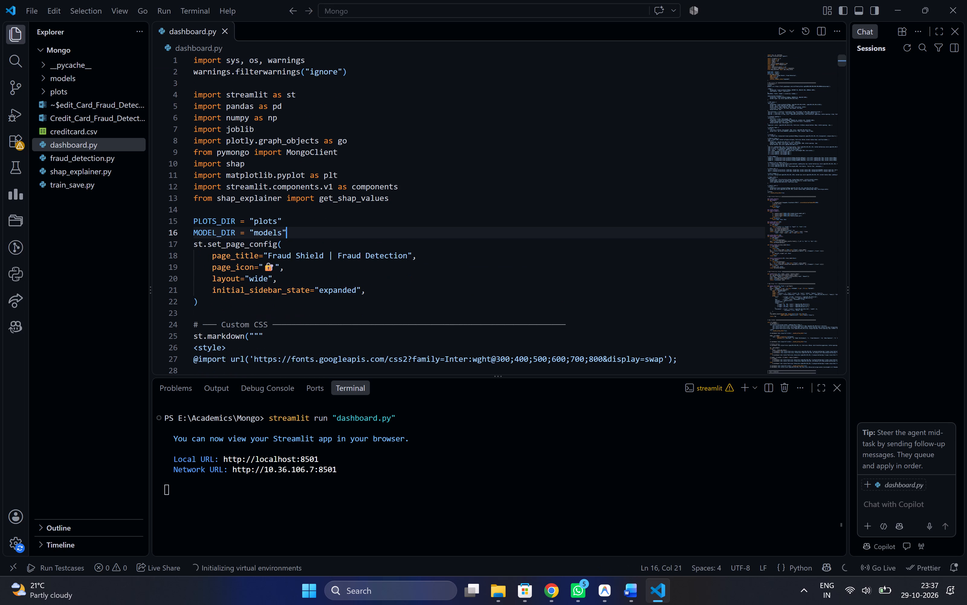
{"action": "left_click_drag", "start_coordinate": [568, 333], "coordinate": [465, 309]}
{"action": "left_click", "coordinate": [515, 312]}
{"action": "left_click_drag", "start_coordinate": [588, 322], "coordinate": [589, 323]}
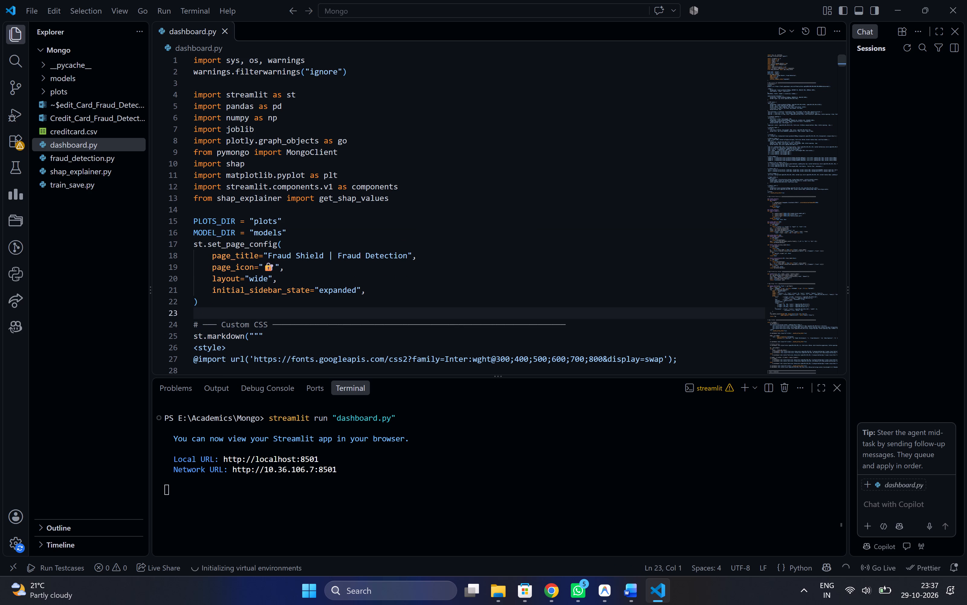
{"action": "left_click_drag", "start_coordinate": [589, 323], "coordinate": [534, 305]}
{"action": "key", "text": "BackSpace"}
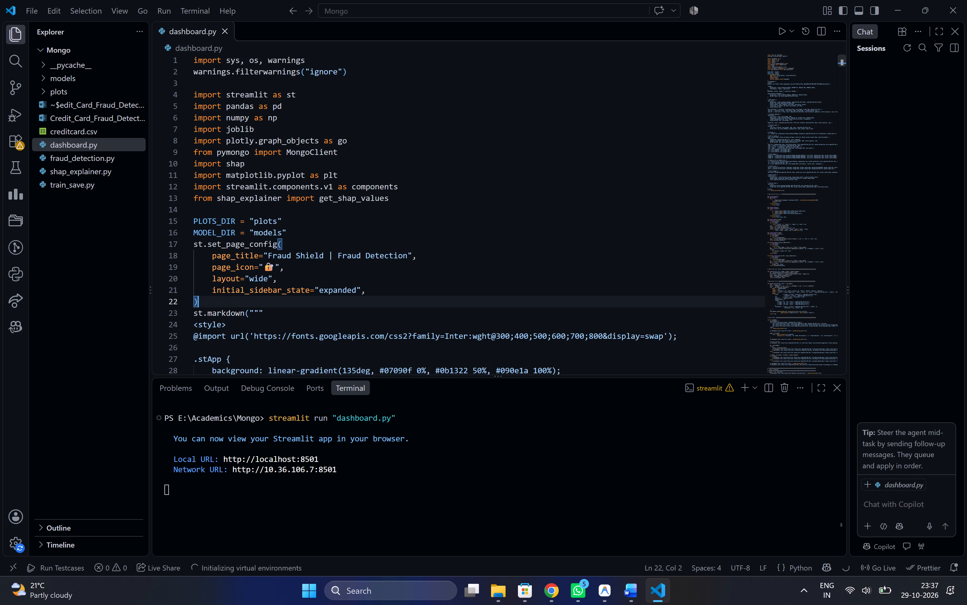
{"action": "key", "text": "Return"}
{"action": "key", "text": "BackSpace"}
Look through the CSS block of dashboard.py for comments, including the Status dots one.
{"action": "scroll", "coordinate": [534, 305], "scroll_direction": "down", "scroll_amount": 3}
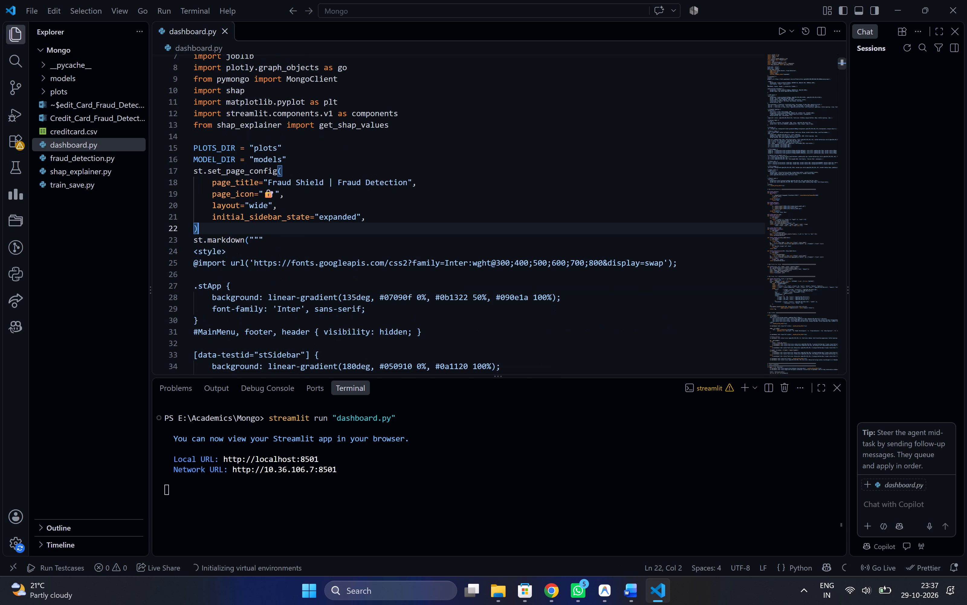
{"action": "scroll", "coordinate": [534, 305], "scroll_direction": "down", "scroll_amount": 11}
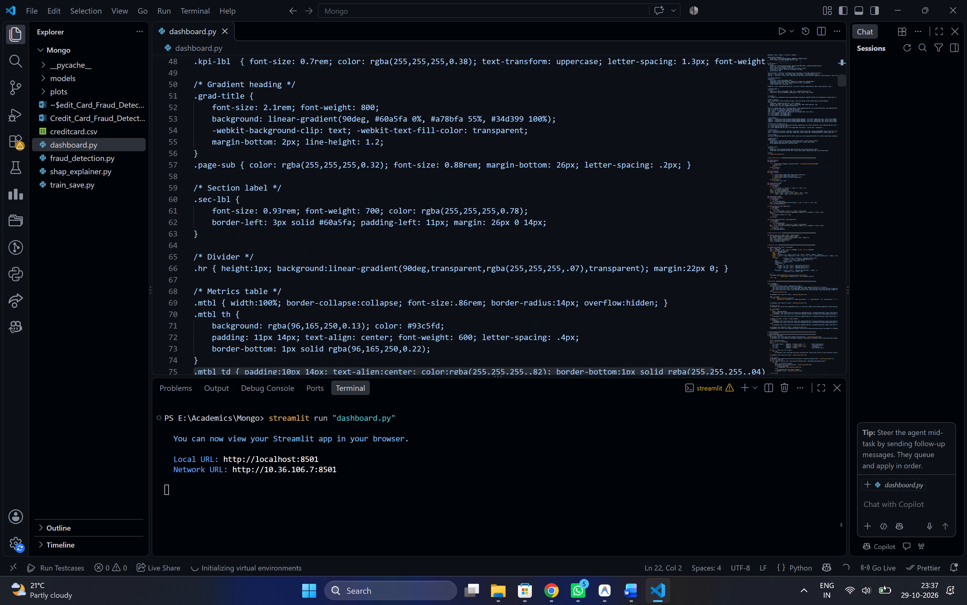
{"action": "scroll", "coordinate": [534, 305], "scroll_direction": "down", "scroll_amount": 8}
{"action": "scroll", "coordinate": [534, 305], "scroll_direction": "up", "scroll_amount": 1}
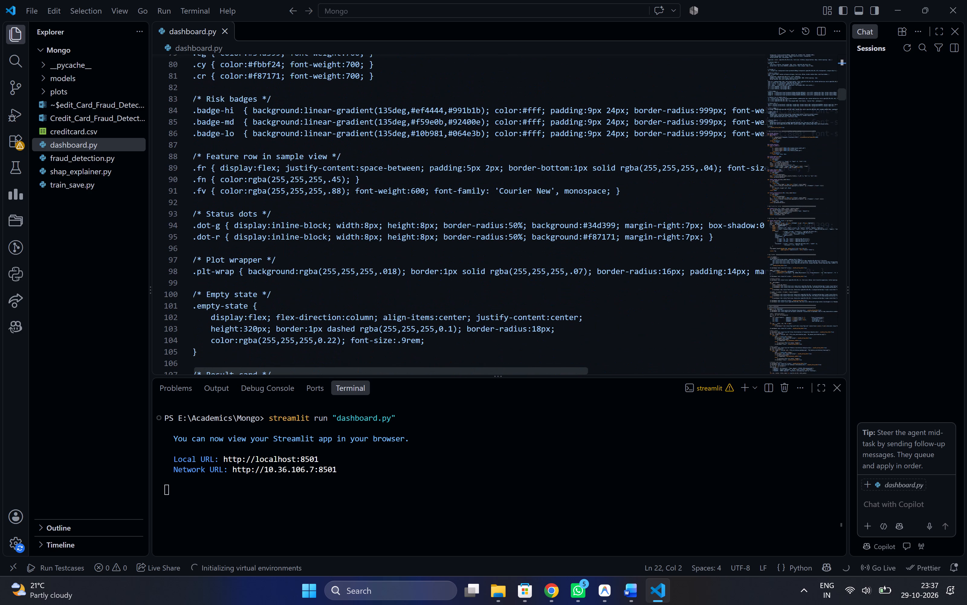
{"action": "left_click_drag", "start_coordinate": [288, 210], "coordinate": [196, 217]}
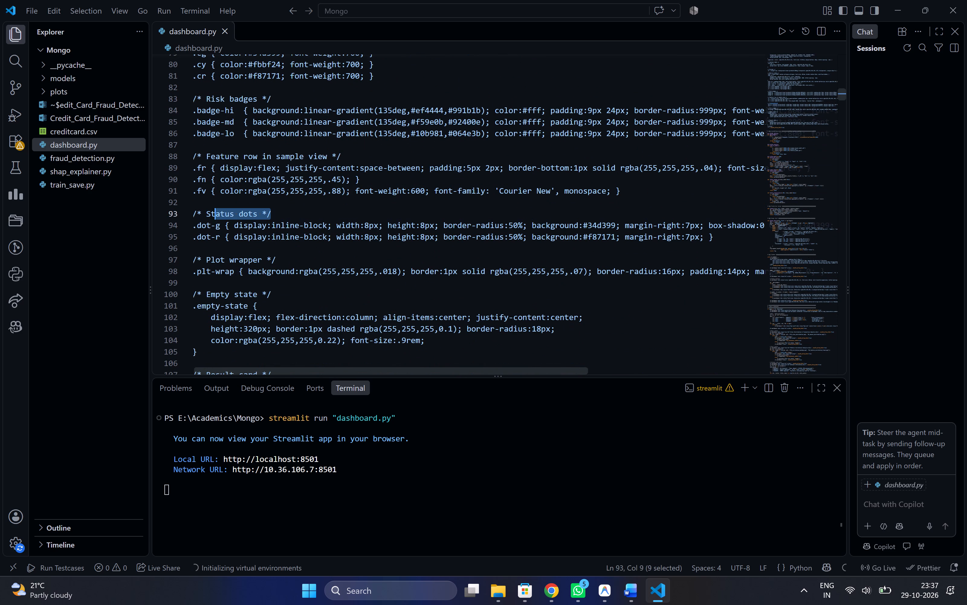
{"action": "left_click_drag", "start_coordinate": [196, 217], "coordinate": [187, 216]}
{"action": "scroll", "coordinate": [187, 216], "scroll_direction": "up", "scroll_amount": 7}
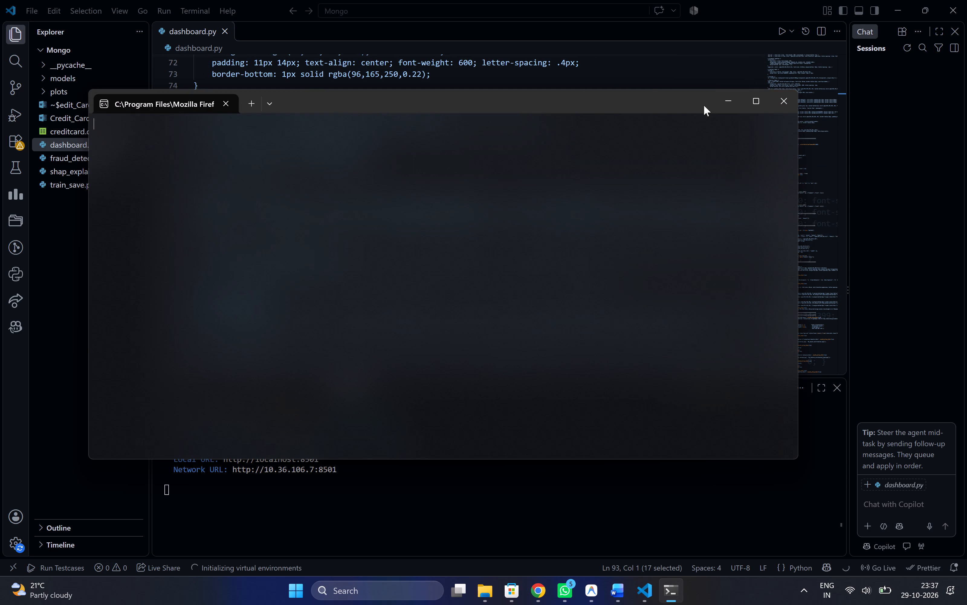
Minimize the terminal window, check the Streamlit page in Chrome and return to Visual Studio Code.
{"action": "left_click", "coordinate": [727, 100]}
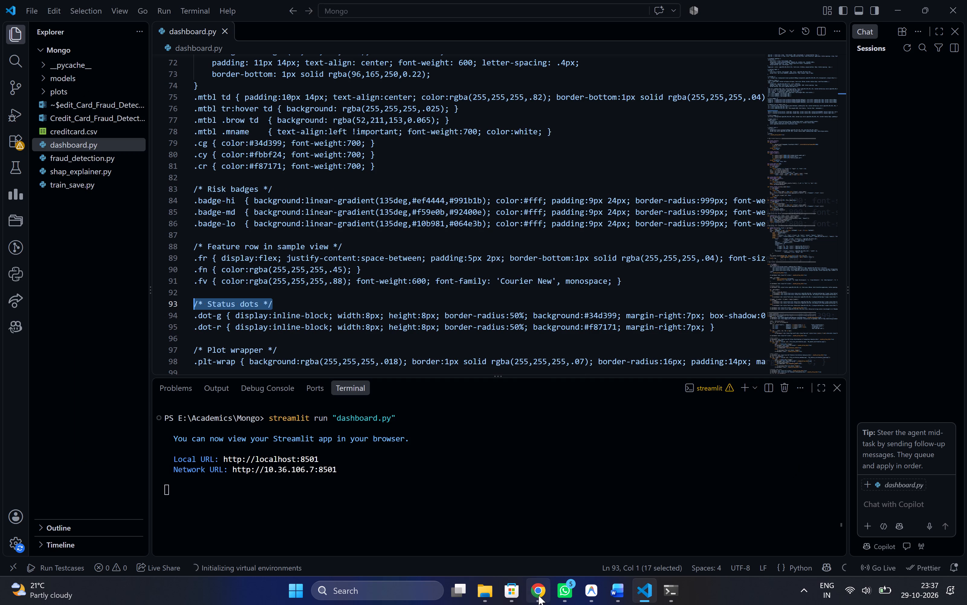
{"action": "left_click", "coordinate": [539, 593]}
{"action": "left_click", "coordinate": [671, 604]}
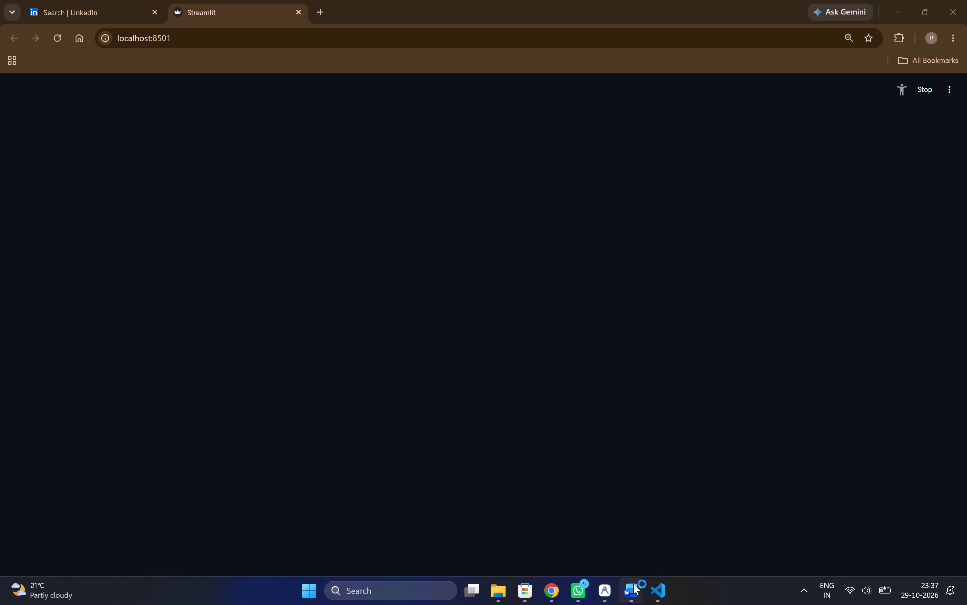
{"action": "left_click", "coordinate": [659, 596]}
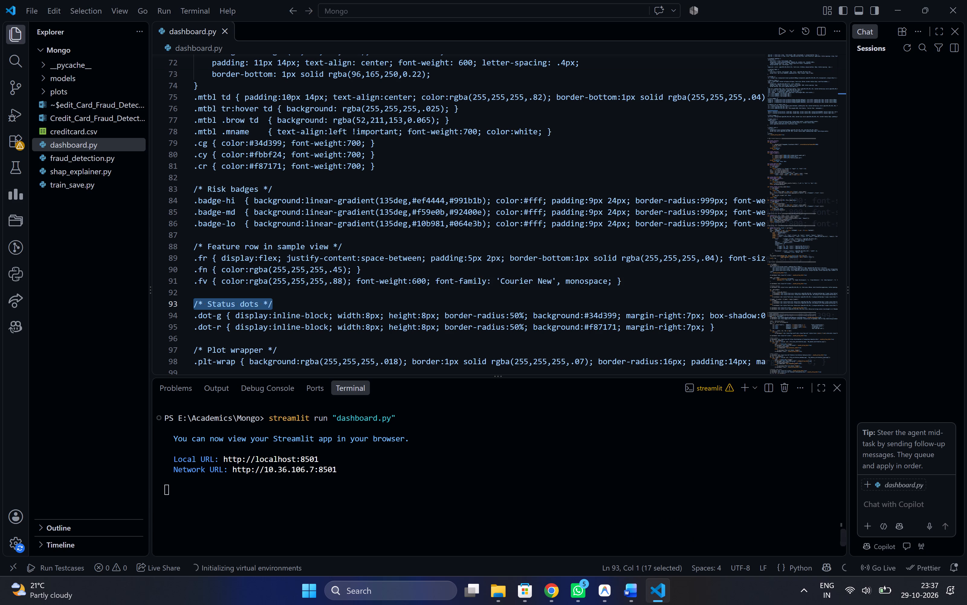
Examine the comments in dashboard.py from the CSS block down to the Cached Resources section.
{"action": "left_click", "coordinate": [402, 273]}
{"action": "scroll", "coordinate": [402, 273], "scroll_direction": "up", "scroll_amount": 7}
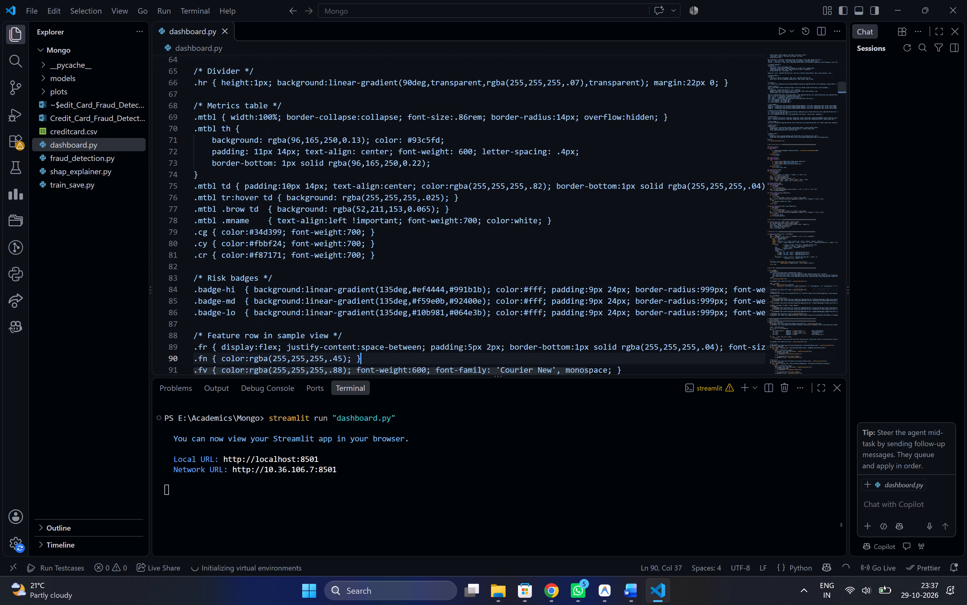
{"action": "scroll", "coordinate": [402, 273], "scroll_direction": "up", "scroll_amount": 10}
{"action": "scroll", "coordinate": [402, 273], "scroll_direction": "down", "scroll_amount": 1}
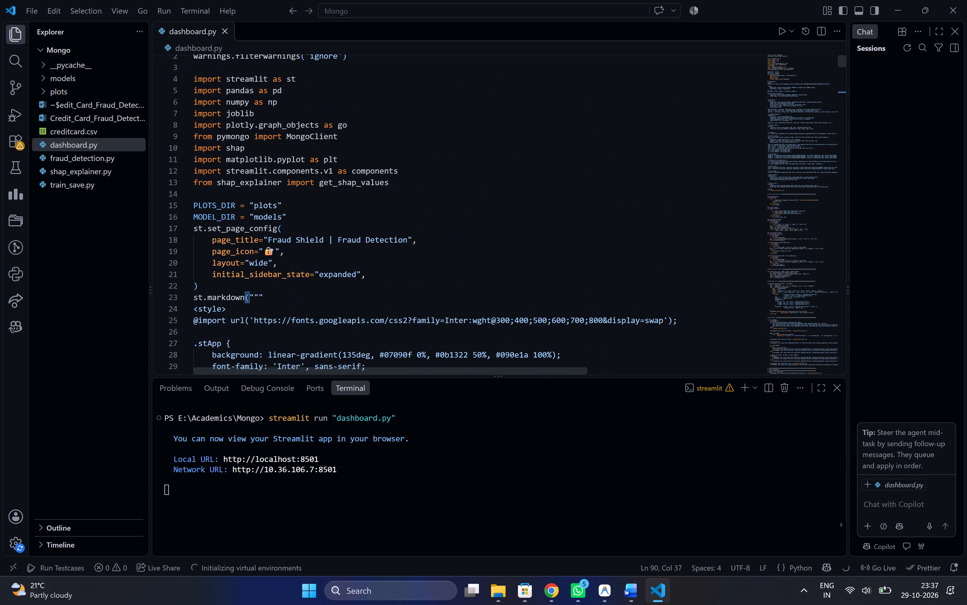
{"action": "scroll", "coordinate": [402, 273], "scroll_direction": "down", "scroll_amount": 2}
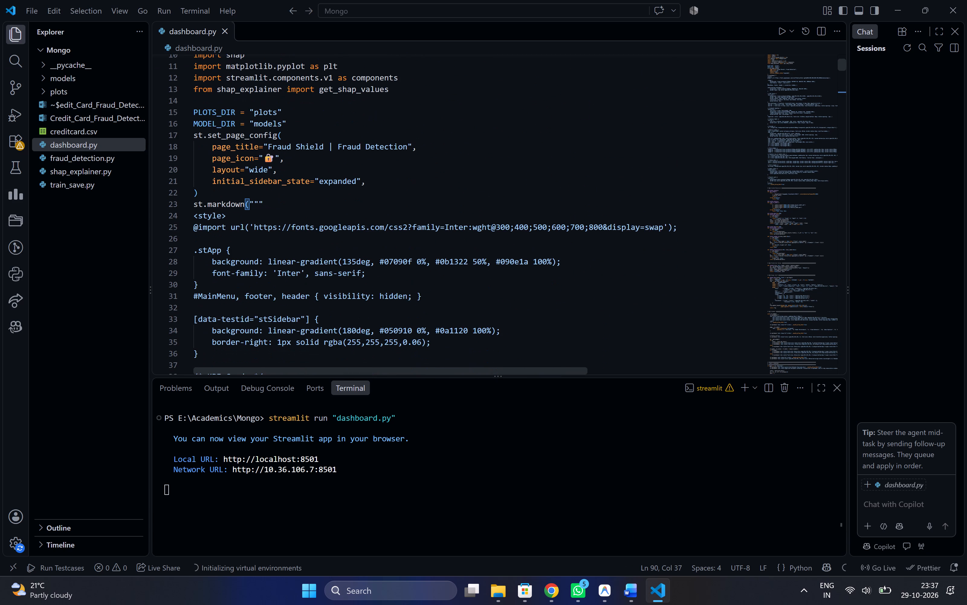
{"action": "scroll", "coordinate": [405, 293], "scroll_direction": "down", "scroll_amount": 5}
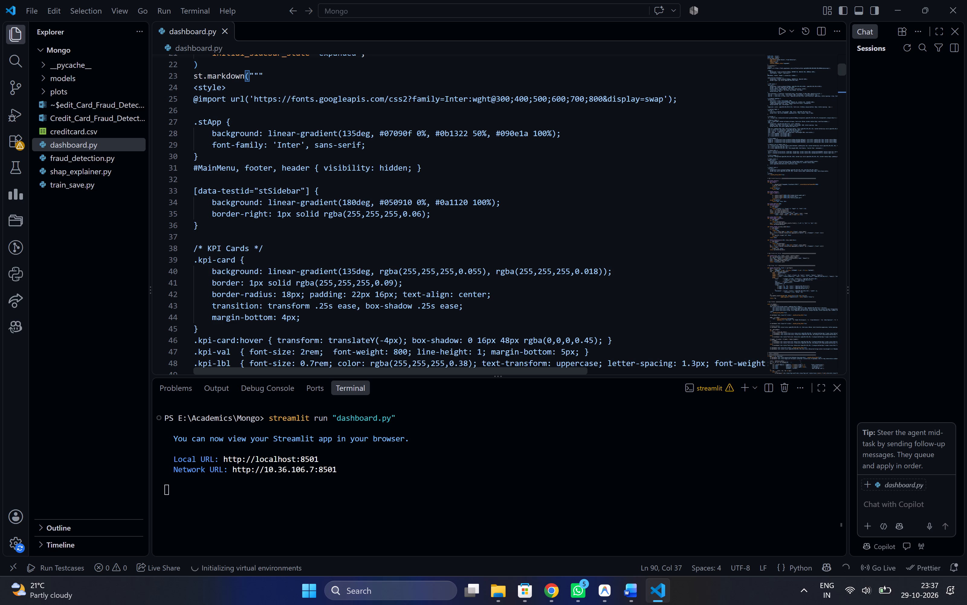
{"action": "scroll", "coordinate": [405, 293], "scroll_direction": "down", "scroll_amount": 1}
{"action": "left_click_drag", "start_coordinate": [281, 239], "coordinate": [235, 239]}
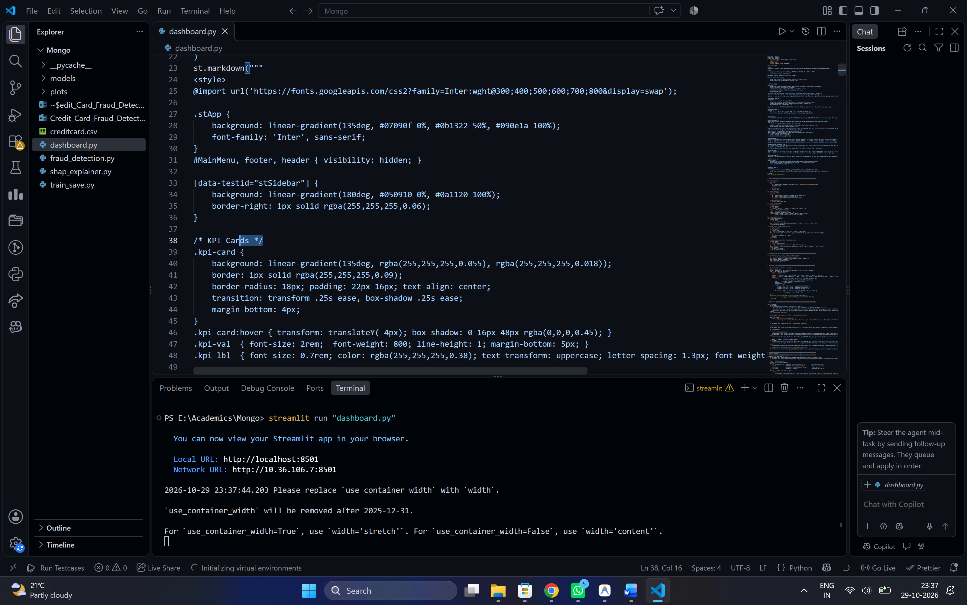
{"action": "left_click_drag", "start_coordinate": [235, 239], "coordinate": [215, 227]}
{"action": "left_click", "coordinate": [215, 227]}
{"action": "scroll", "coordinate": [354, 256], "scroll_direction": "down", "scroll_amount": 7}
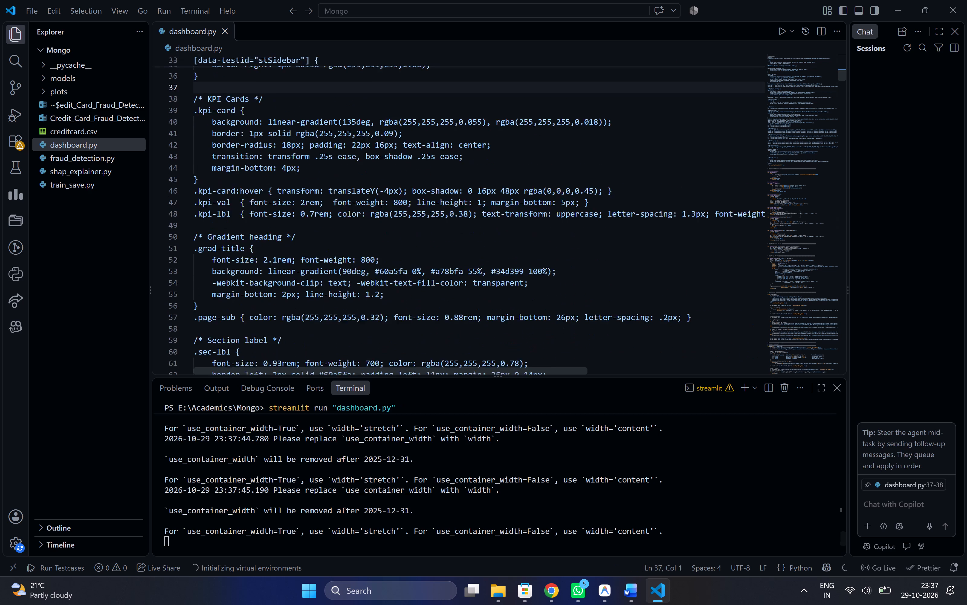
{"action": "scroll", "coordinate": [354, 256], "scroll_direction": "down", "scroll_amount": 13}
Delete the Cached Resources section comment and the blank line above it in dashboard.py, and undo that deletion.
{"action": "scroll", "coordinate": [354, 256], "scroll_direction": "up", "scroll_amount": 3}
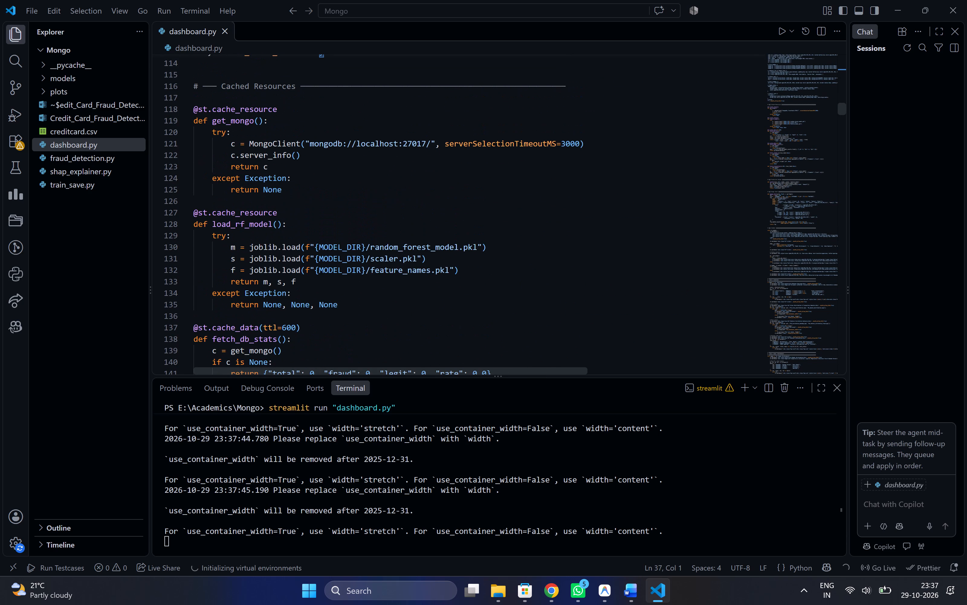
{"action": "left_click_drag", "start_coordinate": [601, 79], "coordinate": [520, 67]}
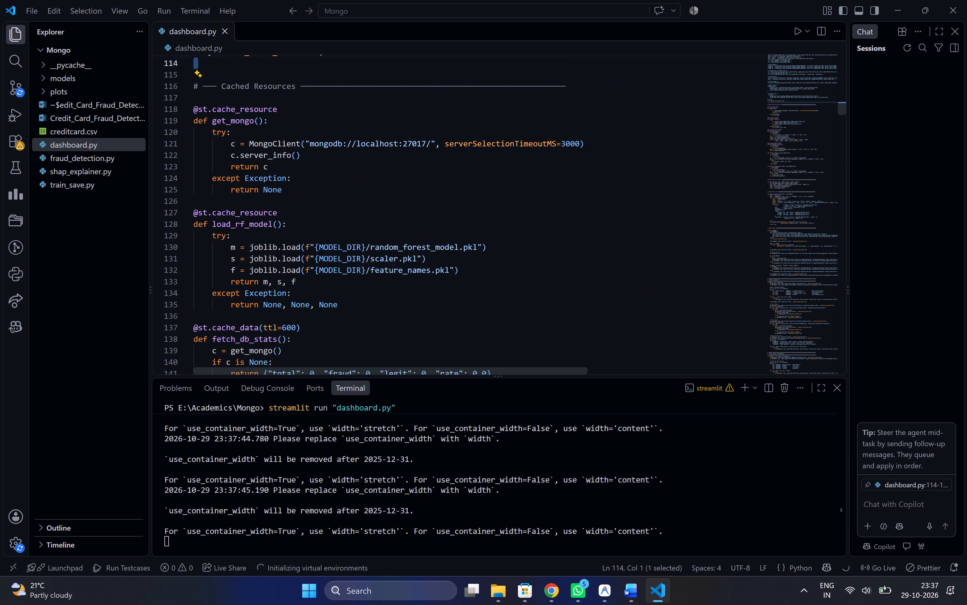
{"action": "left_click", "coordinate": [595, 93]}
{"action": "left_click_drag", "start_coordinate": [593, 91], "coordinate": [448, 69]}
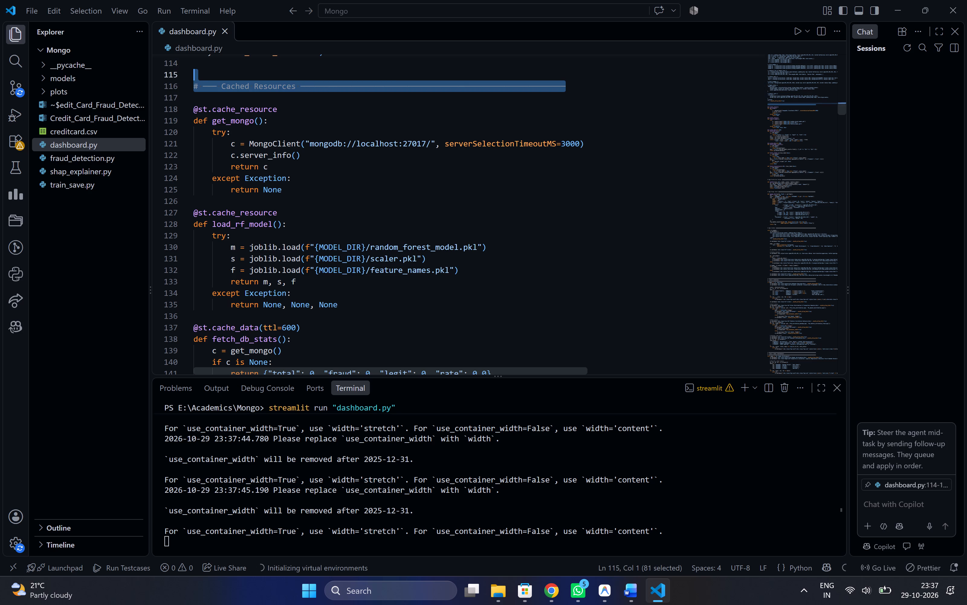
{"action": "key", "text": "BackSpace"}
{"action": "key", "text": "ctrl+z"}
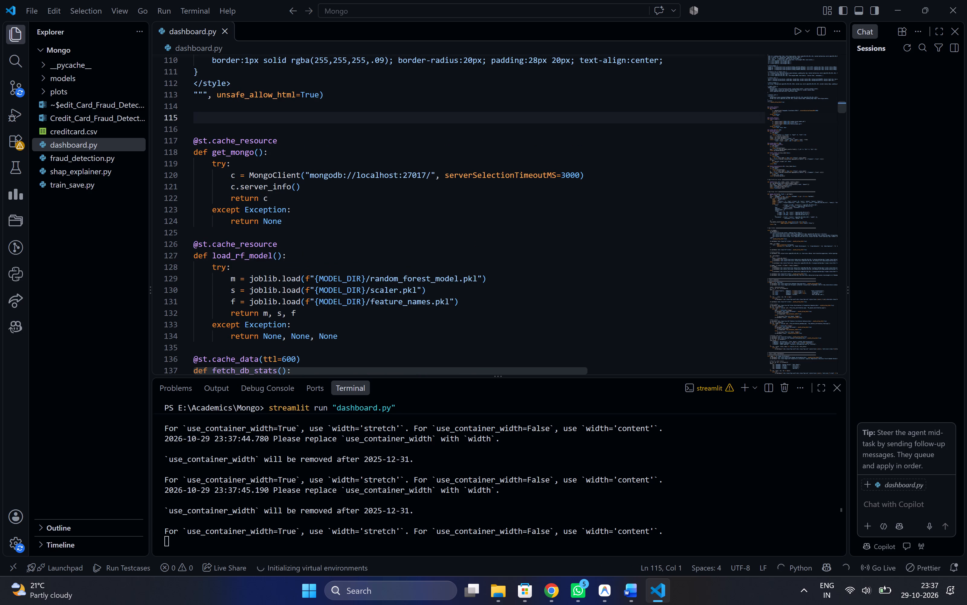
Check the dashboard in Chrome and look through the Word report from the Metrics Comparison figure to the MongoDB Data Explorer placeholder.
{"action": "left_click", "coordinate": [551, 587]}
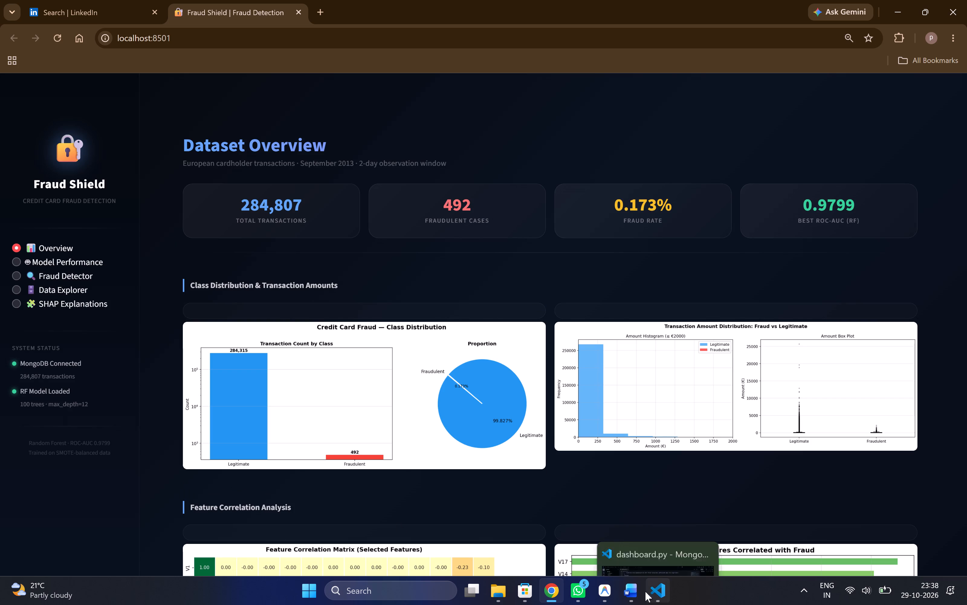
{"action": "left_click", "coordinate": [626, 594]}
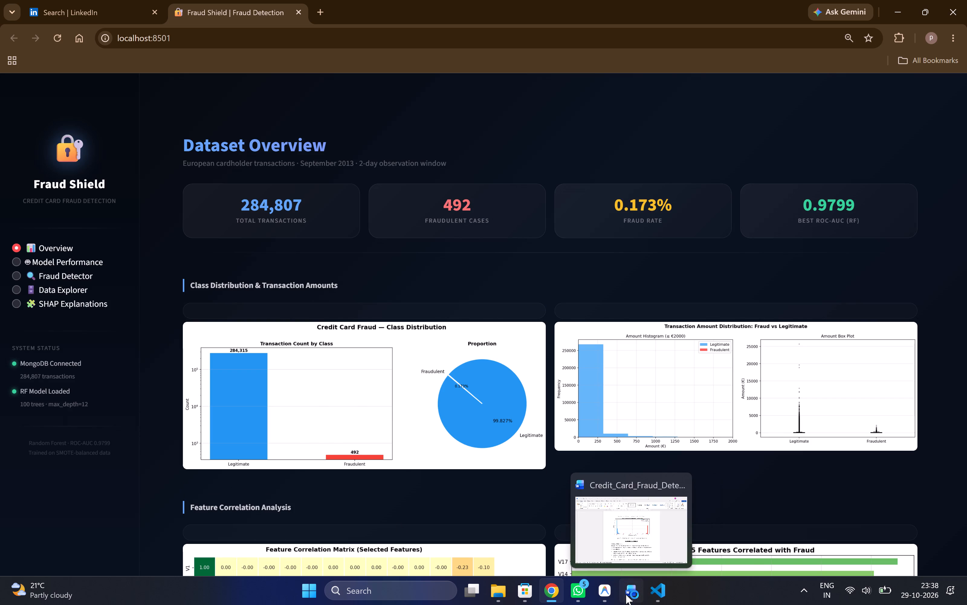
{"action": "scroll", "coordinate": [579, 470], "scroll_direction": "up", "scroll_amount": 4}
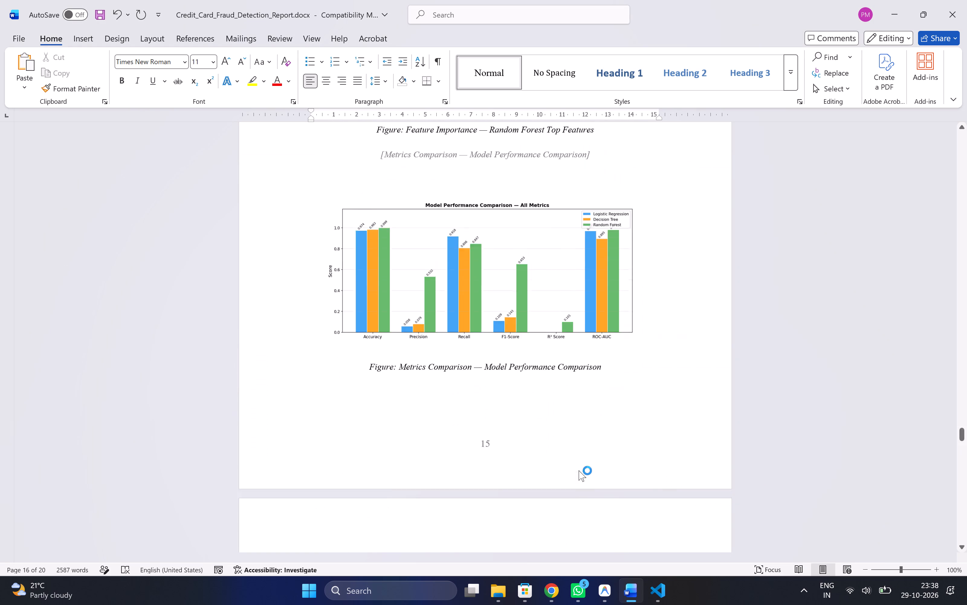
{"action": "scroll", "coordinate": [579, 470], "scroll_direction": "up", "scroll_amount": 2}
{"action": "scroll", "coordinate": [579, 470], "scroll_direction": "down", "scroll_amount": 4}
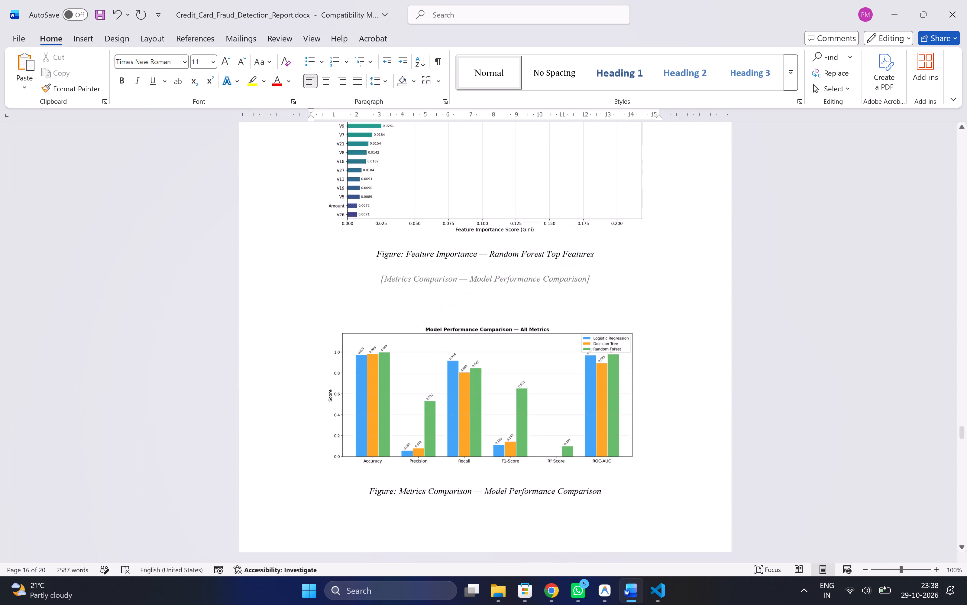
{"action": "scroll", "coordinate": [579, 470], "scroll_direction": "down", "scroll_amount": 5}
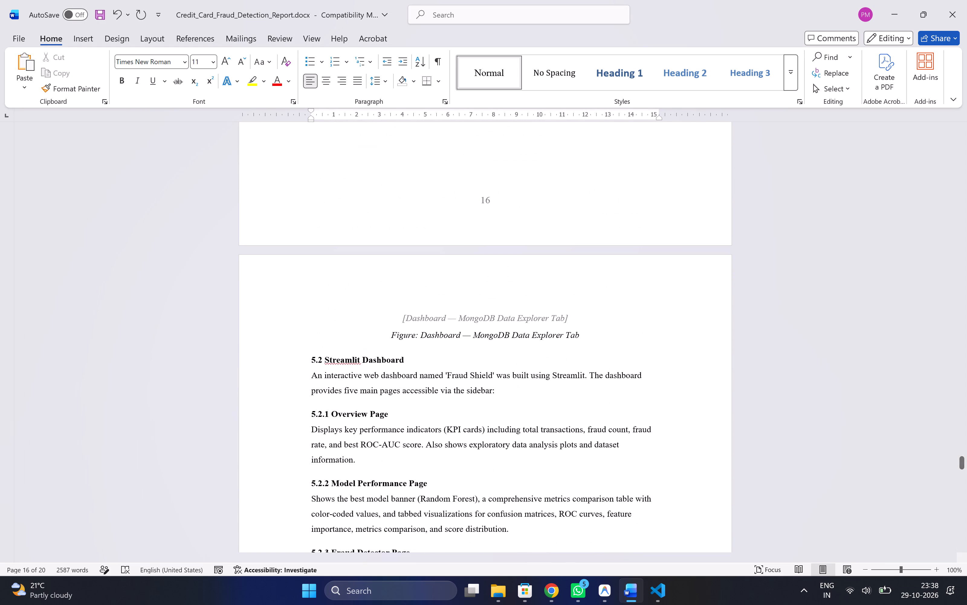
{"action": "scroll", "coordinate": [579, 470], "scroll_direction": "up", "scroll_amount": 1}
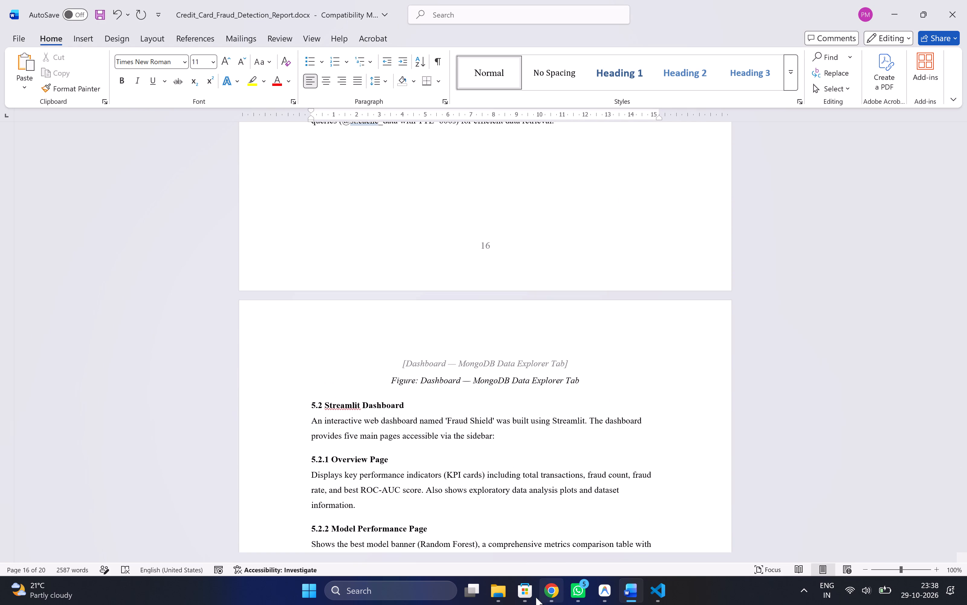
In Chrome, load Legitimate (Class=0) records from MongoDB on the dashboard's Data Explorer page.
{"action": "left_click", "coordinate": [552, 597]}
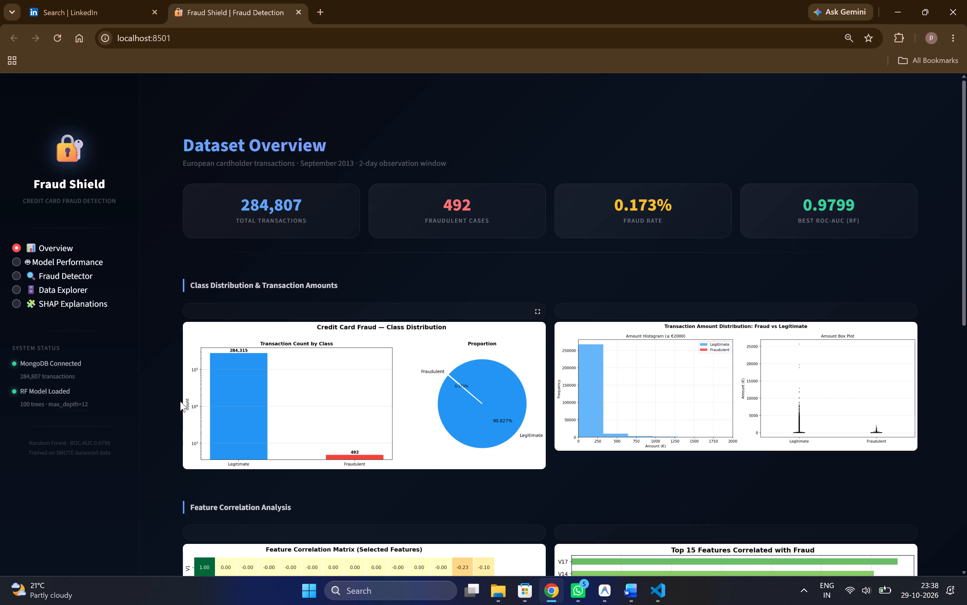
{"action": "left_click", "coordinate": [16, 288]}
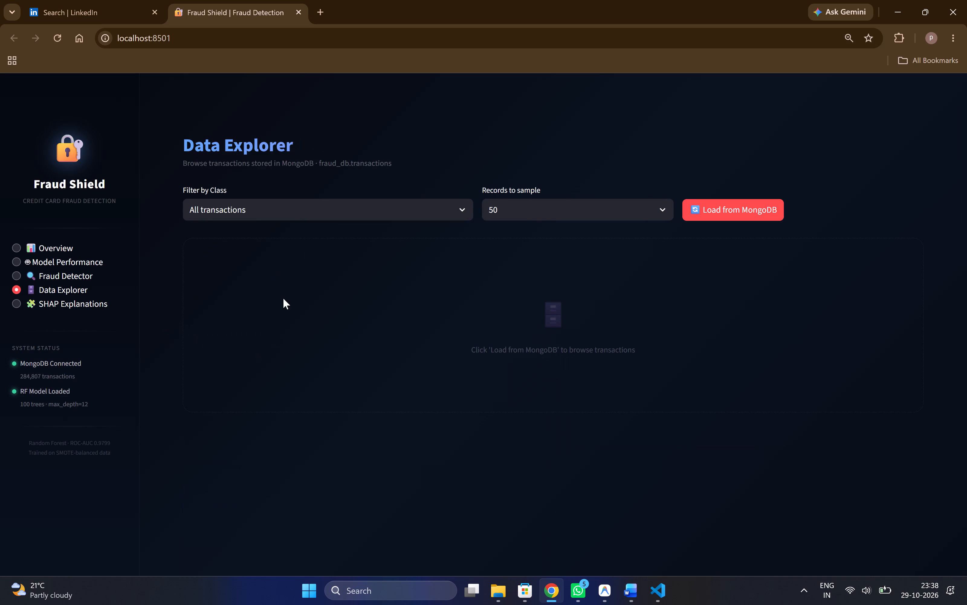
{"action": "left_click", "coordinate": [382, 214]}
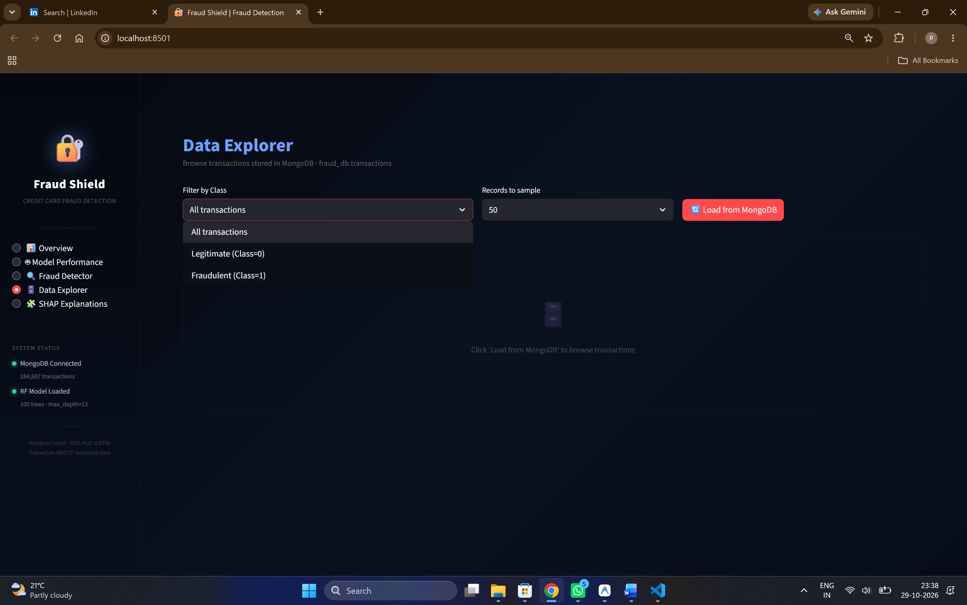
{"action": "left_click", "coordinate": [289, 250]}
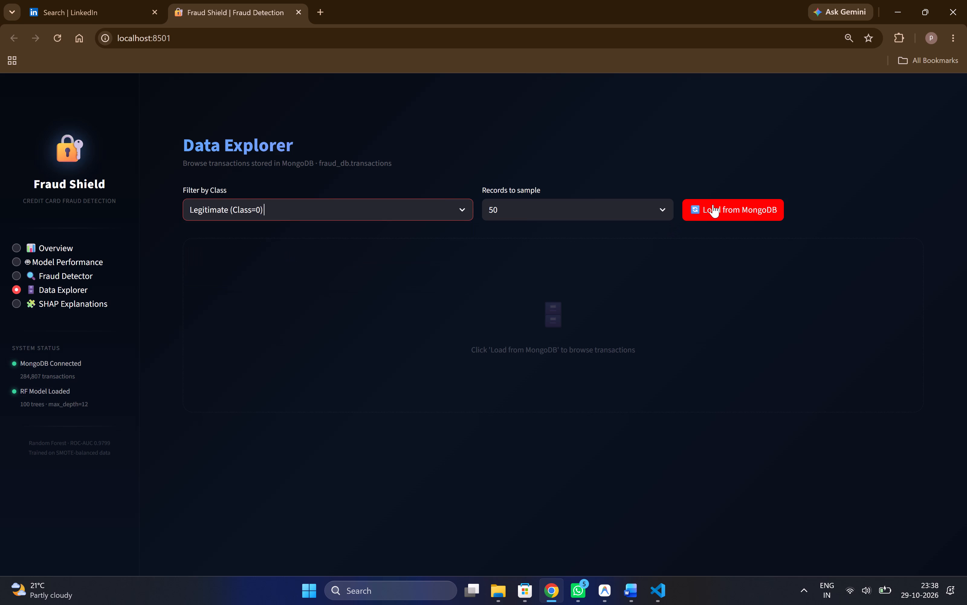
{"action": "left_click", "coordinate": [713, 204]}
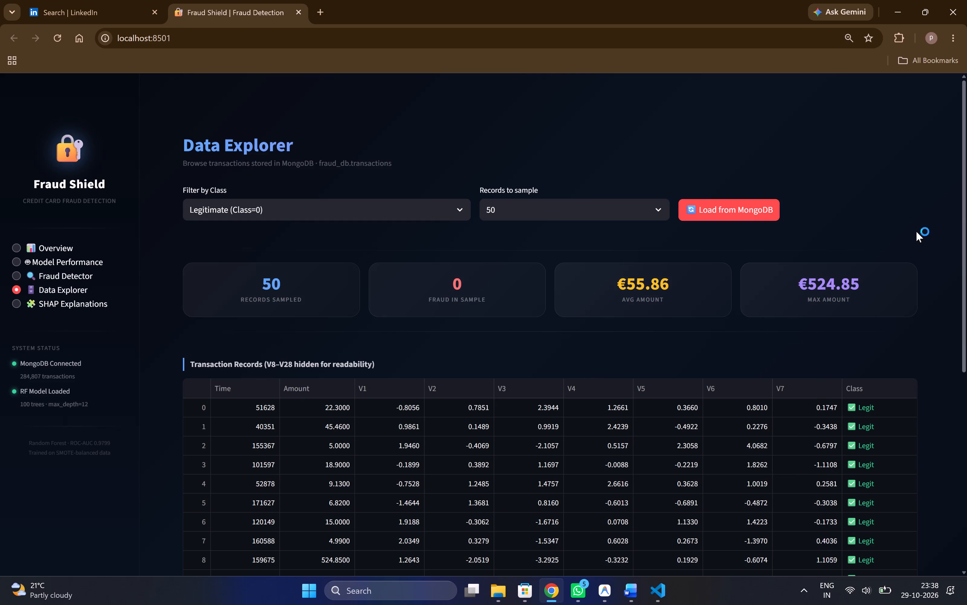
Capture the whole Data Explorer page and insert the screenshot in the Word report between the MongoDB Data Explorer Tab placeholder and its caption.
{"action": "key", "text": "Print"}
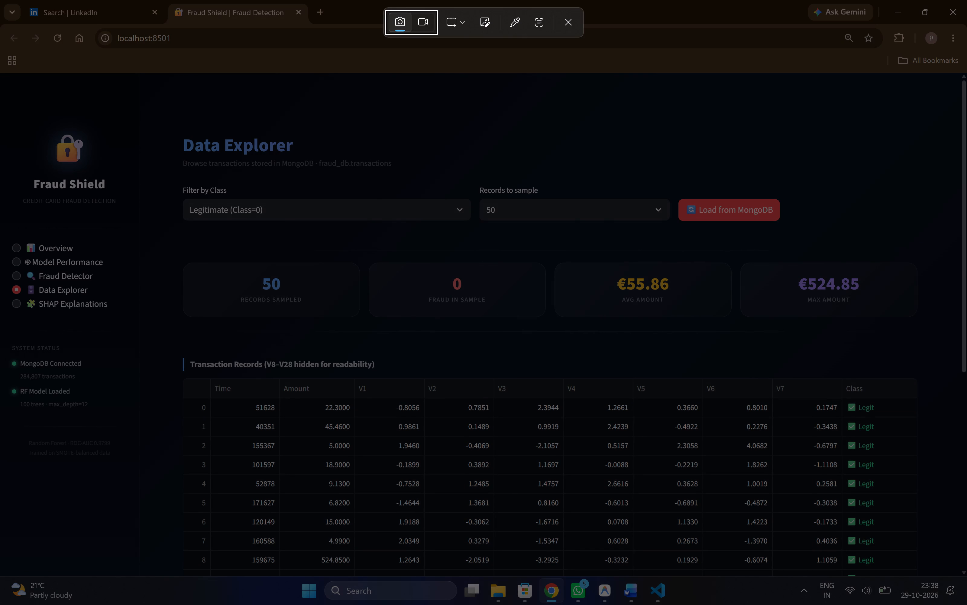
{"action": "left_click_drag", "start_coordinate": [0, 77], "coordinate": [965, 576]}
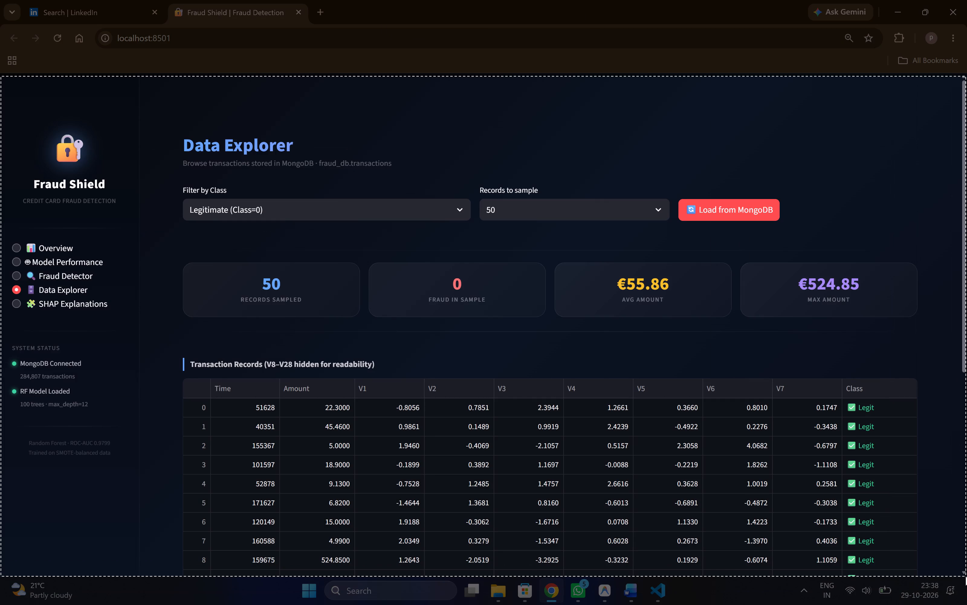
{"action": "left_click_drag", "start_coordinate": [965, 576], "coordinate": [966, 573]}
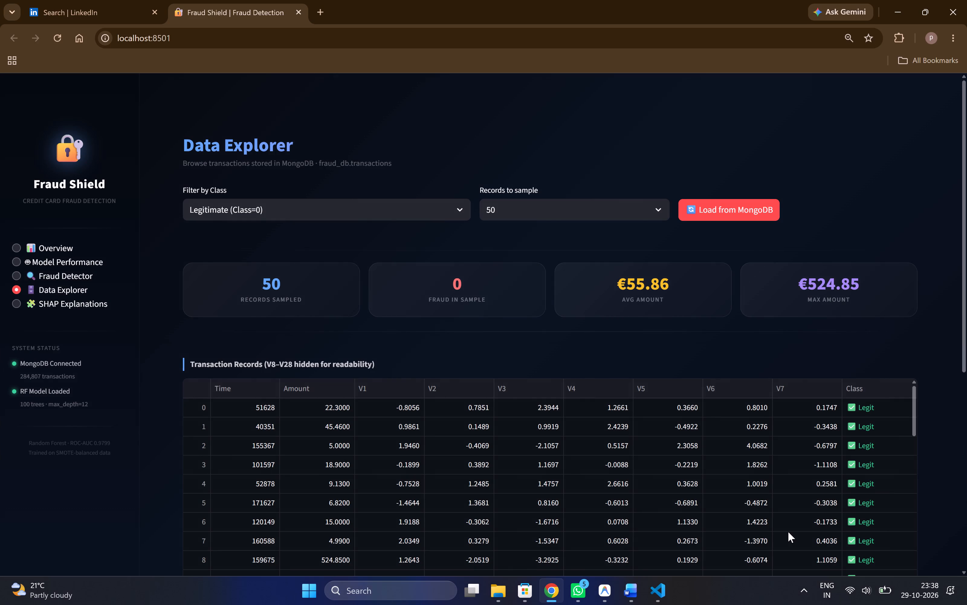
{"action": "left_click", "coordinate": [633, 544]}
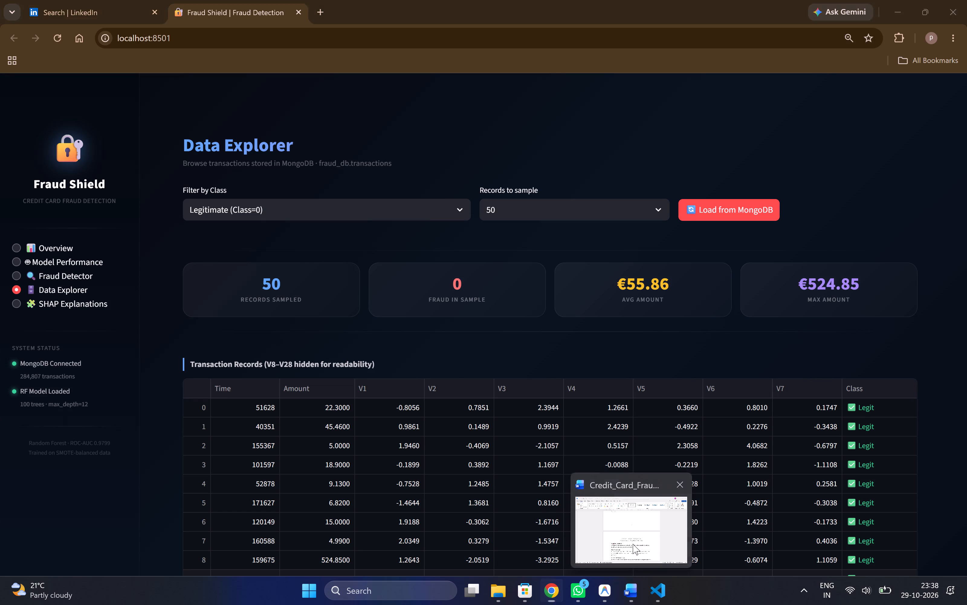
{"action": "left_click", "coordinate": [594, 366]}
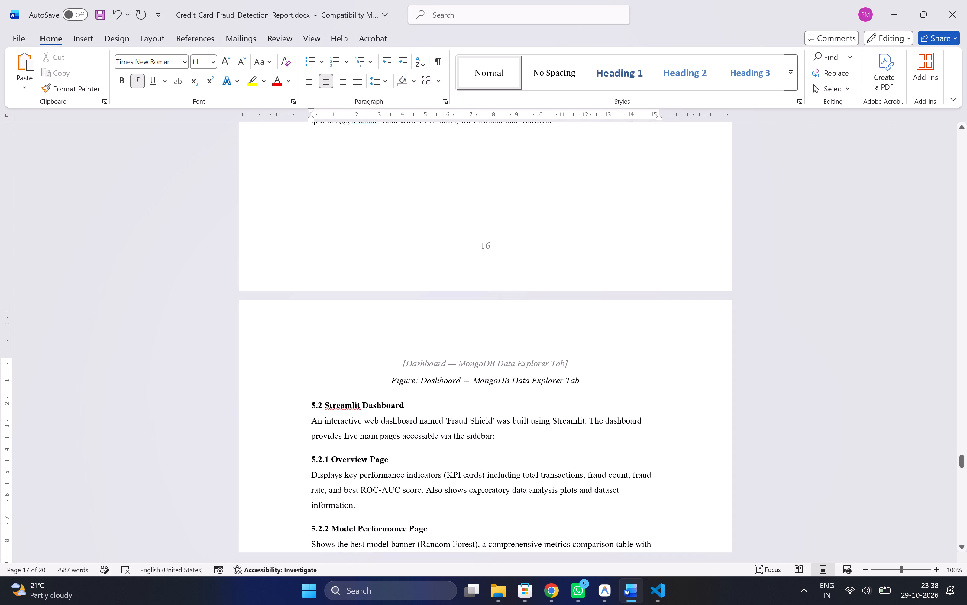
{"action": "key", "text": "Return"}
{"action": "key", "text": "ctrl+v"}
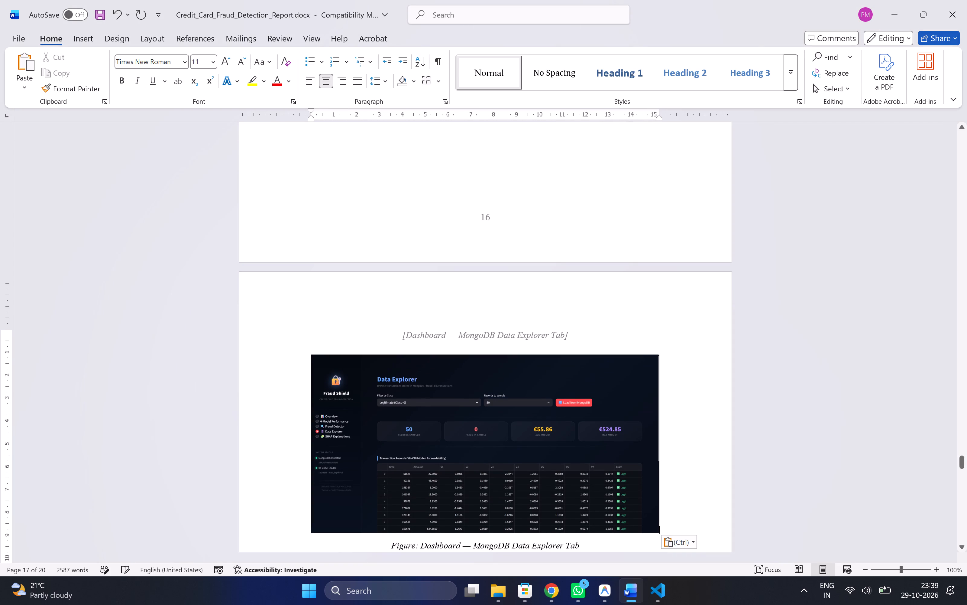
{"action": "left_click", "coordinate": [662, 411]}
Remove the words "Insert Screenshot:" from the Fraud Detector with Gauge Chart placeholder under section 5.2.5 of the Word report.
{"action": "scroll", "coordinate": [662, 411], "scroll_direction": "down", "scroll_amount": 4}
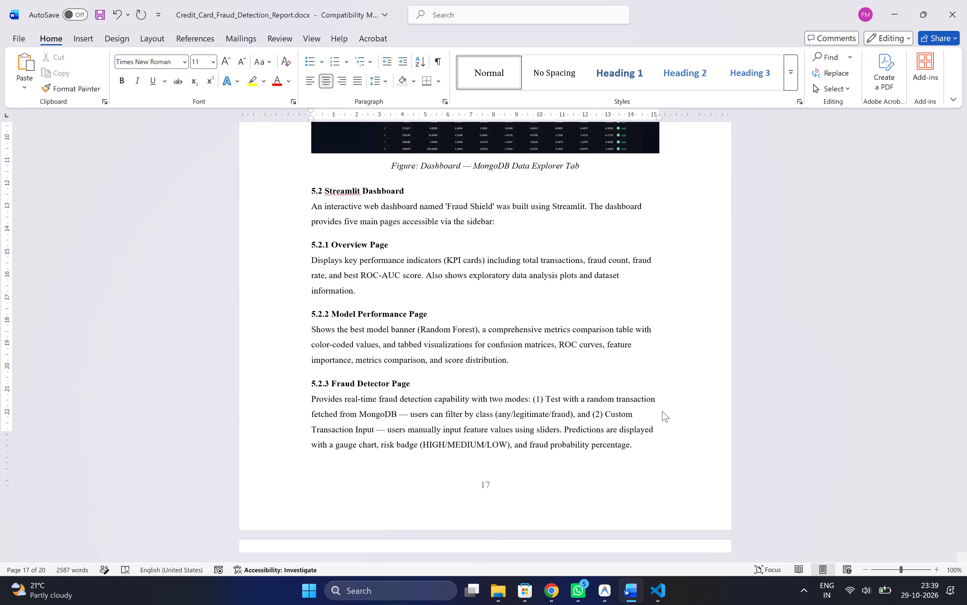
{"action": "scroll", "coordinate": [662, 411], "scroll_direction": "down", "scroll_amount": 2}
{"action": "scroll", "coordinate": [662, 411], "scroll_direction": "up", "scroll_amount": 2}
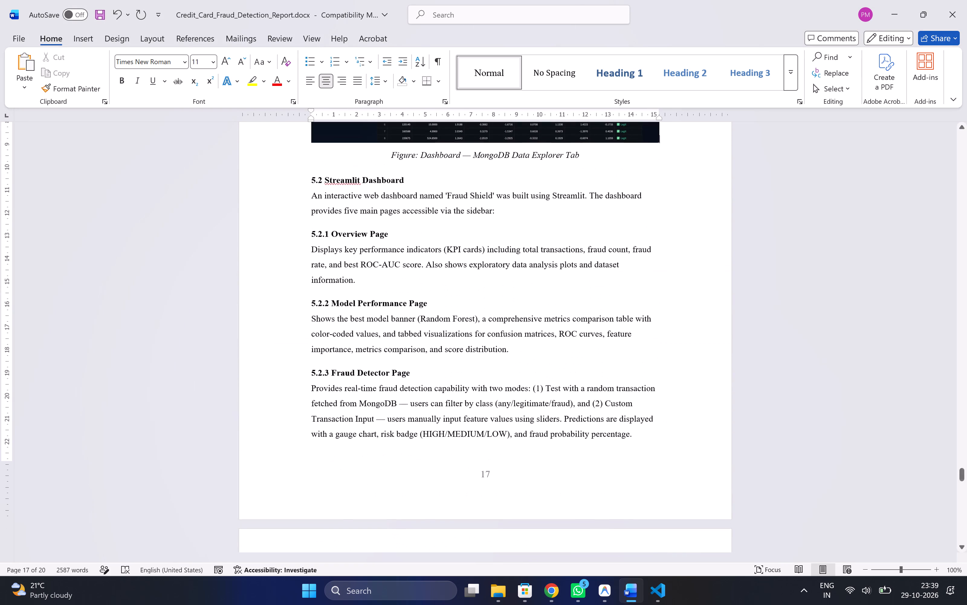
{"action": "scroll", "coordinate": [662, 411], "scroll_direction": "up", "scroll_amount": 1}
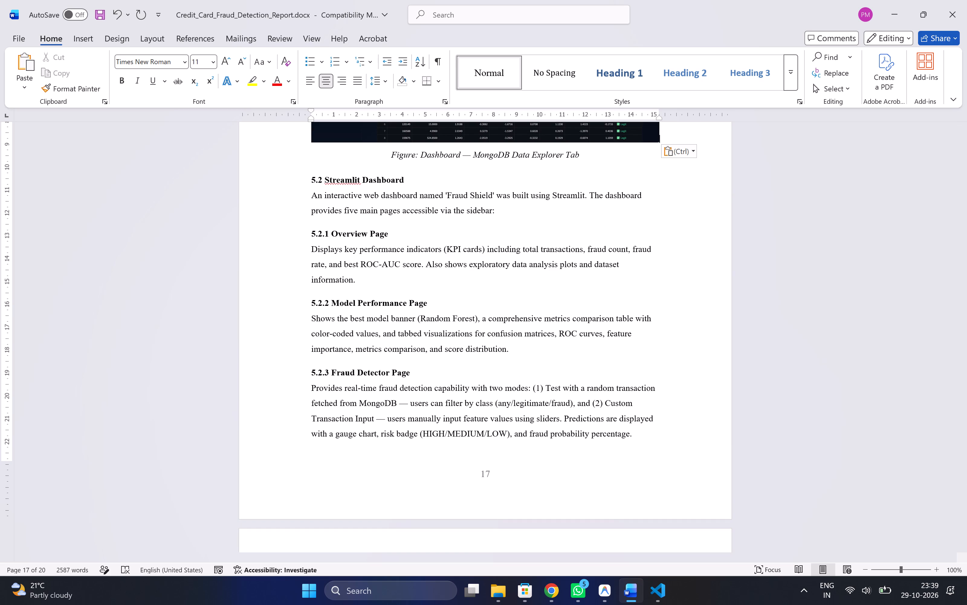
{"action": "scroll", "coordinate": [662, 411], "scroll_direction": "down", "scroll_amount": 1}
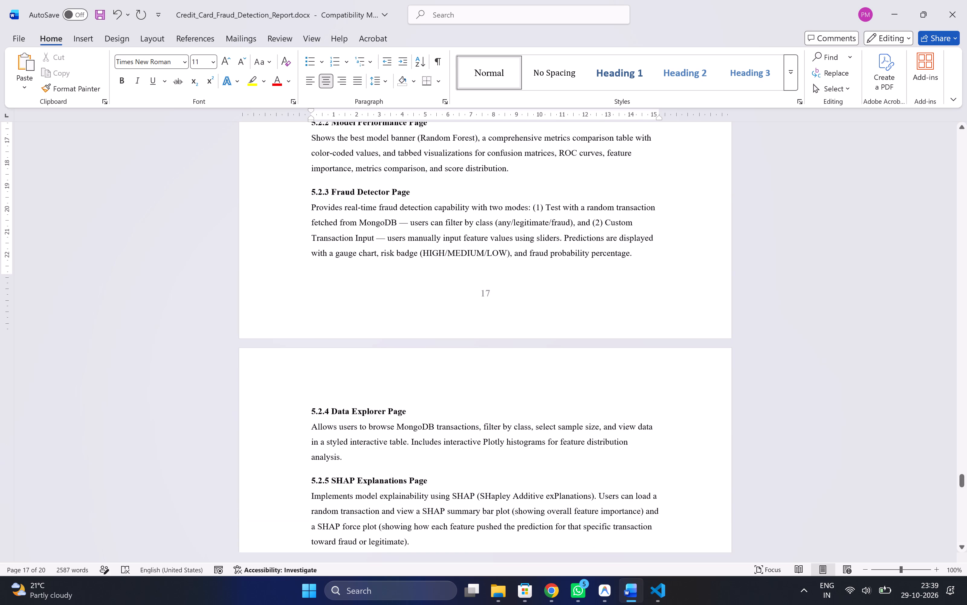
{"action": "scroll", "coordinate": [662, 411], "scroll_direction": "down", "scroll_amount": 1}
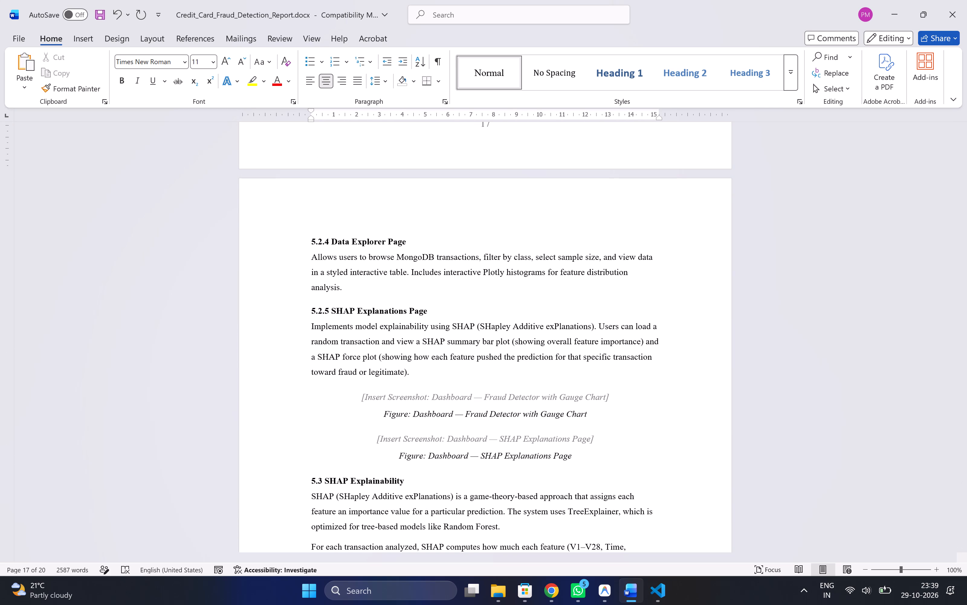
{"action": "left_click", "coordinate": [662, 411]}
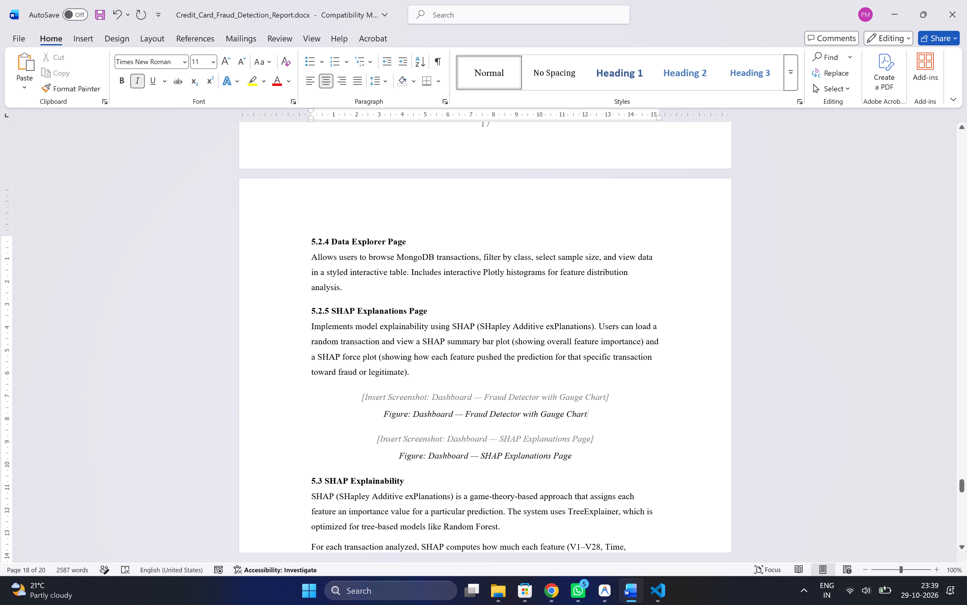
{"action": "left_click_drag", "start_coordinate": [434, 396], "coordinate": [370, 397]}
{"action": "key", "text": "BackSpace"}
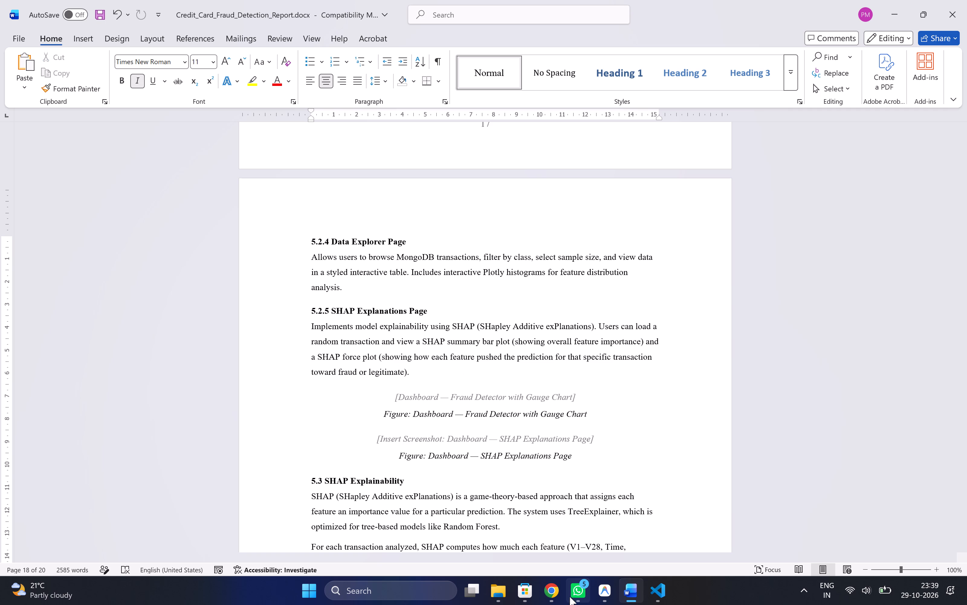
In Chrome, fetch a Random (any) transaction from MongoDB on the dashboard's Fraud Detector page and predict its fraud risk.
{"action": "left_click", "coordinate": [555, 596]}
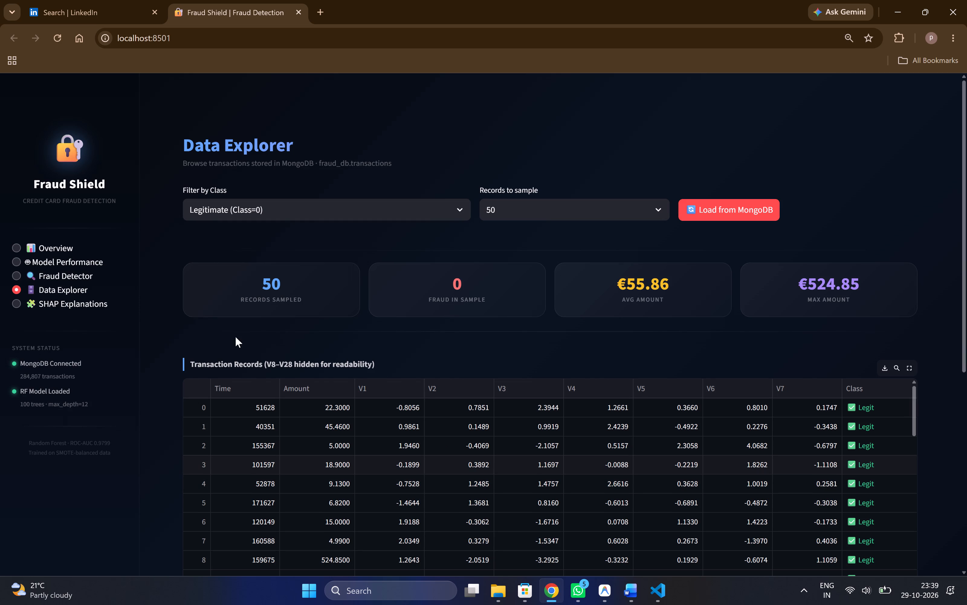
{"action": "left_click", "coordinate": [18, 278]}
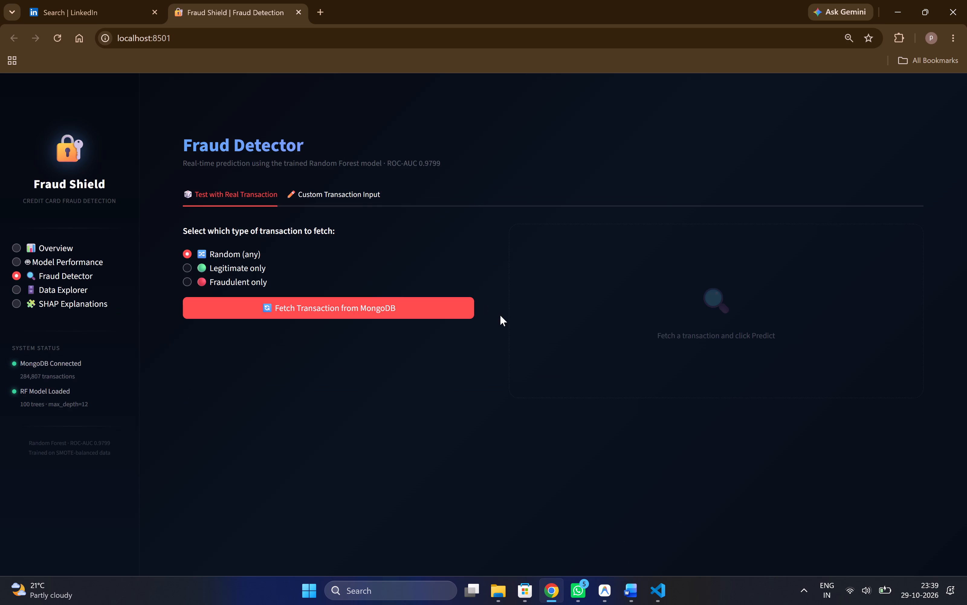
{"action": "left_click", "coordinate": [309, 308]}
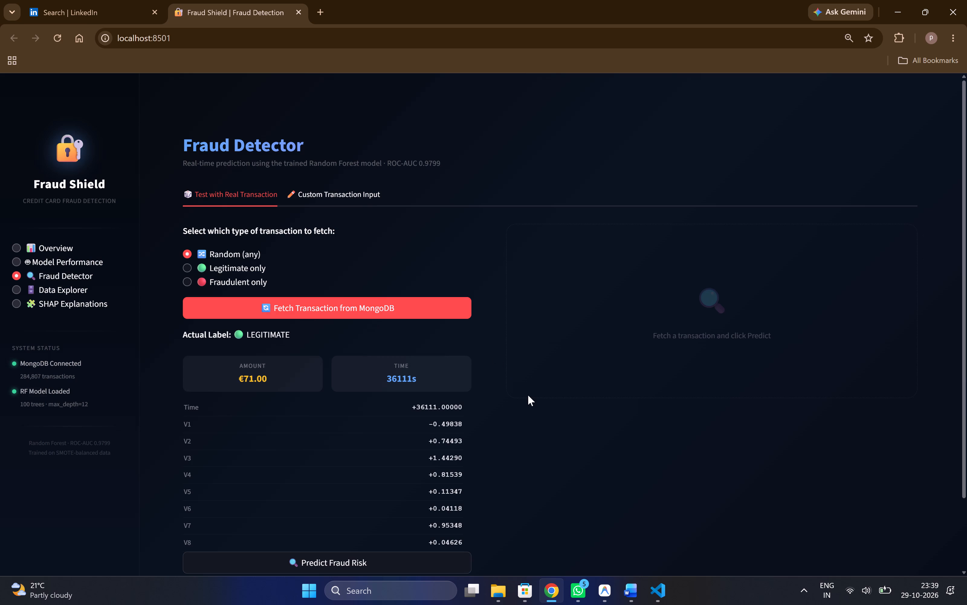
{"action": "scroll", "coordinate": [528, 395], "scroll_direction": "down", "scroll_amount": 1}
{"action": "scroll", "coordinate": [528, 395], "scroll_direction": "up", "scroll_amount": 1}
{"action": "scroll", "coordinate": [510, 410], "scroll_direction": "down", "scroll_amount": 2}
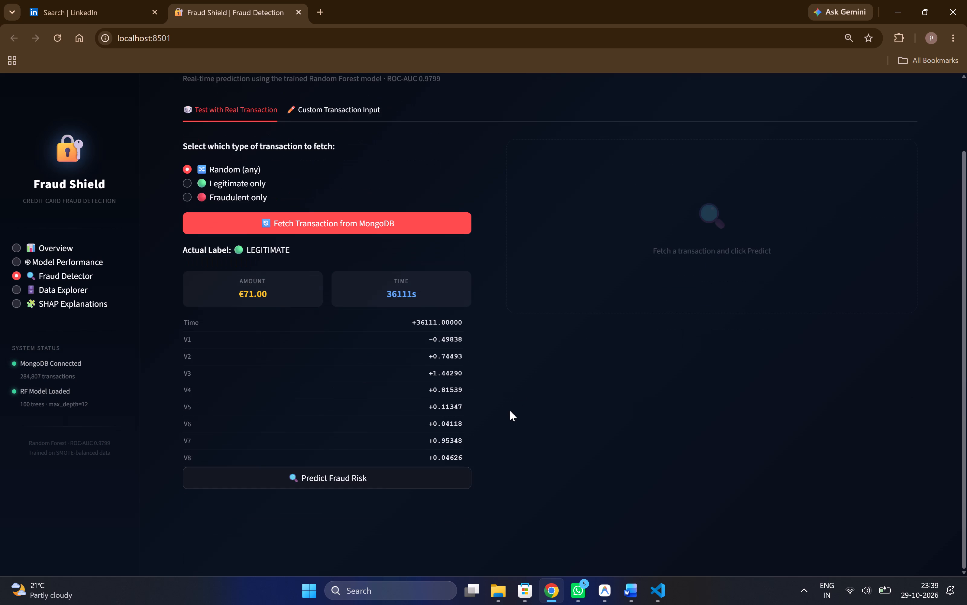
{"action": "left_click", "coordinate": [388, 476]}
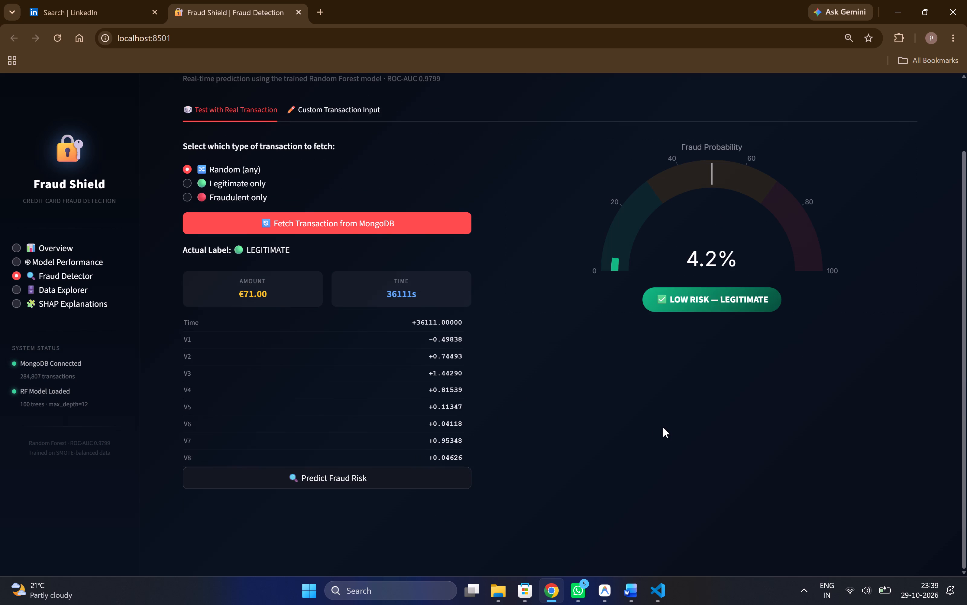
Capture the whole Fraud Detector page and insert the screenshot in the Word report between the Fraud Detector with Gauge Chart placeholder and its caption.
{"action": "scroll", "coordinate": [663, 427], "scroll_direction": "up", "scroll_amount": 1}
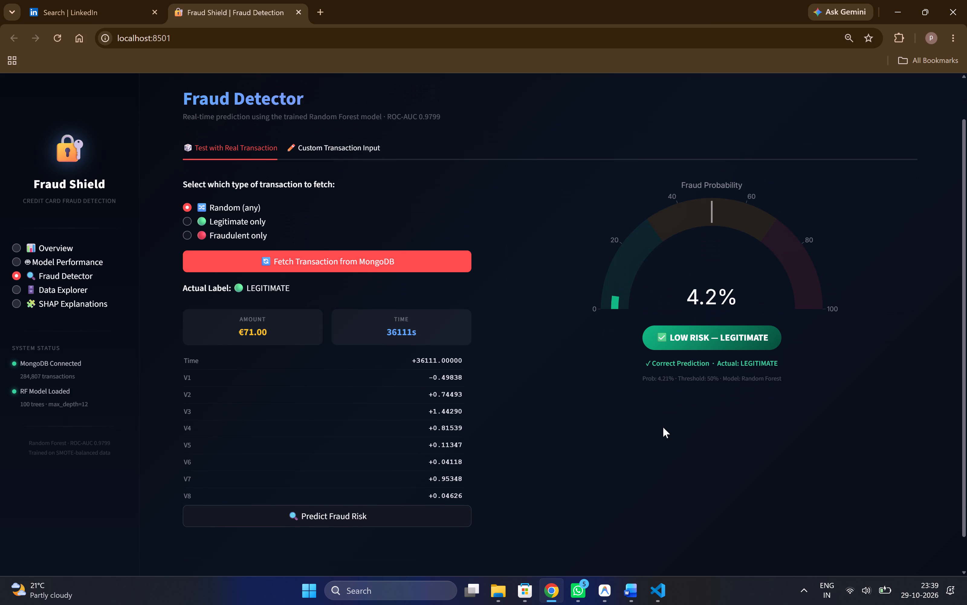
{"action": "scroll", "coordinate": [663, 427], "scroll_direction": "up", "scroll_amount": 1}
{"action": "key", "text": "Print"}
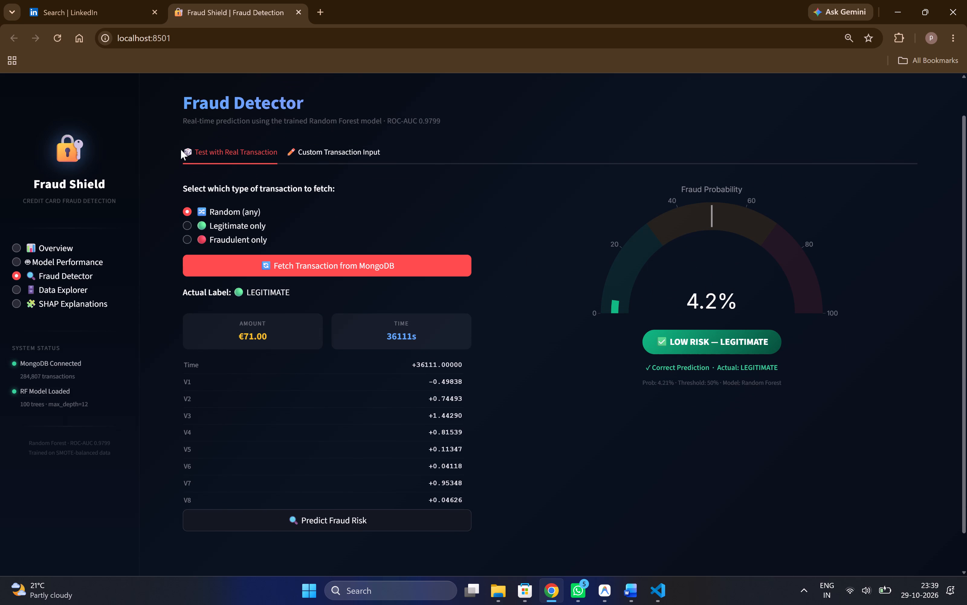
{"action": "left_click_drag", "start_coordinate": [0, 72], "coordinate": [887, 546]}
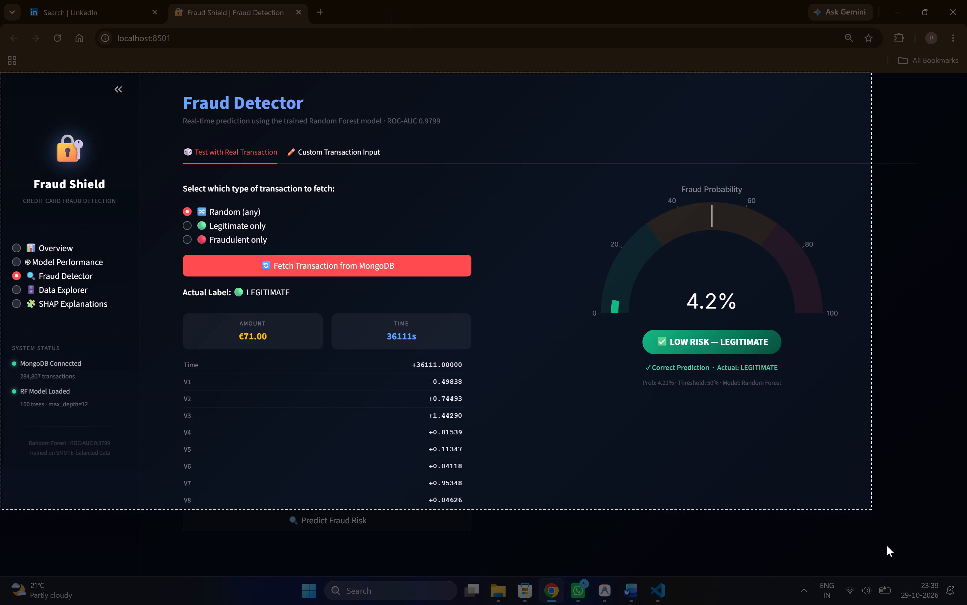
{"action": "left_click_drag", "start_coordinate": [887, 546], "coordinate": [966, 575]}
{"action": "left_click", "coordinate": [897, 9]}
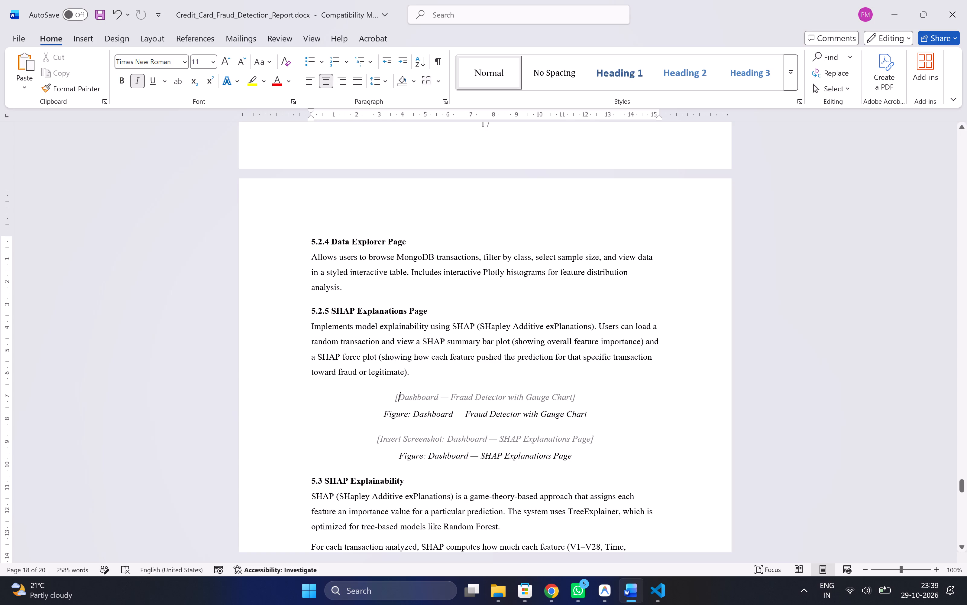
{"action": "left_click", "coordinate": [600, 394]}
{"action": "key", "text": "Return"}
{"action": "key", "text": "ctrl+v"}
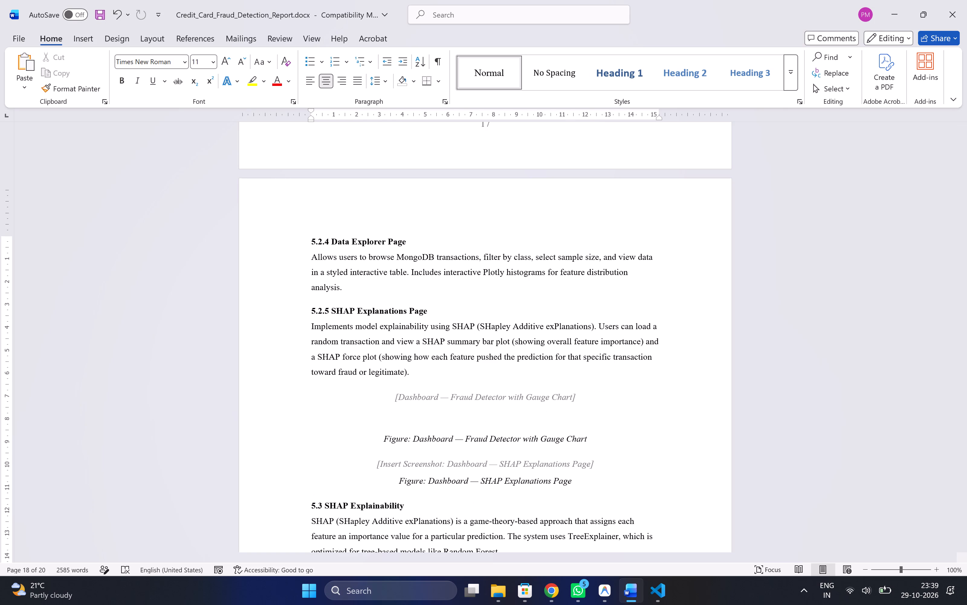
{"action": "left_click", "coordinate": [555, 422]}
{"action": "key", "text": "ctrl+v"}
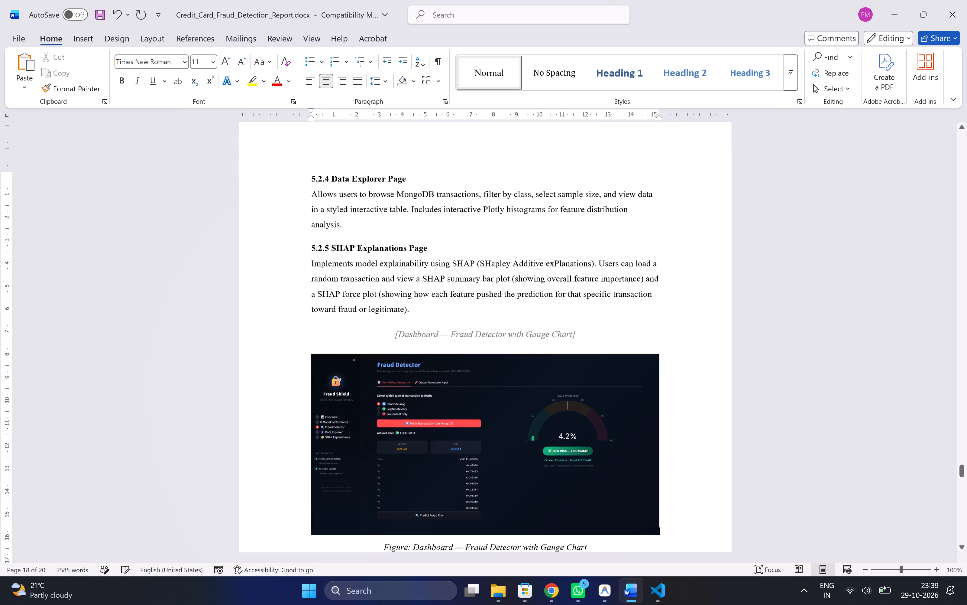
In Chrome, load a random transaction on the dashboard's SHAP Explanations page.
{"action": "scroll", "coordinate": [555, 422], "scroll_direction": "down", "scroll_amount": 2}
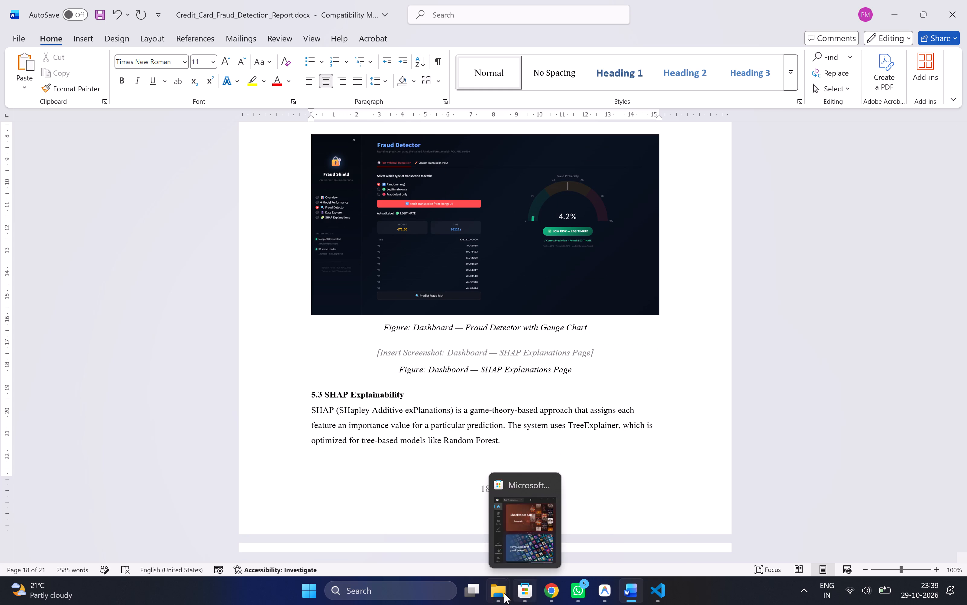
{"action": "left_click", "coordinate": [552, 594]}
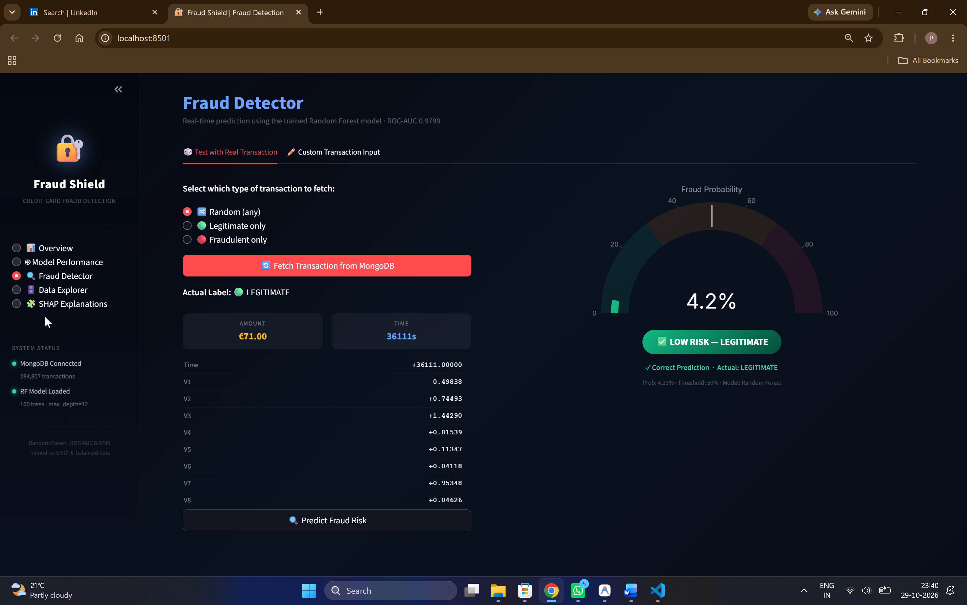
{"action": "left_click", "coordinate": [16, 303]}
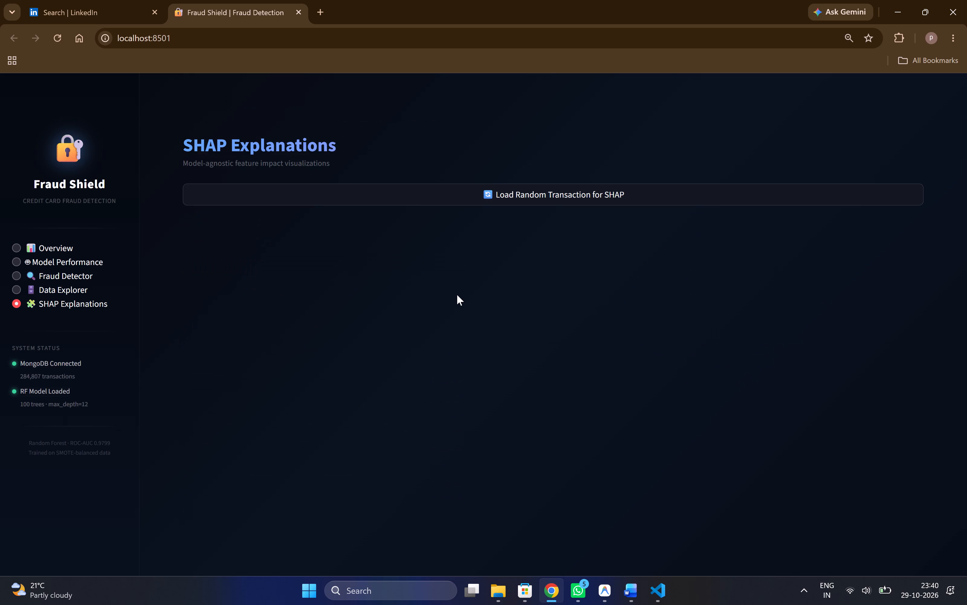
{"action": "left_click", "coordinate": [541, 190]}
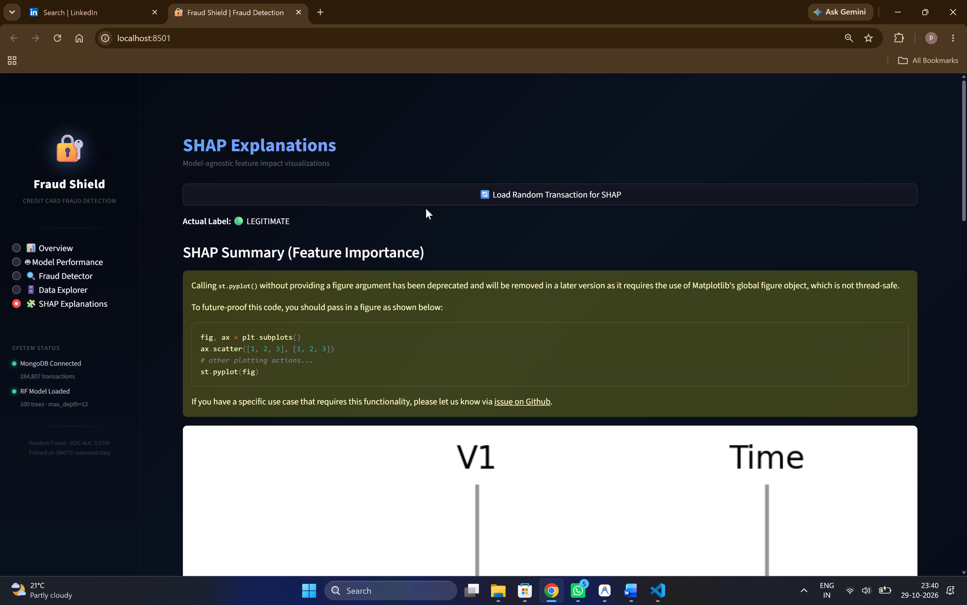
Examine the SHAP Summary and SHAP Force Plot sections of the SHAP Explanations page.
{"action": "scroll", "coordinate": [426, 208], "scroll_direction": "down", "scroll_amount": 5}
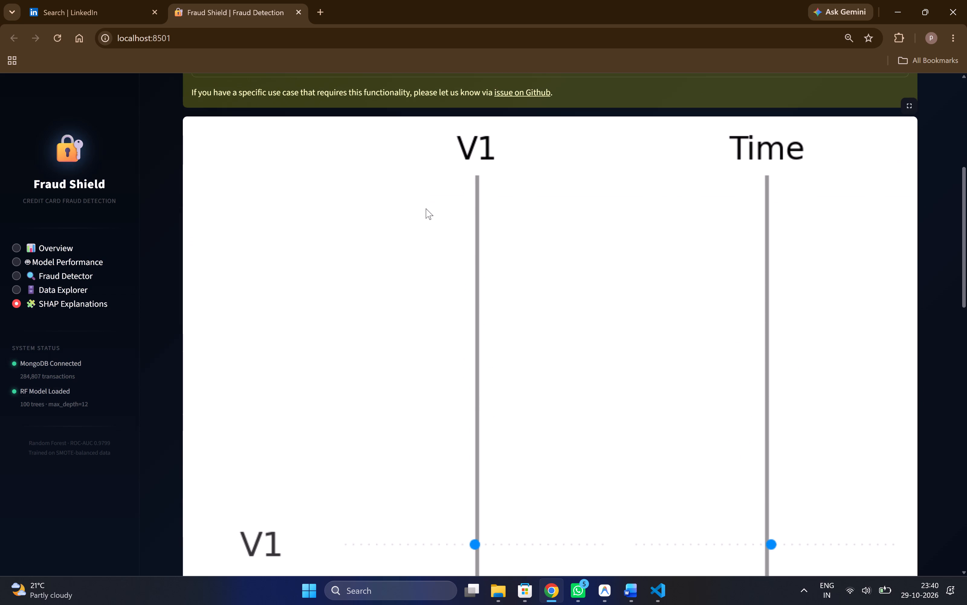
{"action": "scroll", "coordinate": [426, 208], "scroll_direction": "down", "scroll_amount": 9}
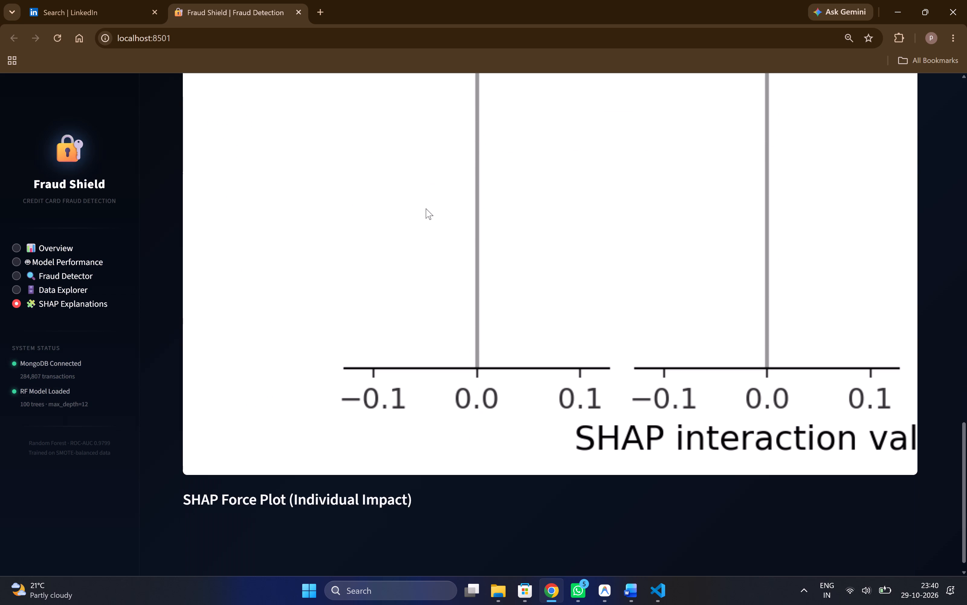
{"action": "scroll", "coordinate": [426, 208], "scroll_direction": "down", "scroll_amount": 1}
{"action": "scroll", "coordinate": [426, 208], "scroll_direction": "up", "scroll_amount": 11}
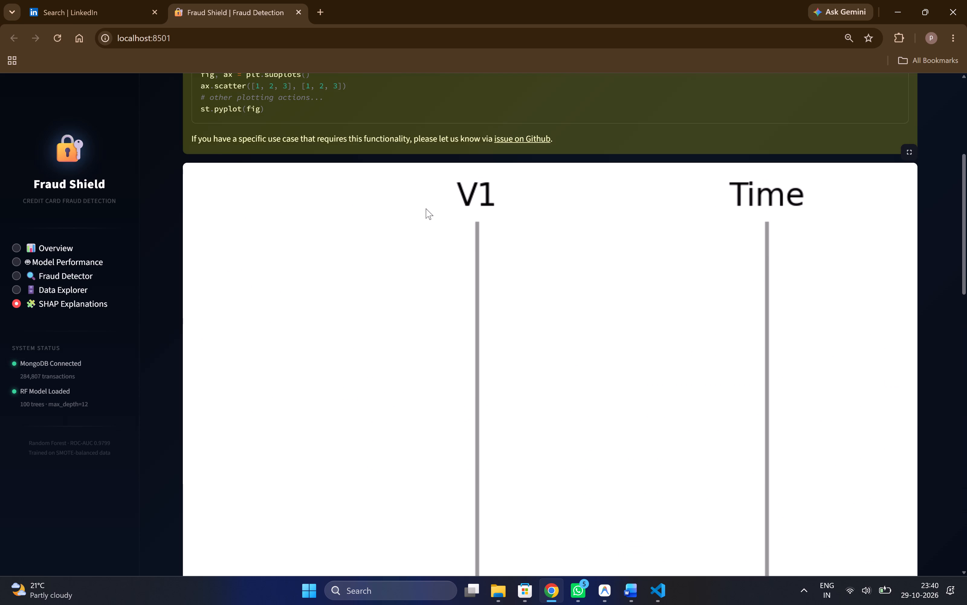
{"action": "scroll", "coordinate": [426, 208], "scroll_direction": "up", "scroll_amount": 1}
{"action": "scroll", "coordinate": [426, 208], "scroll_direction": "down", "scroll_amount": 2}
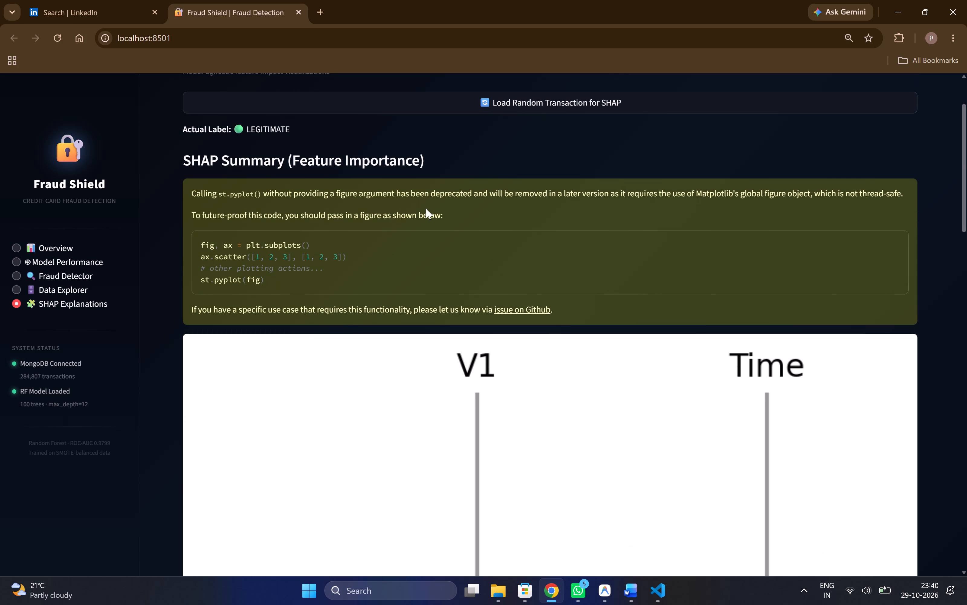
Examine the SHAP Summary plot on the SHAP Explanations page at several zoom levels, finishing at 100%.
{"action": "scroll", "coordinate": [426, 208], "scroll_direction": "down", "scroll_amount": 5}
{"action": "key", "text": "ctrl+minus"}
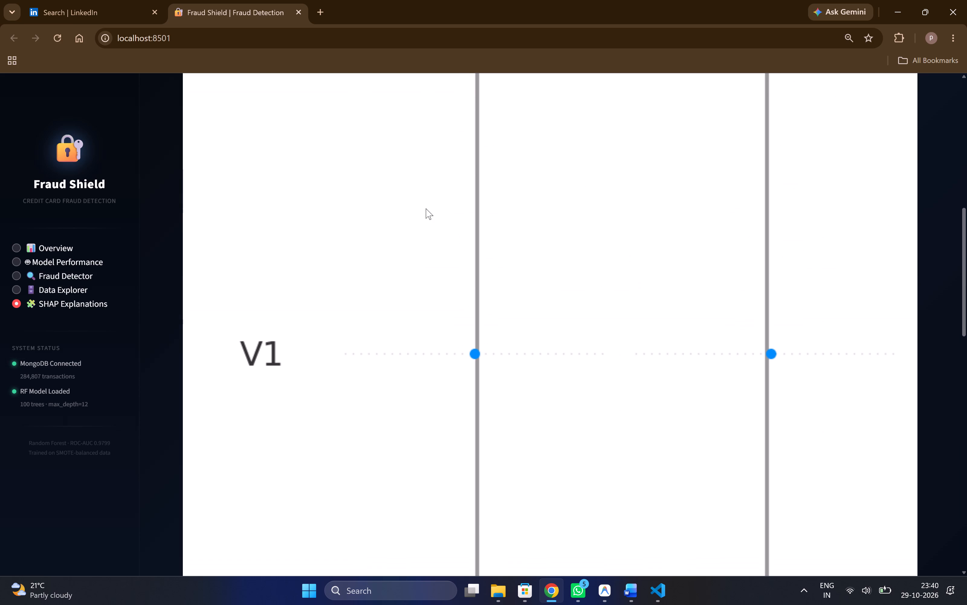
{"action": "key", "text": "ctrl+minus"}
{"action": "key", "text": "ctrl+minus"}
{"action": "key", "text": "ctrl+equal"}
{"action": "key", "text": "ctrl+equal"}
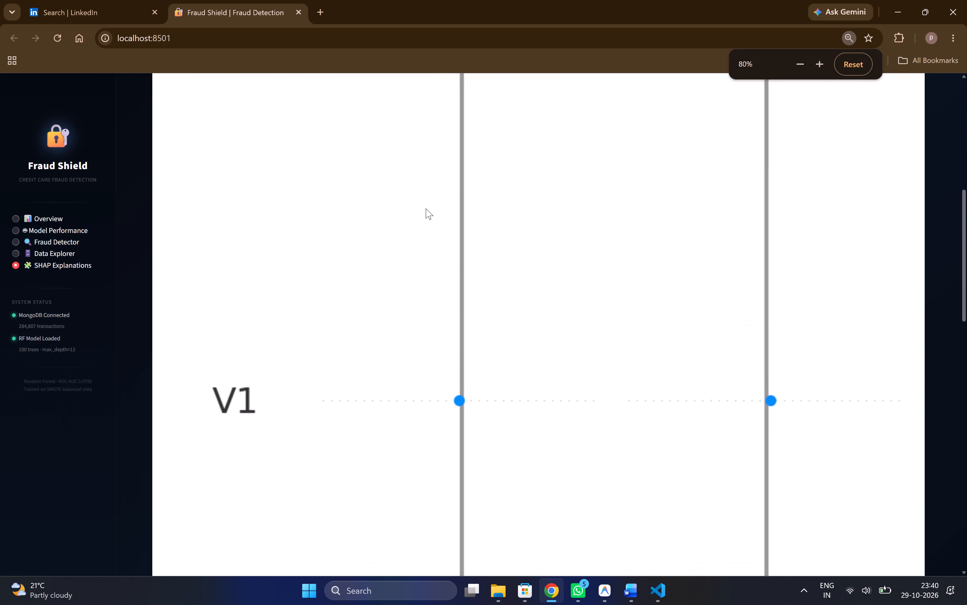
{"action": "key", "text": "ctrl+equal"}
{"action": "key", "text": "ctrl+equal"}
{"action": "key", "text": "ctrl+equal"}
{"action": "key", "text": "ctrl+minus"}
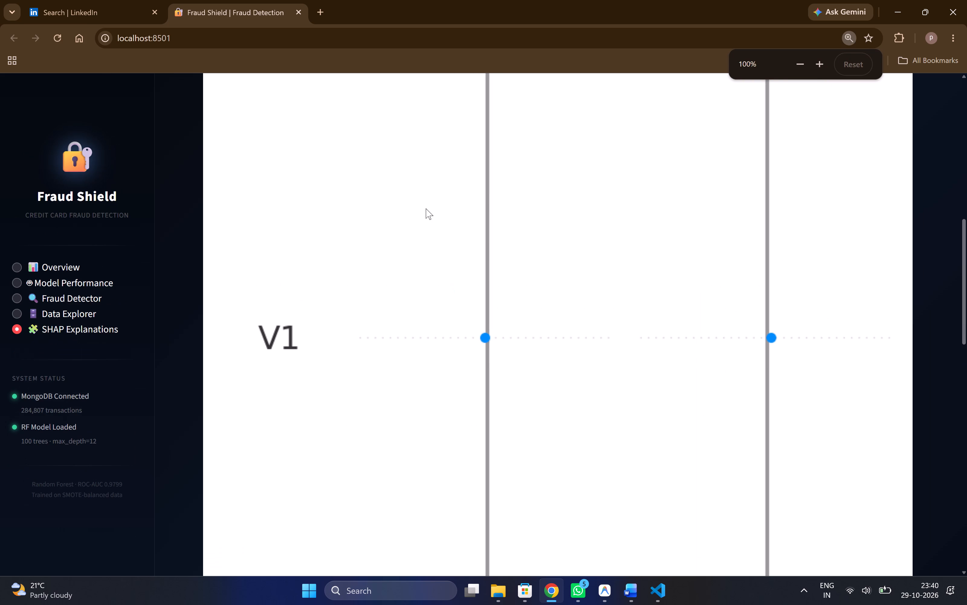
{"action": "scroll", "coordinate": [426, 208], "scroll_direction": "up", "scroll_amount": 7}
{"action": "scroll", "coordinate": [426, 208], "scroll_direction": "down", "scroll_amount": 5}
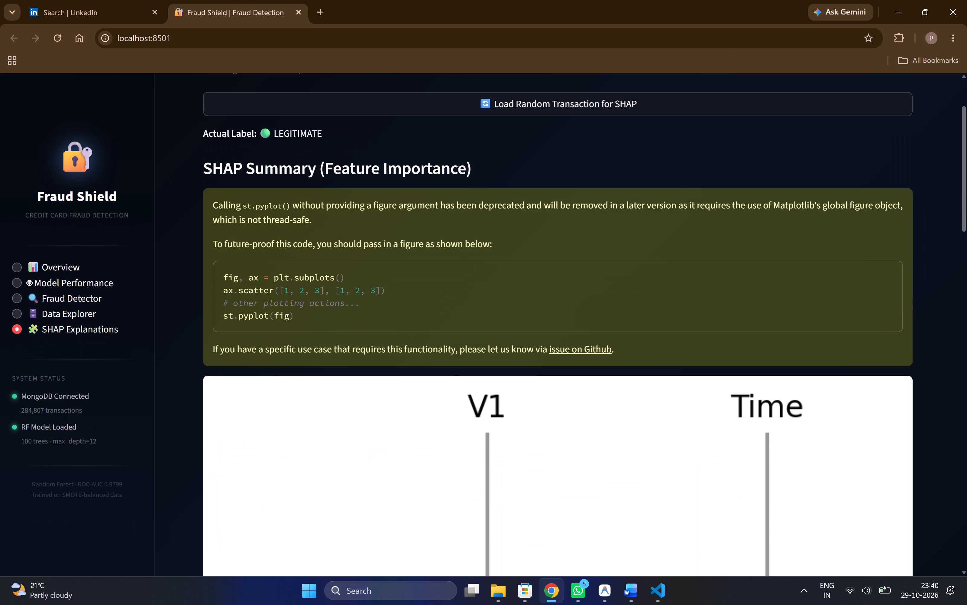
{"action": "scroll", "coordinate": [426, 208], "scroll_direction": "down", "scroll_amount": 10}
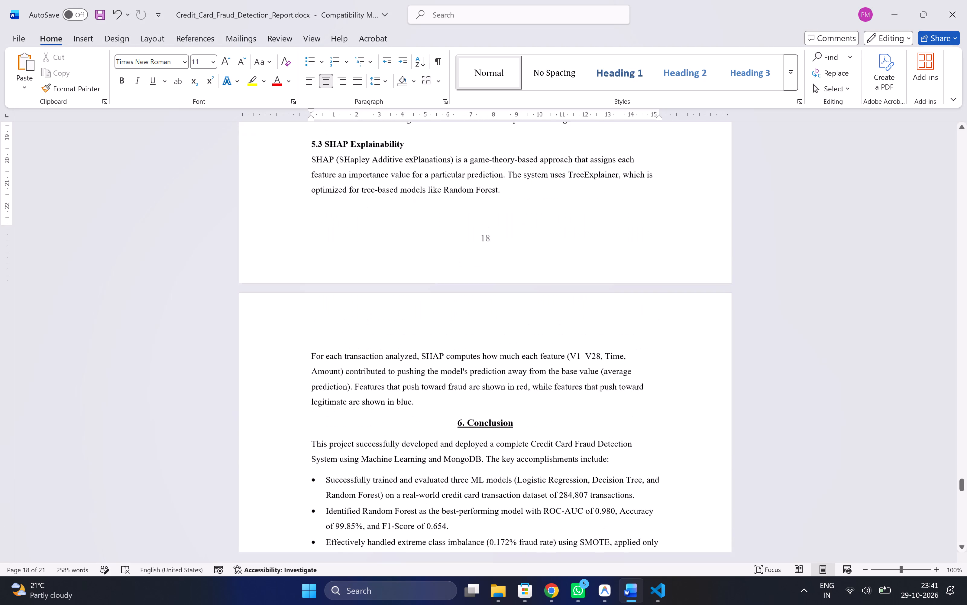
{"action": "scroll", "coordinate": [527, 374], "scroll_direction": "up", "scroll_amount": 2}
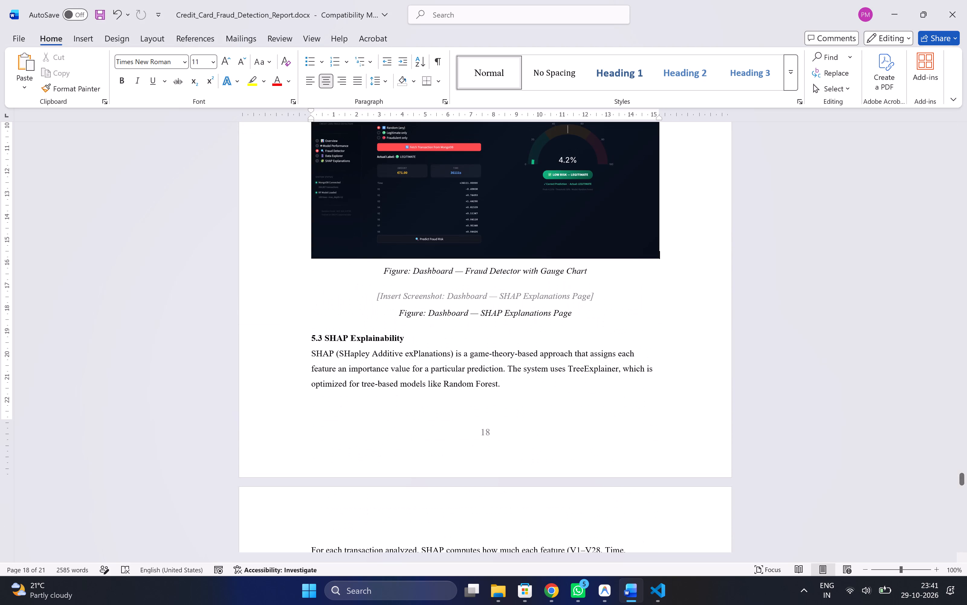
{"action": "left_click_drag", "start_coordinate": [592, 319], "coordinate": [366, 298]}
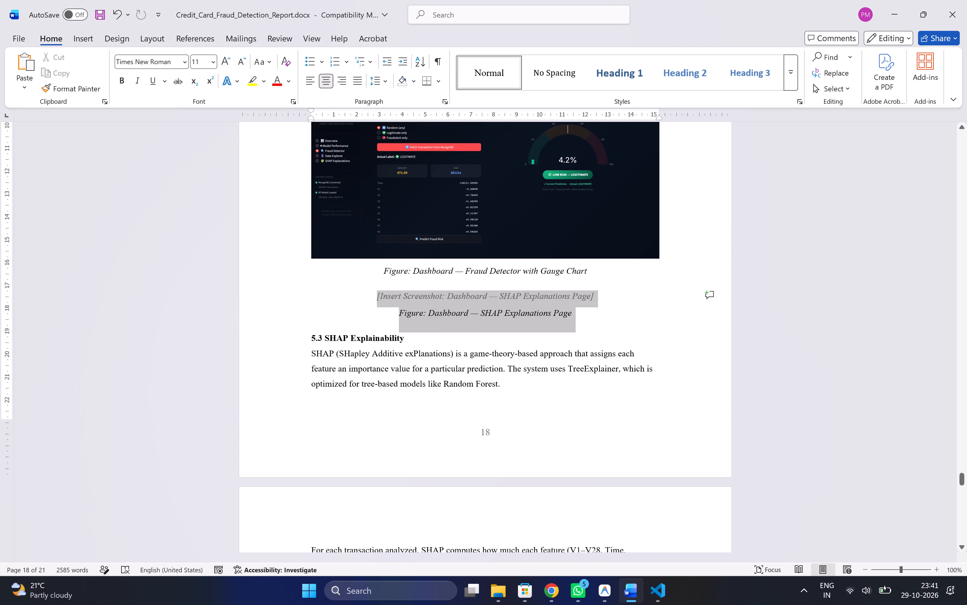
{"action": "left_click_drag", "start_coordinate": [366, 298], "coordinate": [366, 297]}
{"action": "key", "text": "BackSpace"}
Review the report's dashboard pages from the MongoDB Data Explorer figure through sections 5.2.1 to 5.3.
{"action": "scroll", "coordinate": [366, 297], "scroll_direction": "up", "scroll_amount": 3}
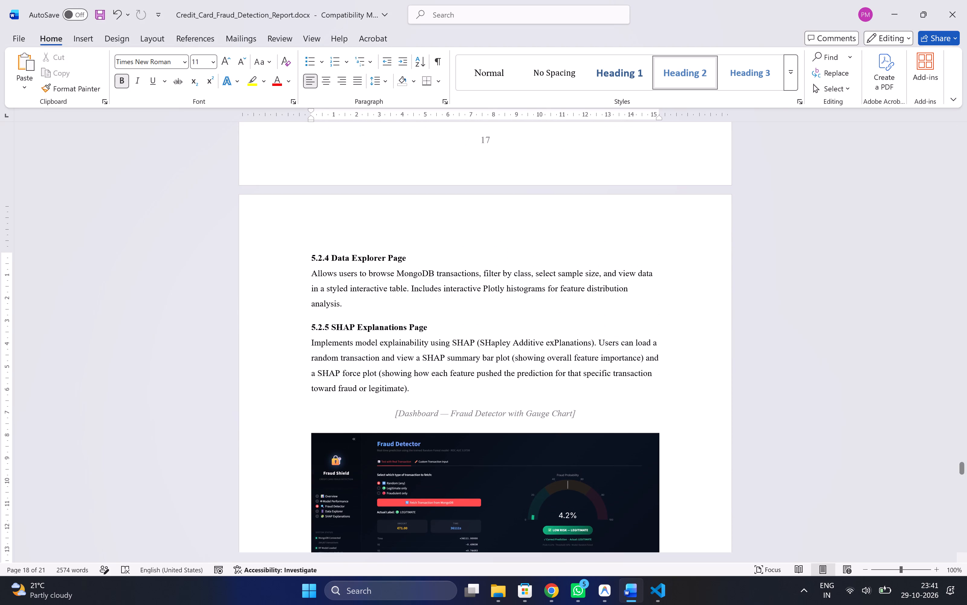
{"action": "scroll", "coordinate": [366, 297], "scroll_direction": "down", "scroll_amount": 1}
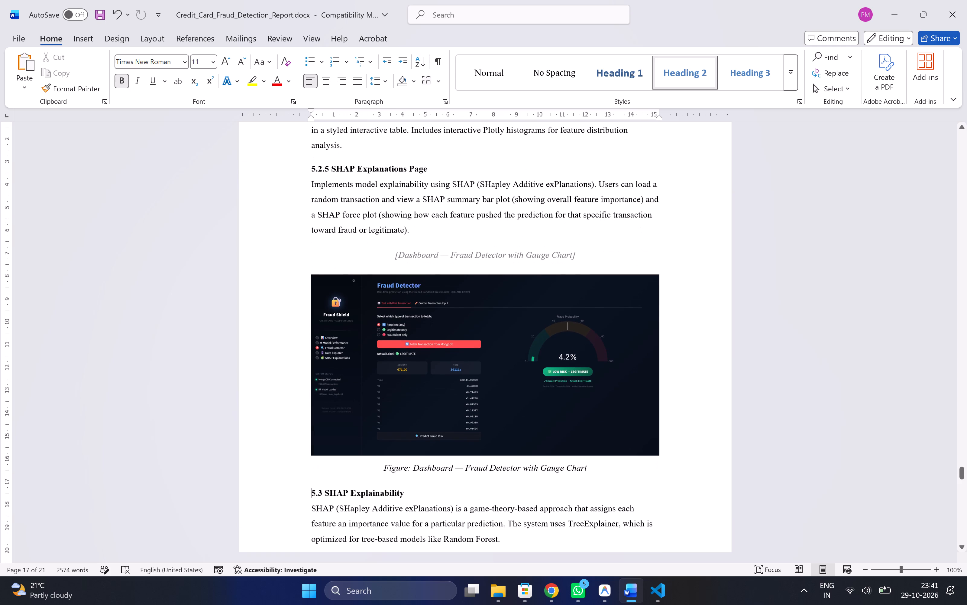
{"action": "scroll", "coordinate": [366, 297], "scroll_direction": "down", "scroll_amount": 1}
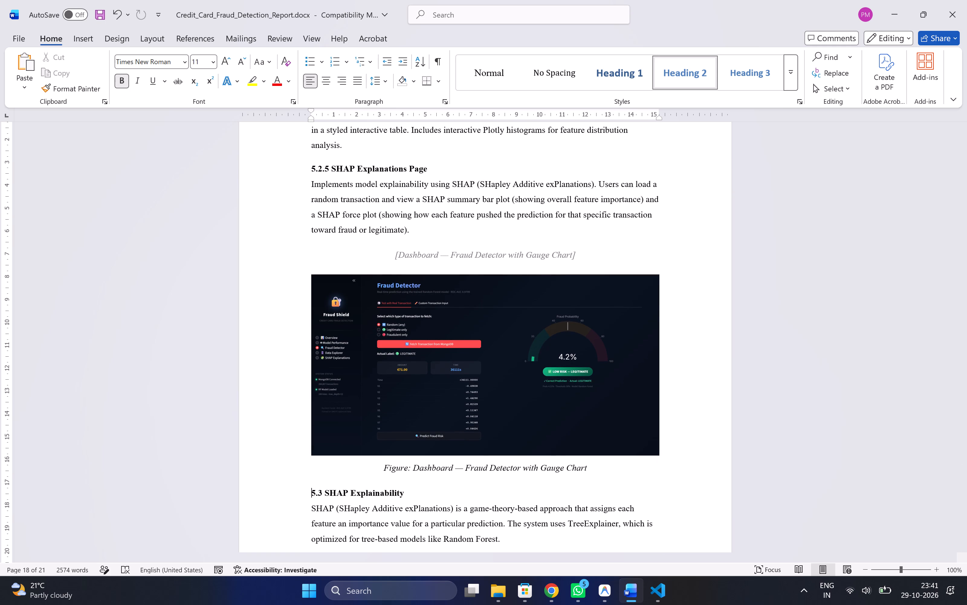
{"action": "scroll", "coordinate": [366, 297], "scroll_direction": "up", "scroll_amount": 2}
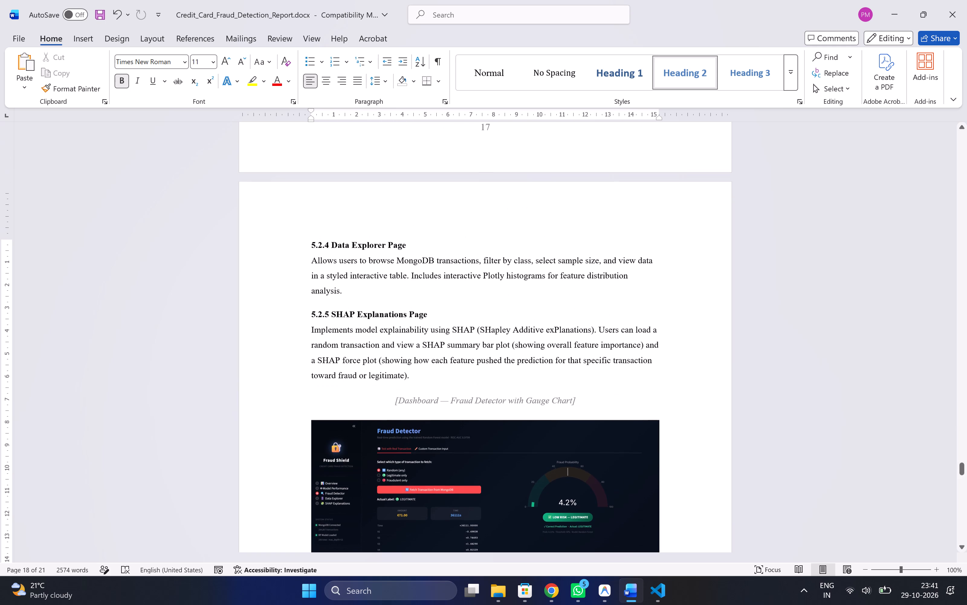
{"action": "scroll", "coordinate": [366, 297], "scroll_direction": "up", "scroll_amount": 3}
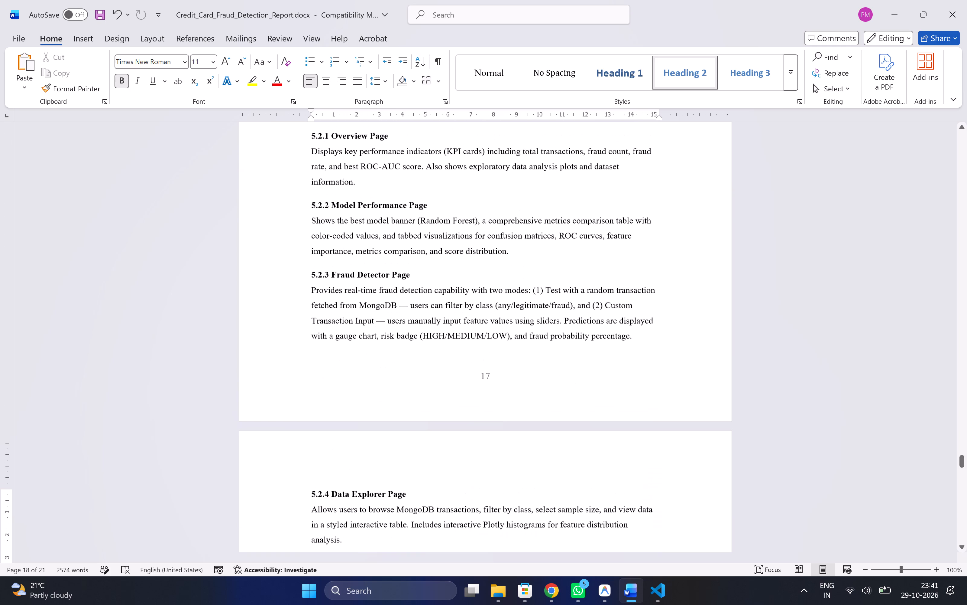
{"action": "scroll", "coordinate": [366, 297], "scroll_direction": "up", "scroll_amount": 2}
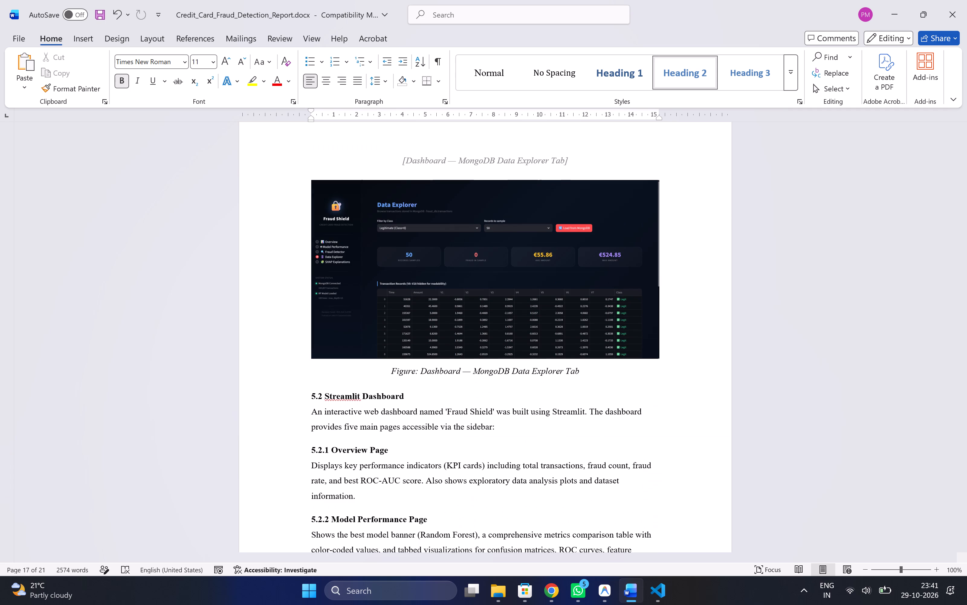
{"action": "scroll", "coordinate": [366, 297], "scroll_direction": "up", "scroll_amount": 1}
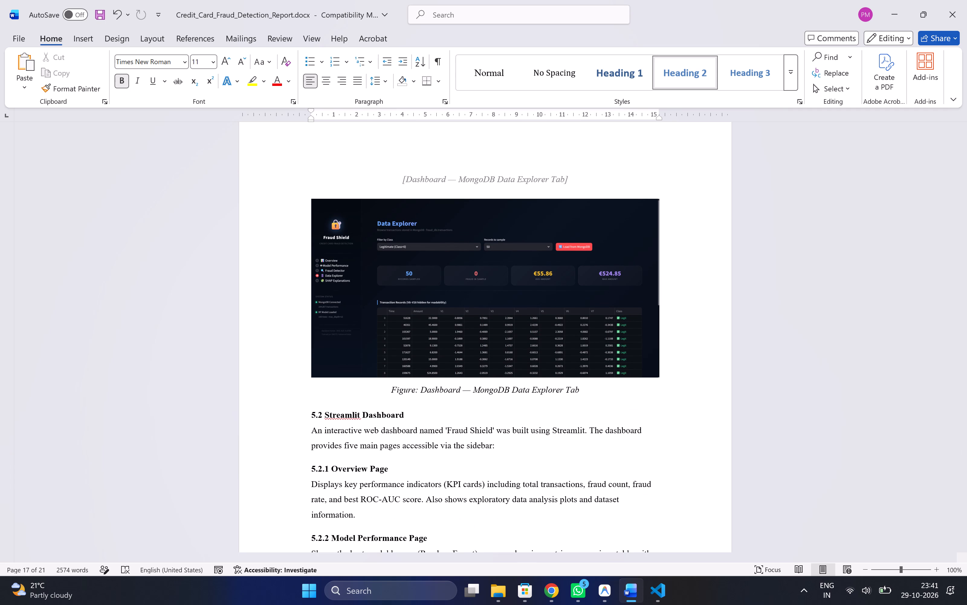
{"action": "scroll", "coordinate": [366, 297], "scroll_direction": "down", "scroll_amount": 2}
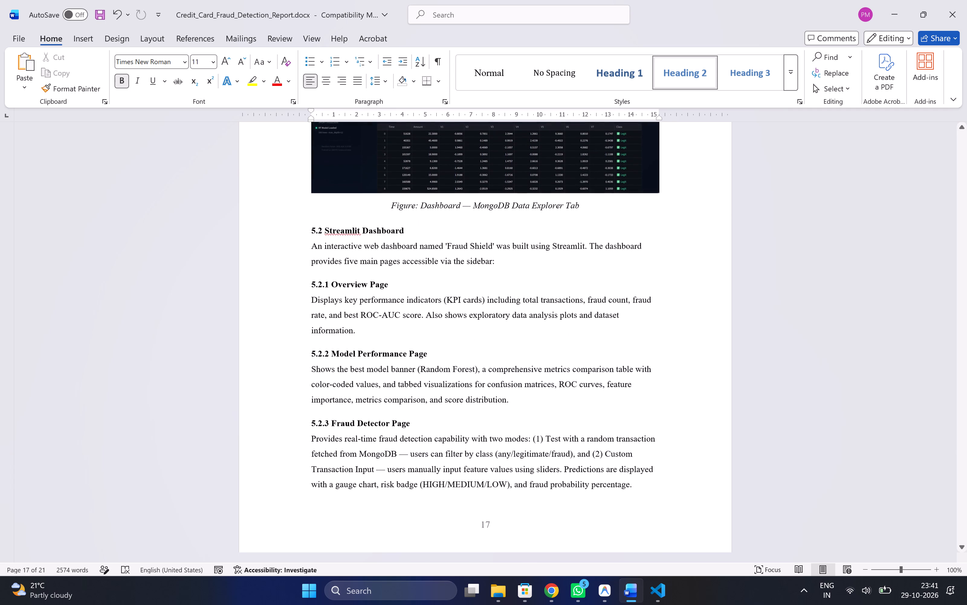
Examine where the Data Explorer and Fraud Detector figures sit relative to the text of report sections 5.1 to 5.3.
{"action": "scroll", "coordinate": [366, 297], "scroll_direction": "down", "scroll_amount": 1}
{"action": "scroll", "coordinate": [366, 297], "scroll_direction": "up", "scroll_amount": 1}
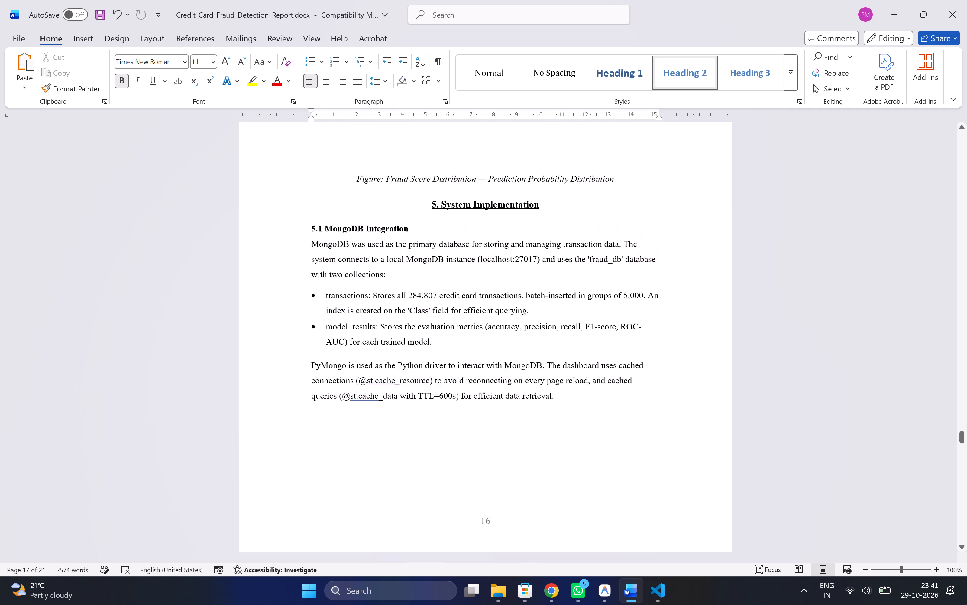
{"action": "scroll", "coordinate": [366, 297], "scroll_direction": "up", "scroll_amount": 2}
{"action": "scroll", "coordinate": [366, 297], "scroll_direction": "down", "scroll_amount": 1}
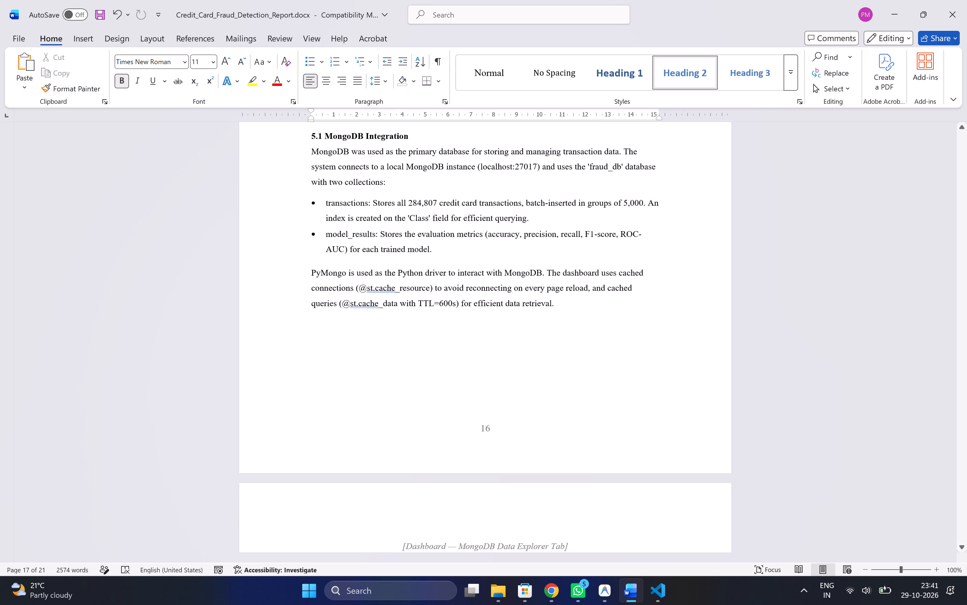
{"action": "scroll", "coordinate": [366, 297], "scroll_direction": "down", "scroll_amount": 4}
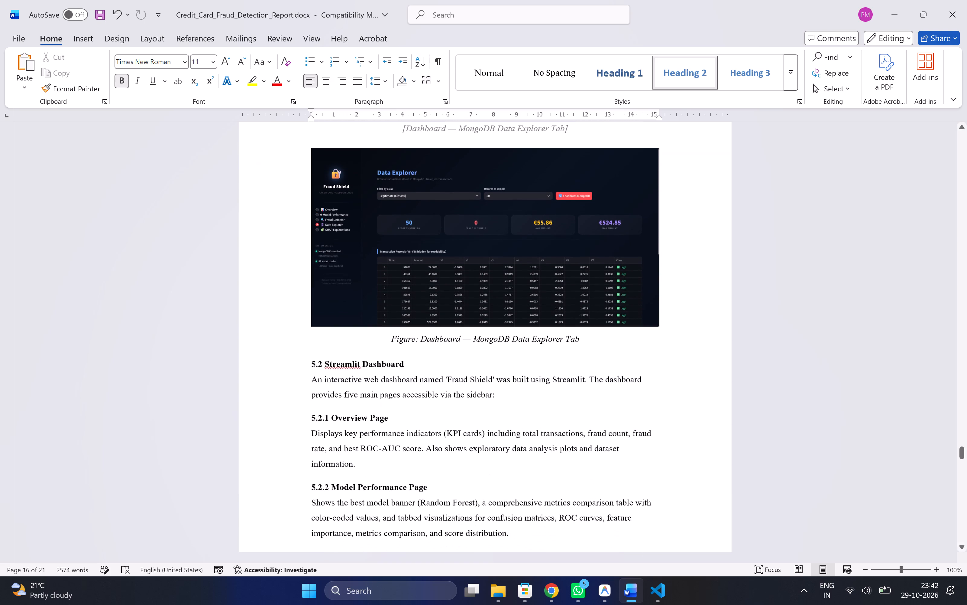
{"action": "scroll", "coordinate": [366, 297], "scroll_direction": "down", "scroll_amount": 3}
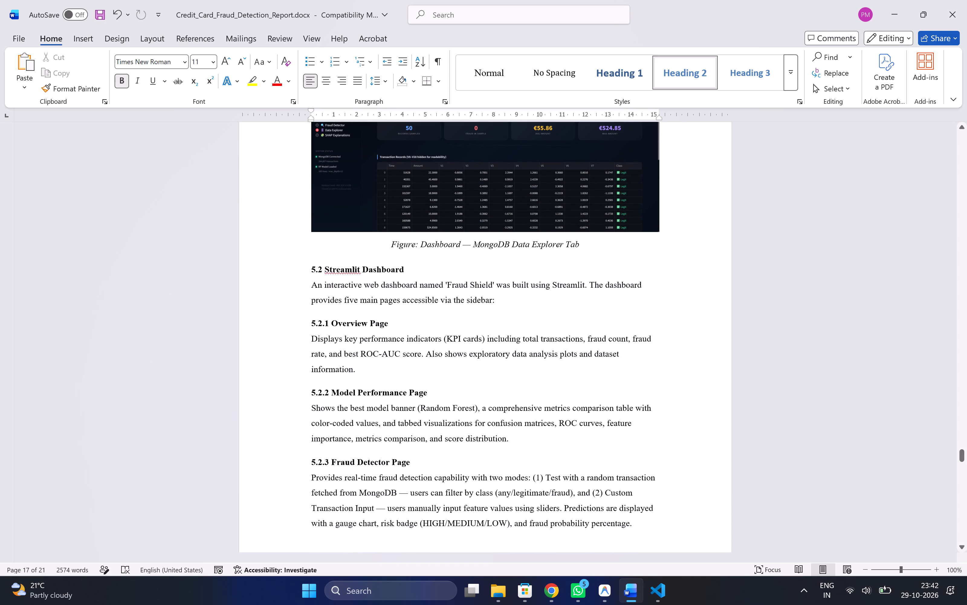
{"action": "scroll", "coordinate": [366, 297], "scroll_direction": "up", "scroll_amount": 1}
{"action": "scroll", "coordinate": [366, 297], "scroll_direction": "down", "scroll_amount": 4}
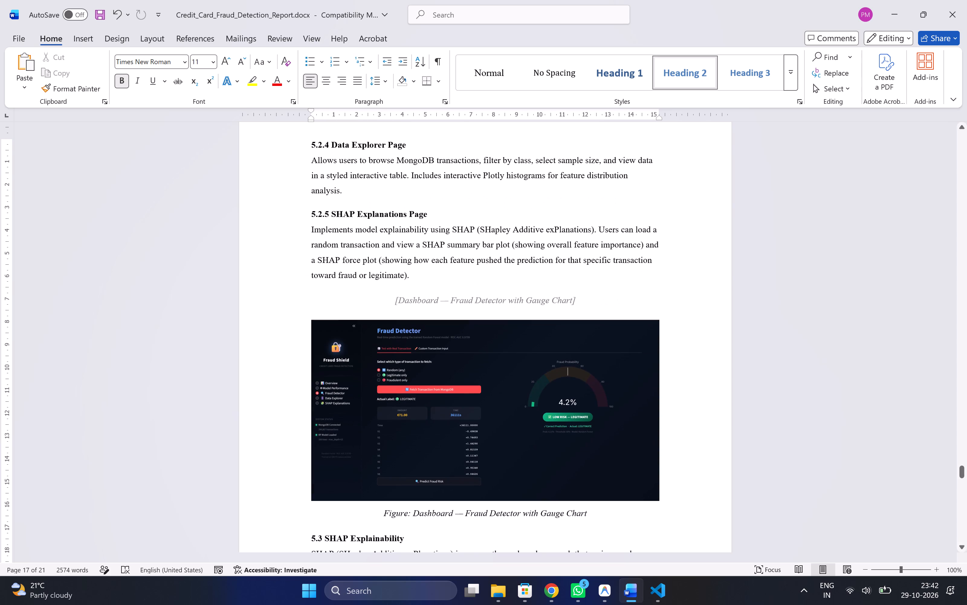
{"action": "scroll", "coordinate": [366, 297], "scroll_direction": "down", "scroll_amount": 1}
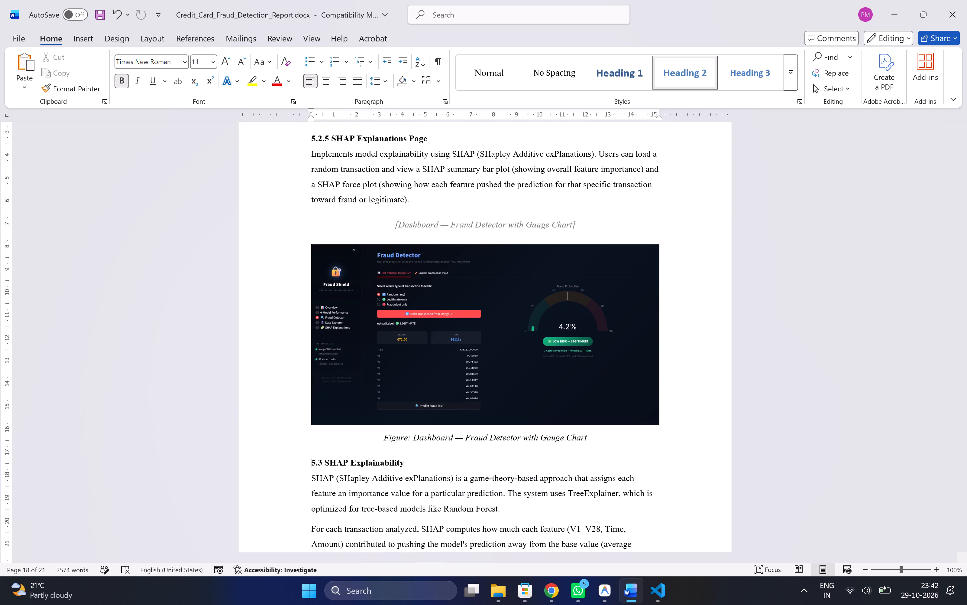
{"action": "scroll", "coordinate": [366, 297], "scroll_direction": "up", "scroll_amount": 1}
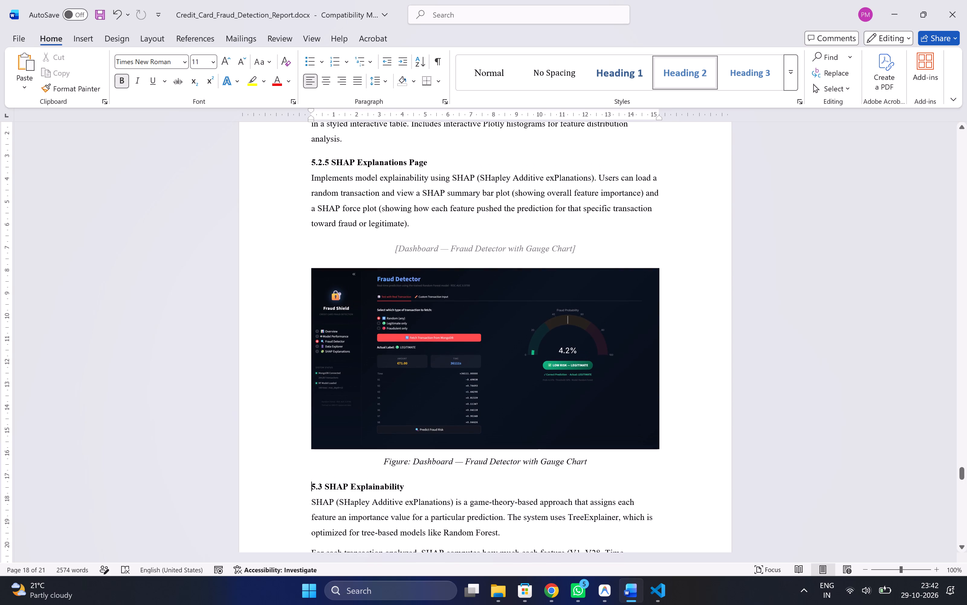
{"action": "scroll", "coordinate": [366, 297], "scroll_direction": "up", "scroll_amount": 1}
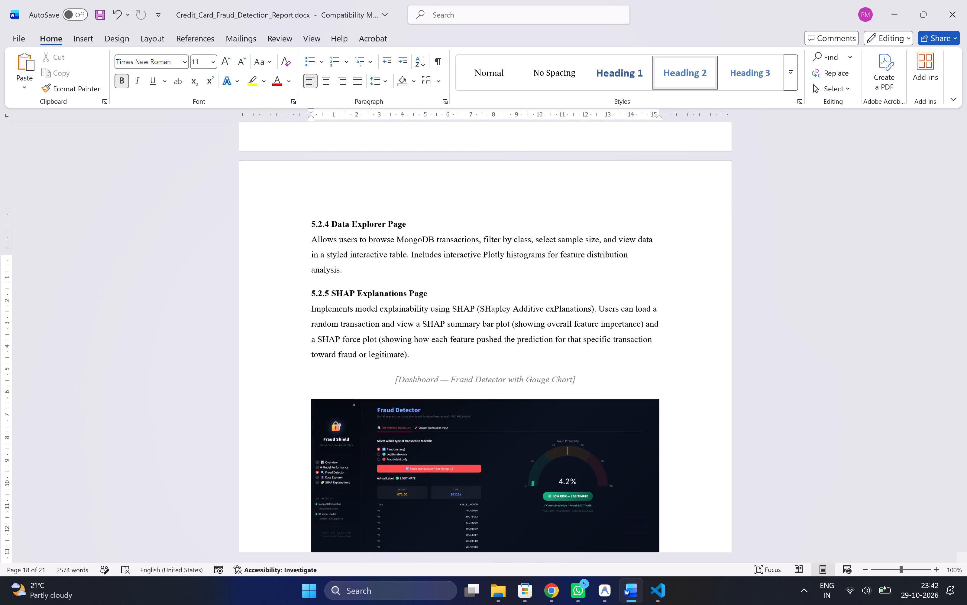
{"action": "scroll", "coordinate": [366, 297], "scroll_direction": "up", "scroll_amount": 2}
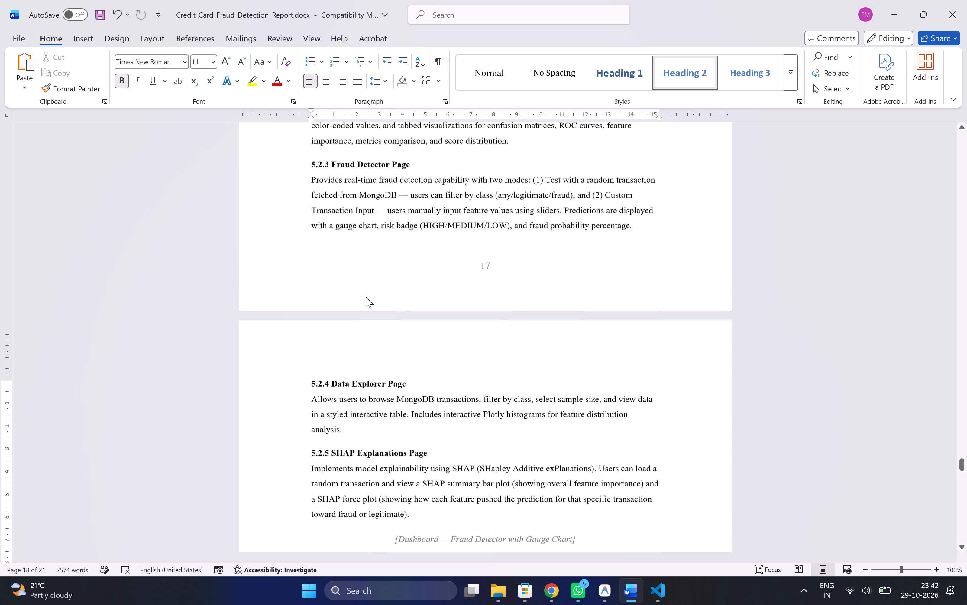
{"action": "scroll", "coordinate": [366, 297], "scroll_direction": "up", "scroll_amount": 1}
{"action": "scroll", "coordinate": [366, 297], "scroll_direction": "down", "scroll_amount": 1}
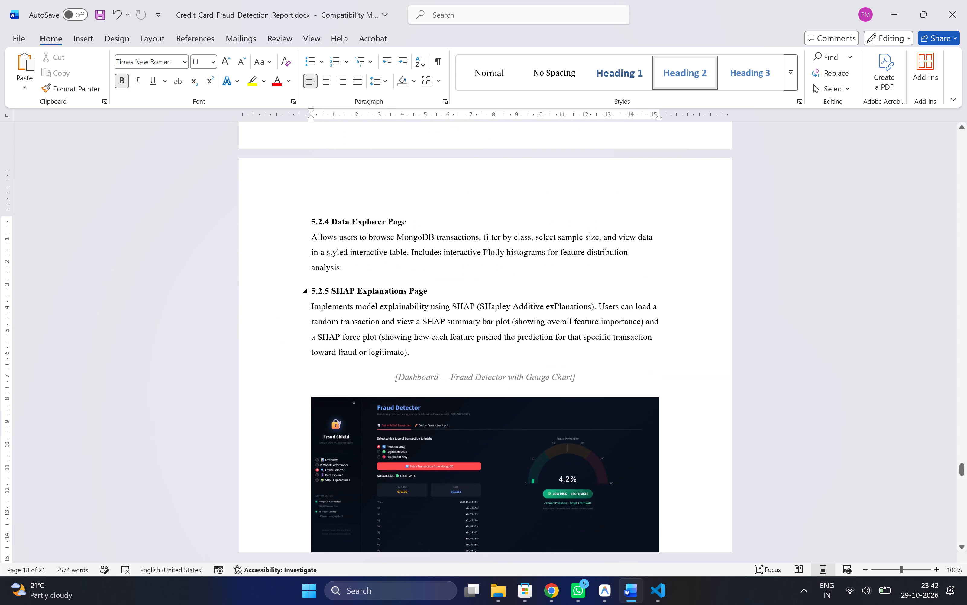
{"action": "scroll", "coordinate": [366, 297], "scroll_direction": "down", "scroll_amount": 1}
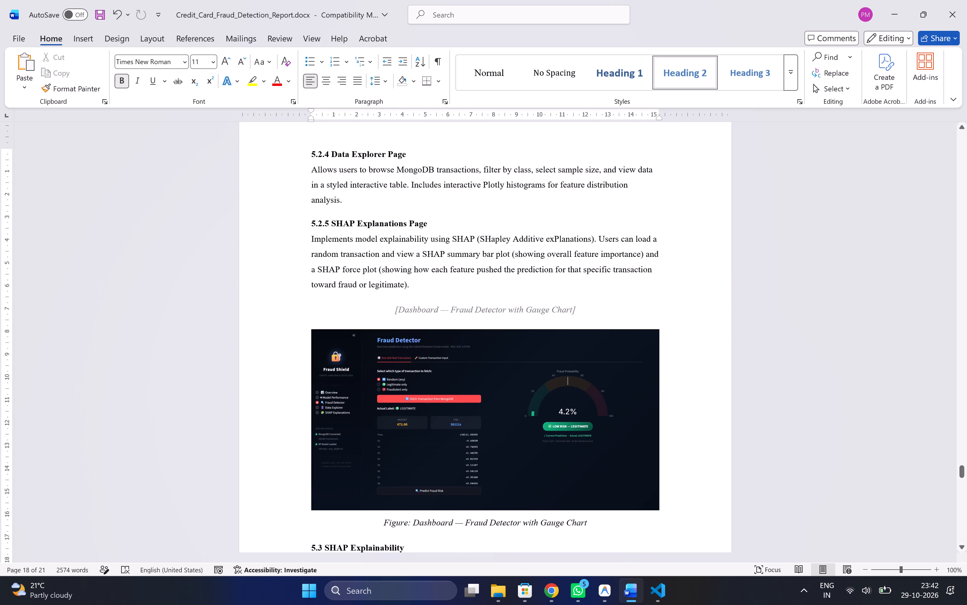
{"action": "scroll", "coordinate": [618, 388], "scroll_direction": "up", "scroll_amount": 1}
{"action": "scroll", "coordinate": [618, 388], "scroll_direction": "down", "scroll_amount": 1}
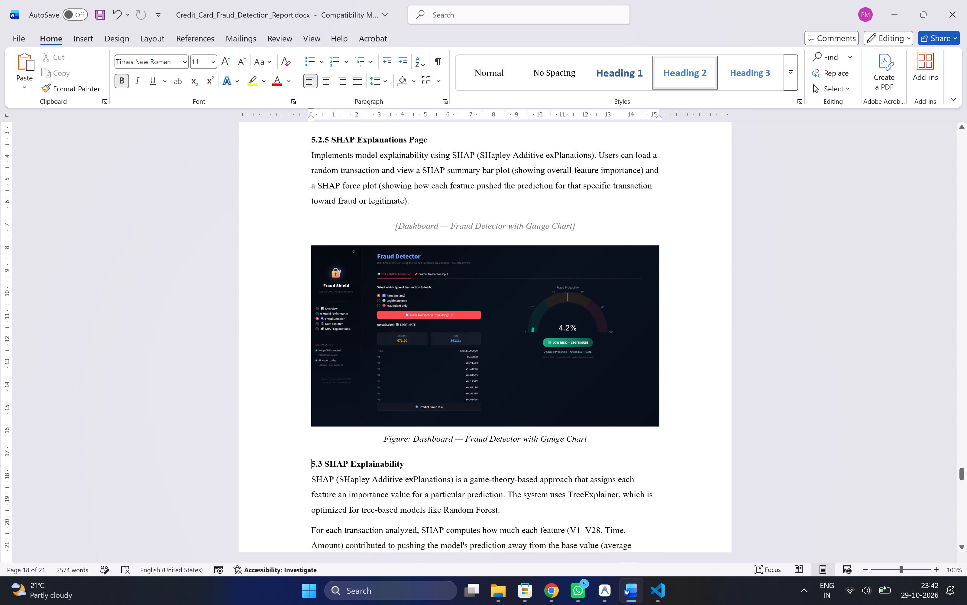
Cut the "Dashboard — Fraud Detector with Gauge Chart" label, screenshot and figure caption from above section 5.3.
{"action": "left_click_drag", "start_coordinate": [624, 444], "coordinate": [392, 224]}
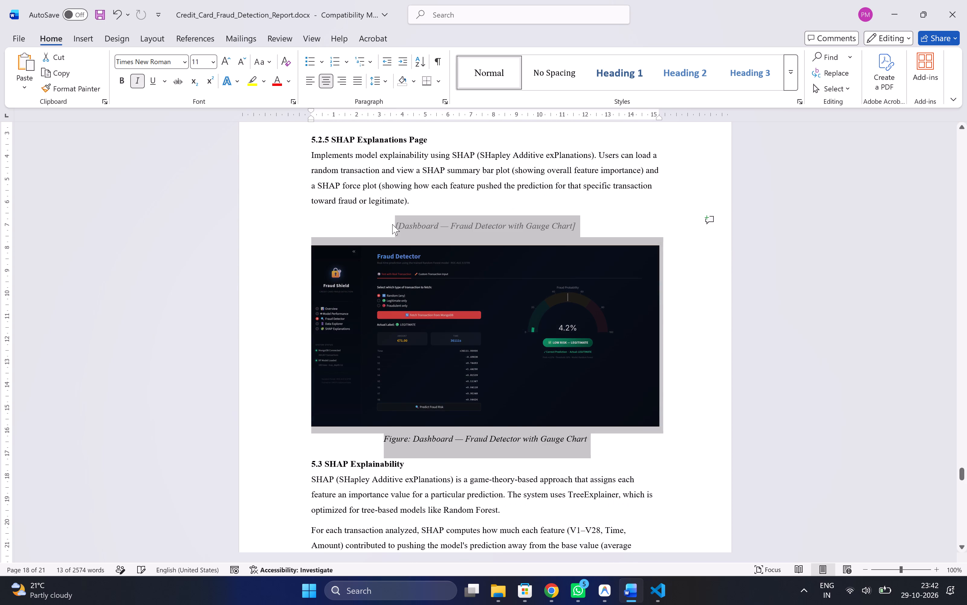
{"action": "key", "text": "ctrl+x"}
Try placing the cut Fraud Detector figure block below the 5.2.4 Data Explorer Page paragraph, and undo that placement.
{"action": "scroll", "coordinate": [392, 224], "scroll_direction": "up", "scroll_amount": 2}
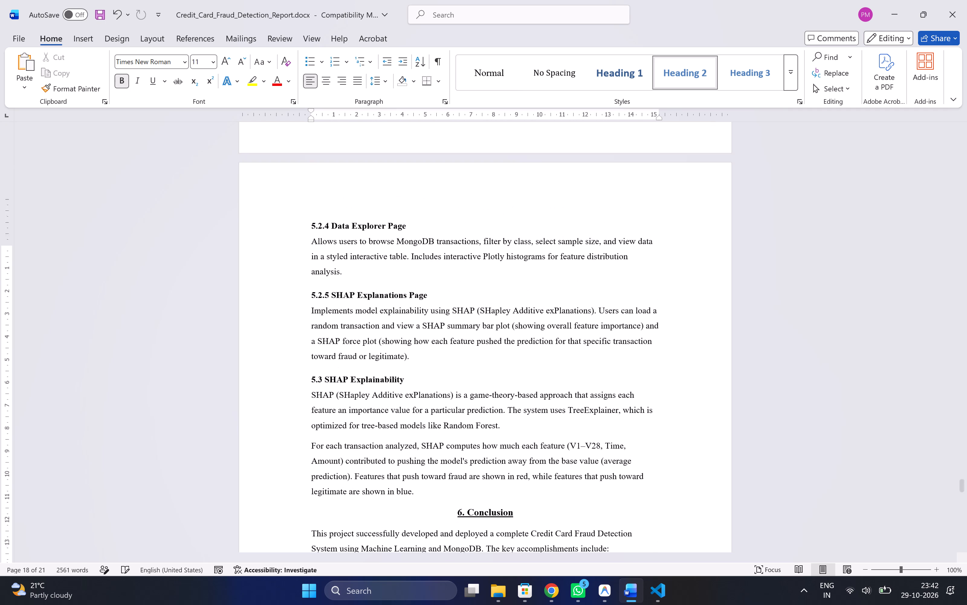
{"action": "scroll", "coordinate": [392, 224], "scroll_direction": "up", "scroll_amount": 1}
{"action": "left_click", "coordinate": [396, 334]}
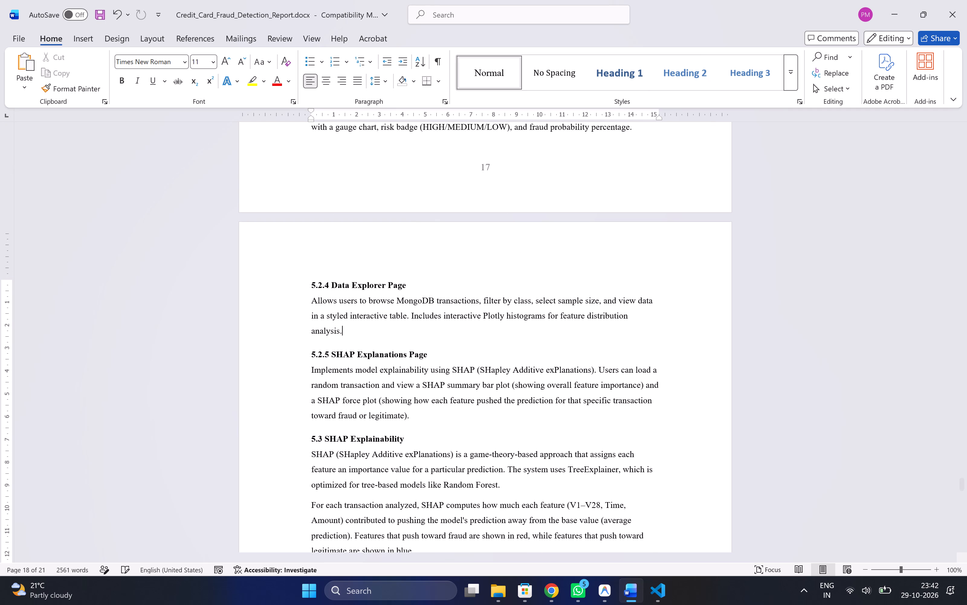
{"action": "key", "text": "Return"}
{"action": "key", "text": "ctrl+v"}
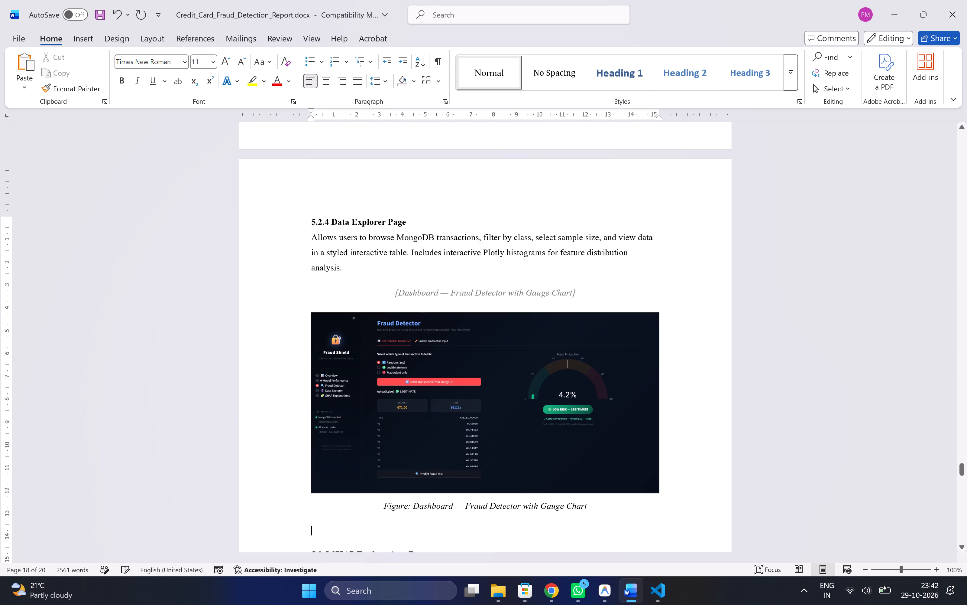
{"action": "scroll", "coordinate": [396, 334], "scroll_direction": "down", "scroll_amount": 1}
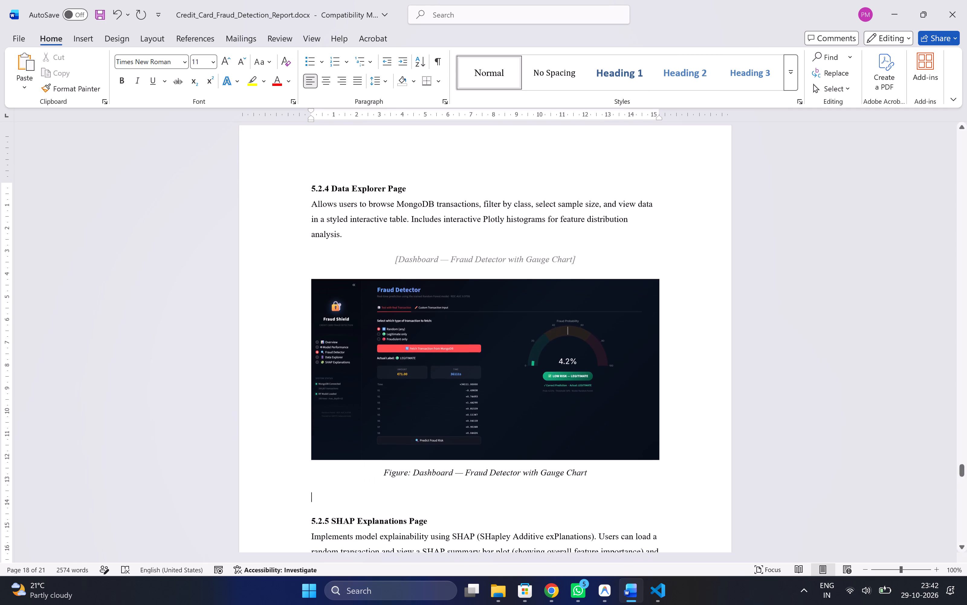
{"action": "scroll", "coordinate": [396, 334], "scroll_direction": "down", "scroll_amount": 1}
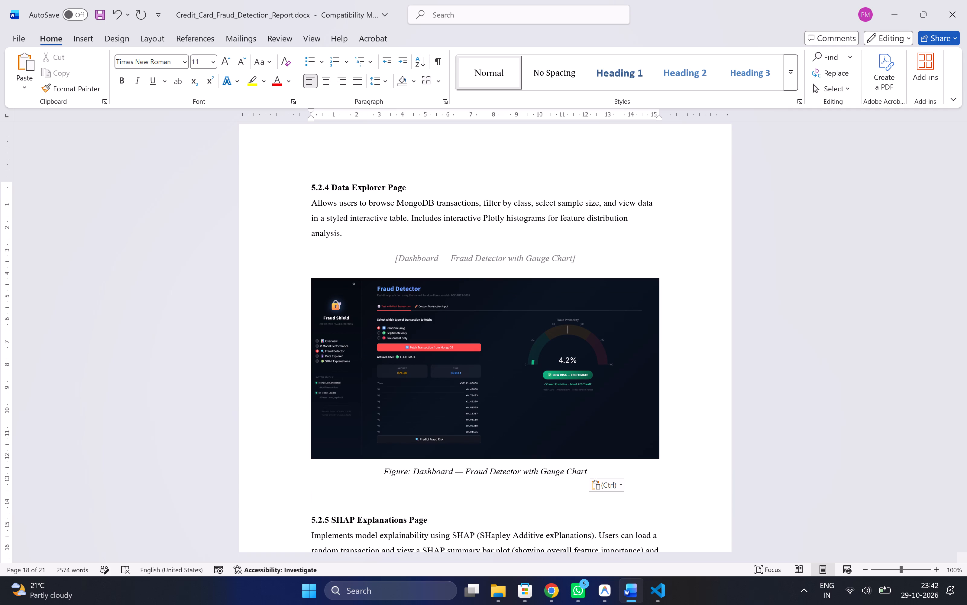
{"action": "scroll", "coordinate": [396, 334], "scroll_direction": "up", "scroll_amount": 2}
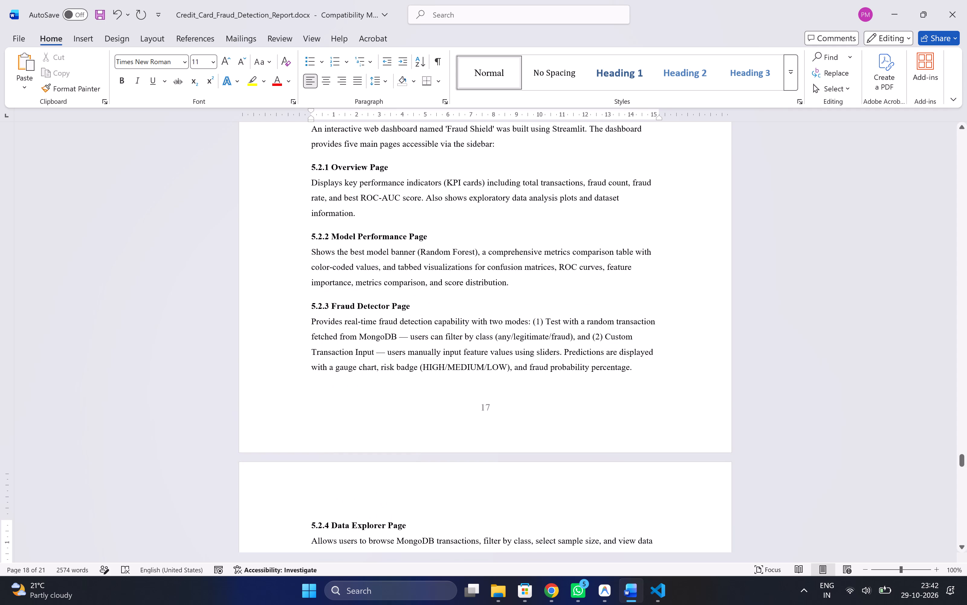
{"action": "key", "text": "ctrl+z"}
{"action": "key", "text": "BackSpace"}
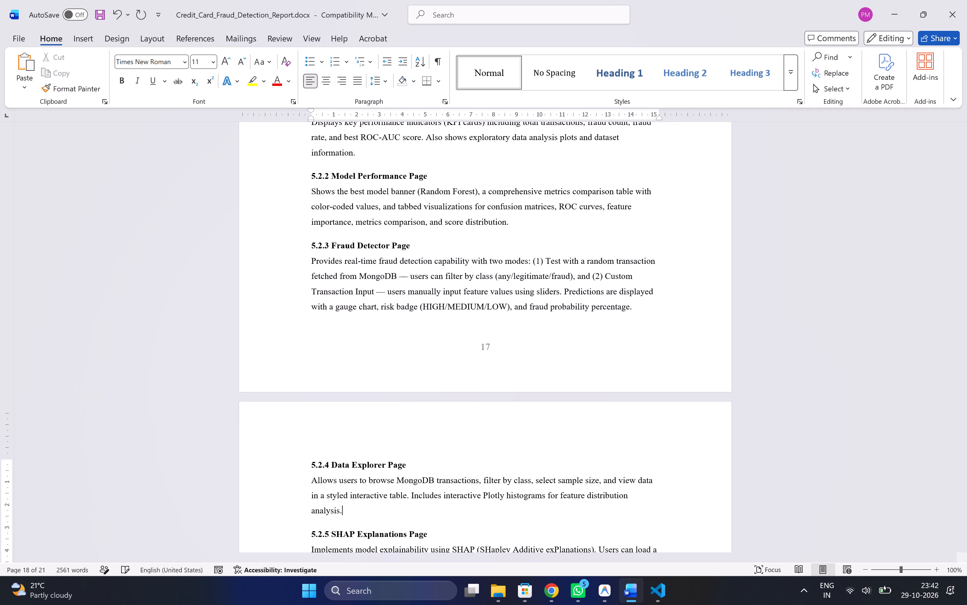
Insert the cut Fraud Detector figure block on a new line above the 5.2.4 heading, following the 5.2.3 text.
{"action": "left_click", "coordinate": [313, 468]}
{"action": "key", "text": "Return"}
{"action": "key", "text": "Up"}
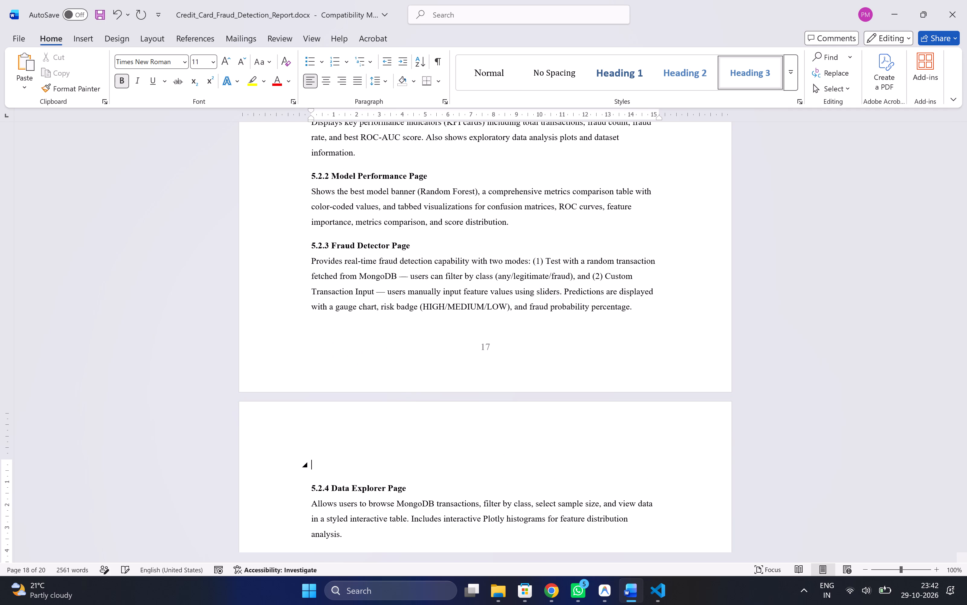
{"action": "key", "text": "ctrl+v"}
Move the MongoDB Data Explorer Tab label, screenshot and caption from above 5.2 to below the 5.2.4 paragraph, removing the blank line after the caption.
{"action": "scroll", "coordinate": [313, 468], "scroll_direction": "up", "scroll_amount": 2}
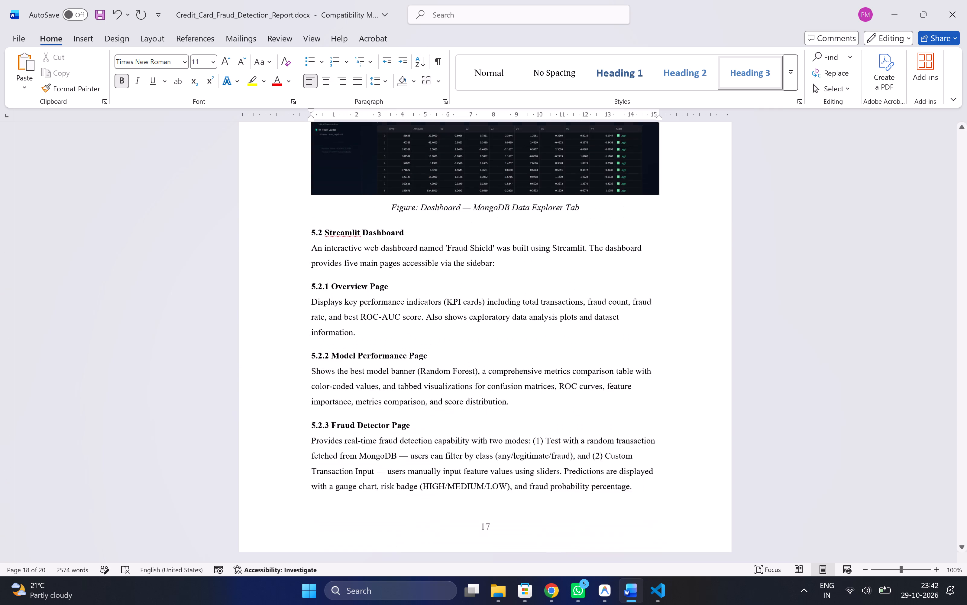
{"action": "scroll", "coordinate": [313, 468], "scroll_direction": "up", "scroll_amount": 3}
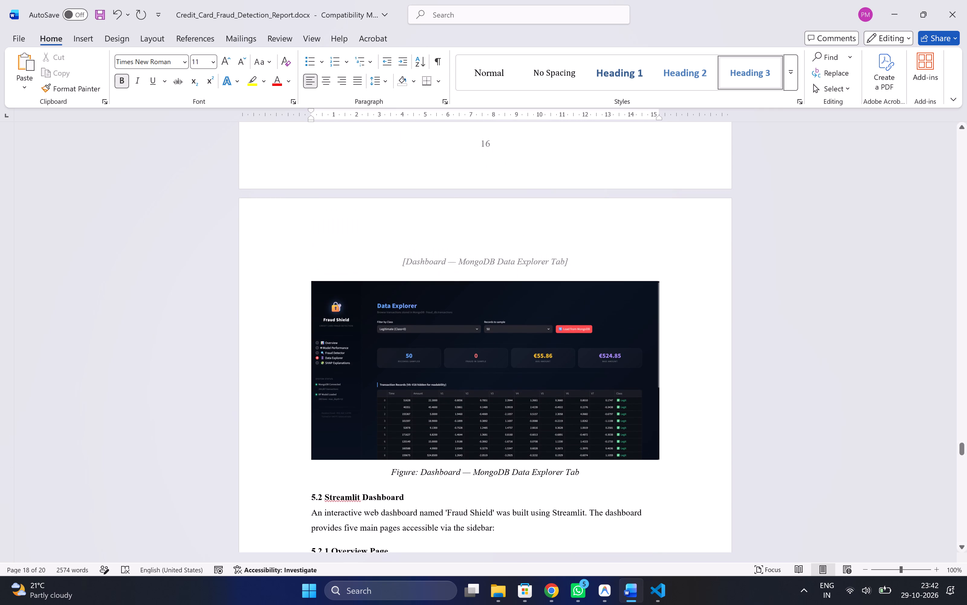
{"action": "left_click_drag", "start_coordinate": [596, 475], "coordinate": [453, 325]}
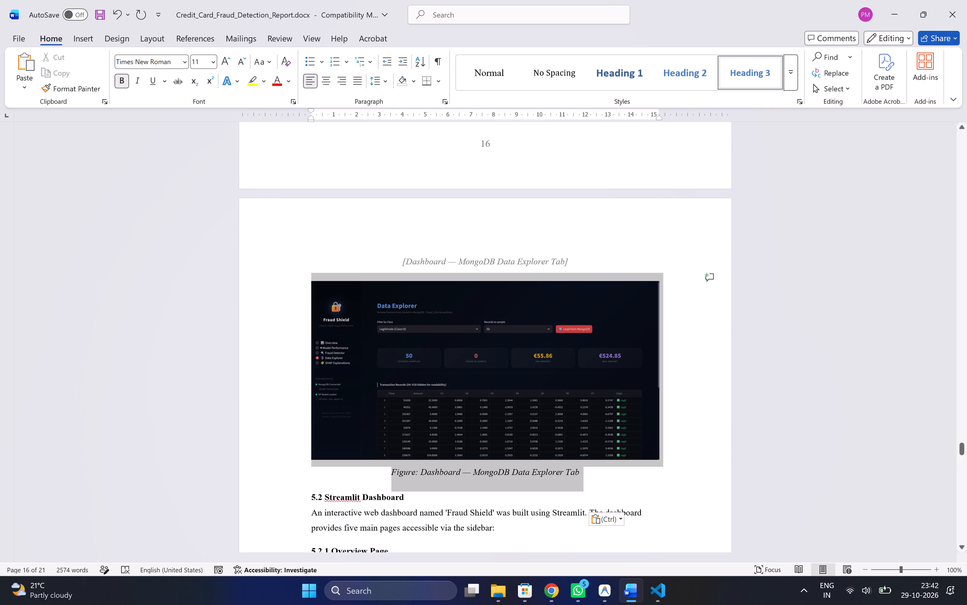
{"action": "left_click_drag", "start_coordinate": [453, 325], "coordinate": [401, 261]}
{"action": "key", "text": "ctrl+x"}
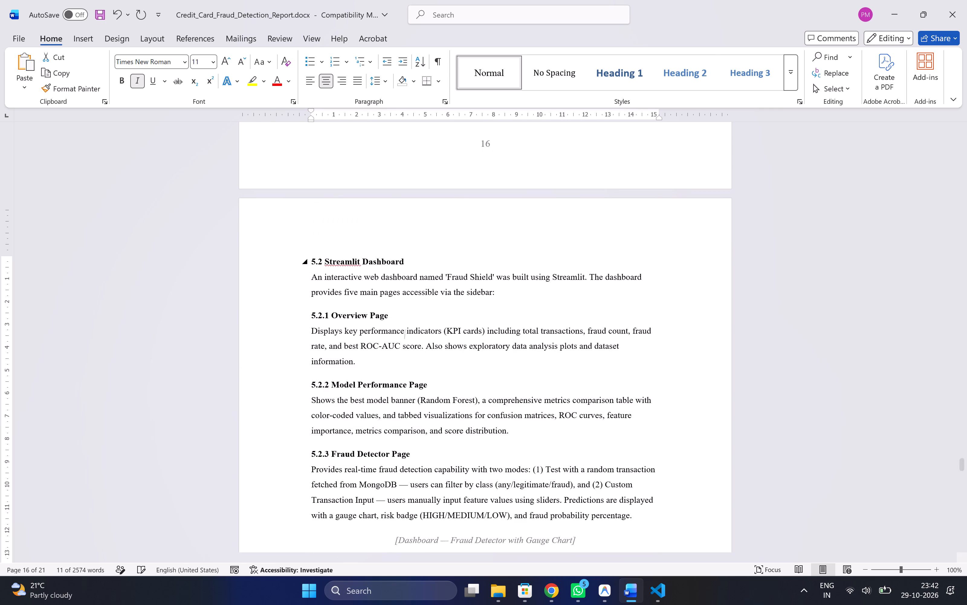
{"action": "scroll", "coordinate": [503, 301], "scroll_direction": "down", "scroll_amount": 1}
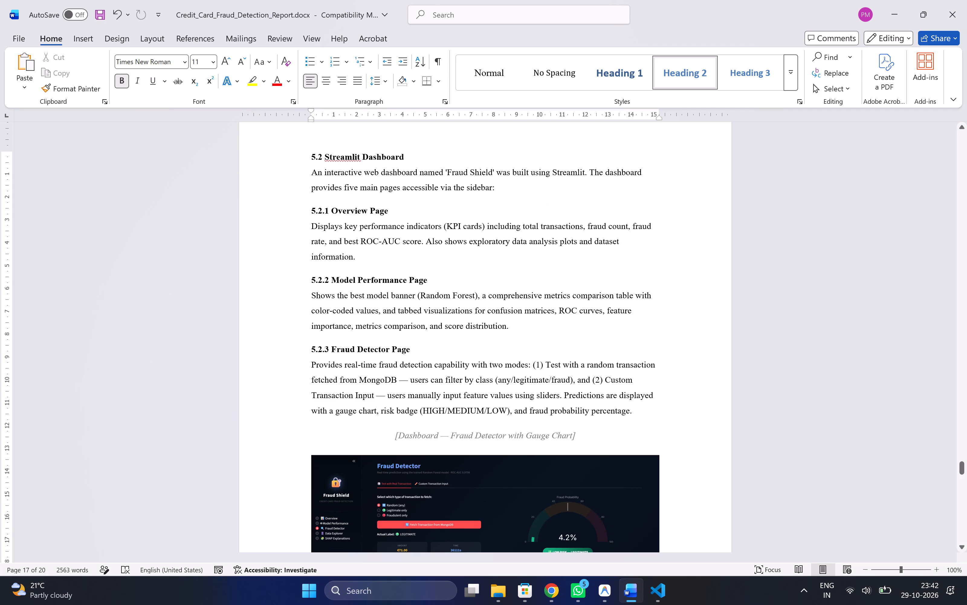
{"action": "scroll", "coordinate": [482, 351], "scroll_direction": "down", "scroll_amount": 3}
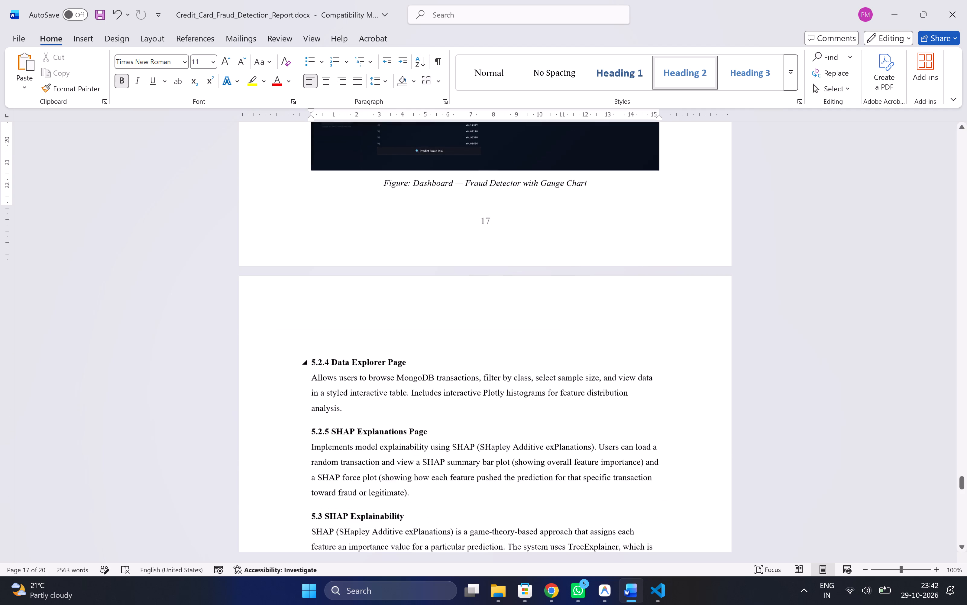
{"action": "left_click", "coordinate": [412, 396]}
{"action": "left_click", "coordinate": [395, 410]}
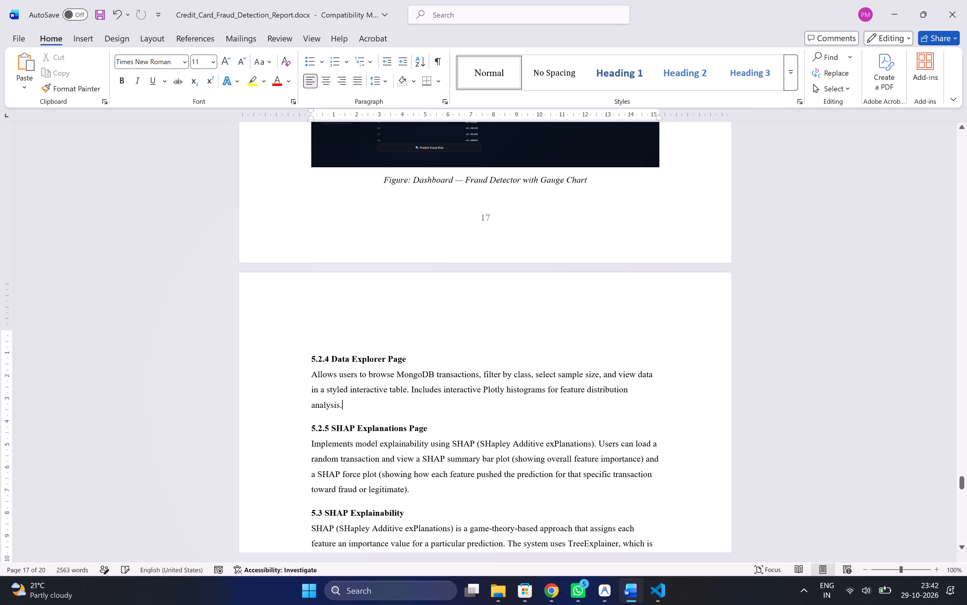
{"action": "key", "text": "Return"}
{"action": "key", "text": "ctrl+v"}
{"action": "left_click", "coordinate": [711, 389]}
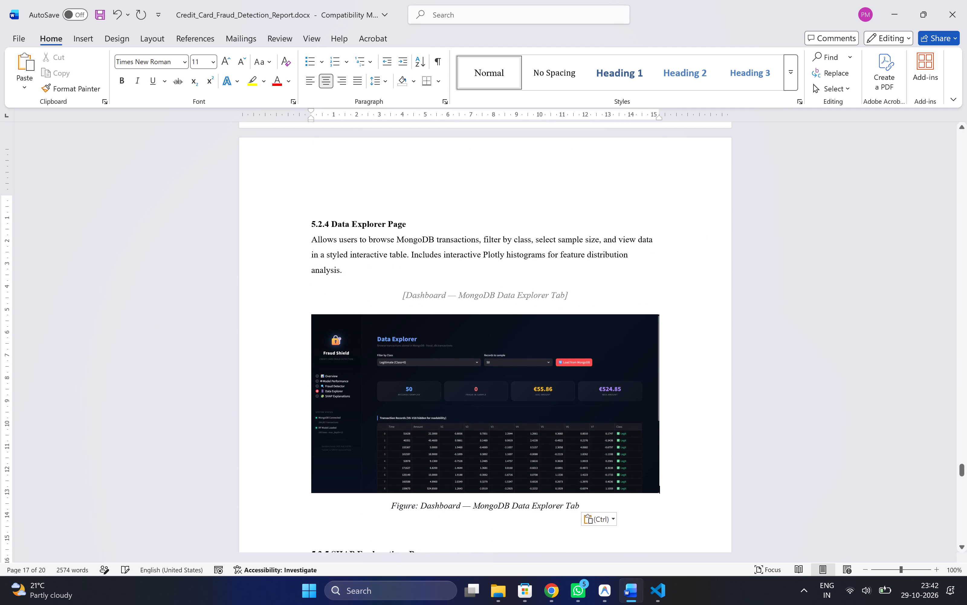
{"action": "scroll", "coordinate": [665, 434], "scroll_direction": "down", "scroll_amount": 1}
{"action": "left_click", "coordinate": [485, 444]}
{"action": "key", "text": "BackSpace"}
Update the table of contents page numbers to 19 for Conclusion, 19 for Future Scope and 20 for References.
{"action": "scroll", "coordinate": [485, 444], "scroll_direction": "up", "scroll_amount": 2}
{"action": "scroll", "coordinate": [485, 444], "scroll_direction": "down", "scroll_amount": 1}
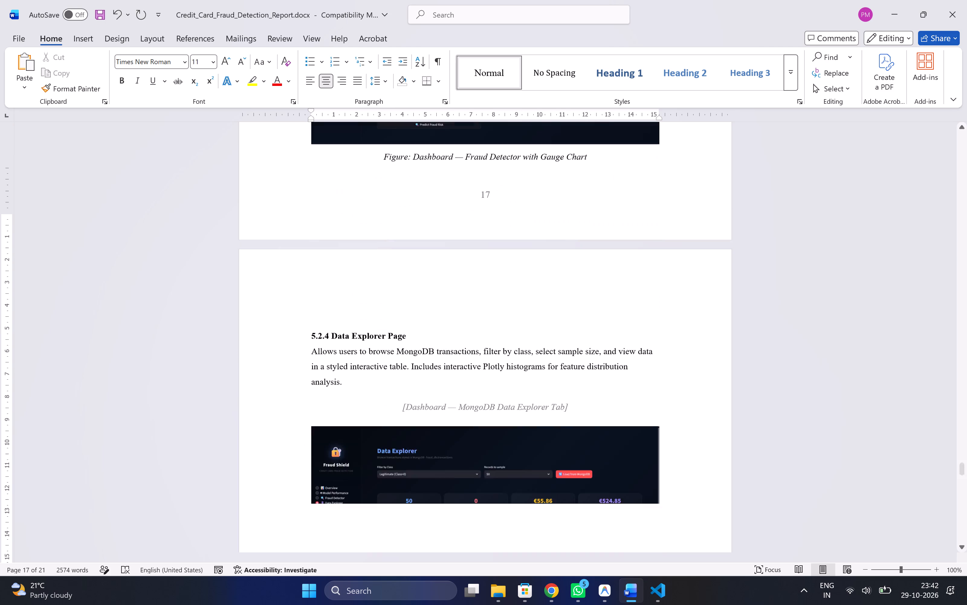
{"action": "scroll", "coordinate": [485, 444], "scroll_direction": "down", "scroll_amount": 5}
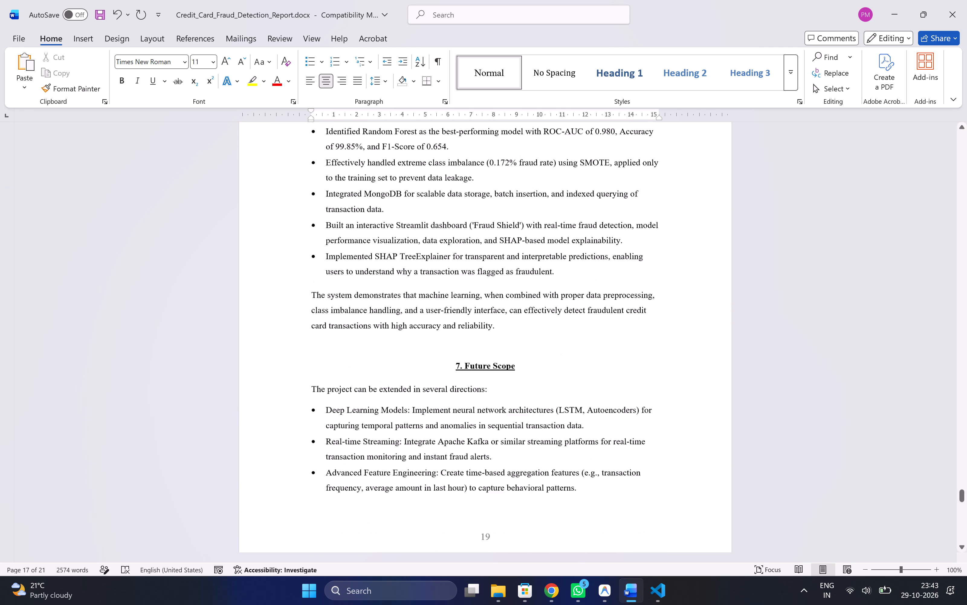
{"action": "scroll", "coordinate": [485, 444], "scroll_direction": "down", "scroll_amount": 1}
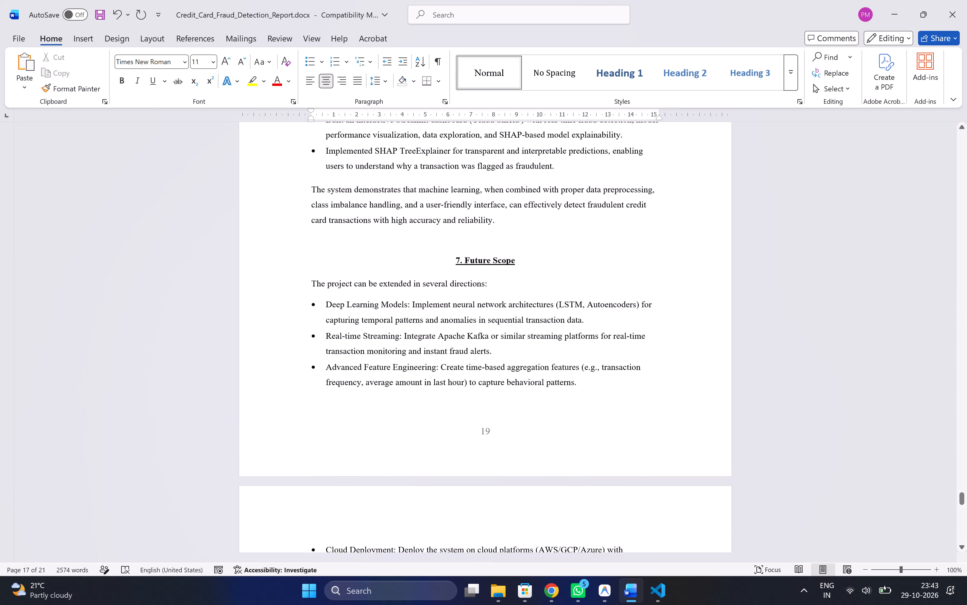
{"action": "scroll", "coordinate": [485, 444], "scroll_direction": "down", "scroll_amount": 1}
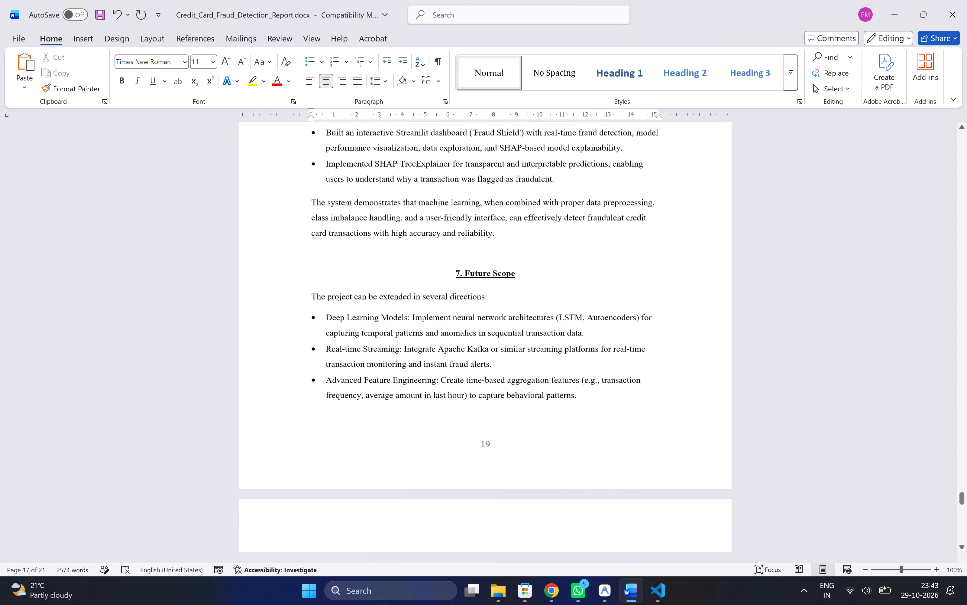
{"action": "scroll", "coordinate": [485, 444], "scroll_direction": "down", "scroll_amount": 4}
{"action": "scroll", "coordinate": [485, 444], "scroll_direction": "up", "scroll_amount": 12}
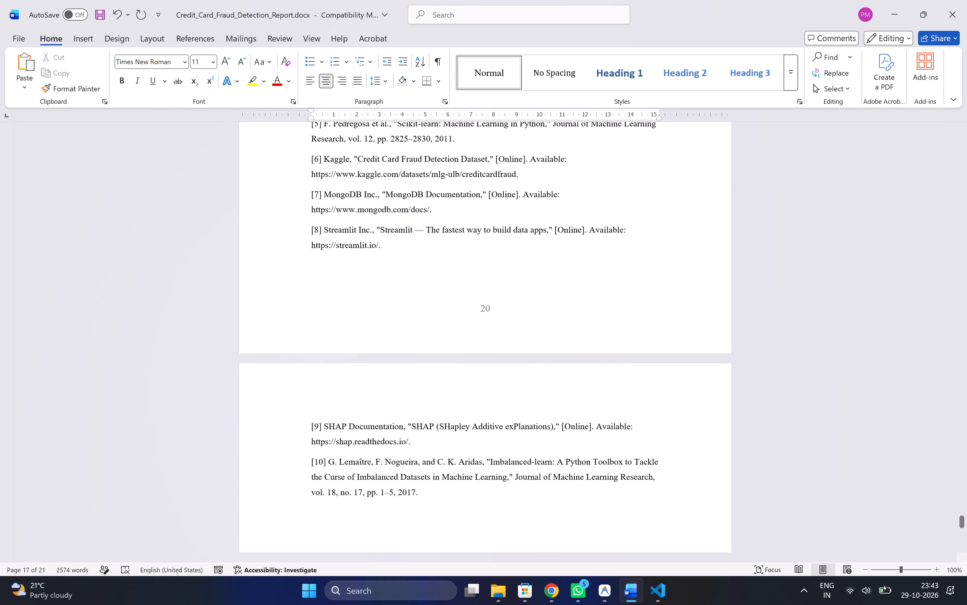
{"action": "scroll", "coordinate": [485, 444], "scroll_direction": "up", "scroll_amount": 20}
{"action": "scroll", "coordinate": [485, 444], "scroll_direction": "up", "scroll_amount": 11}
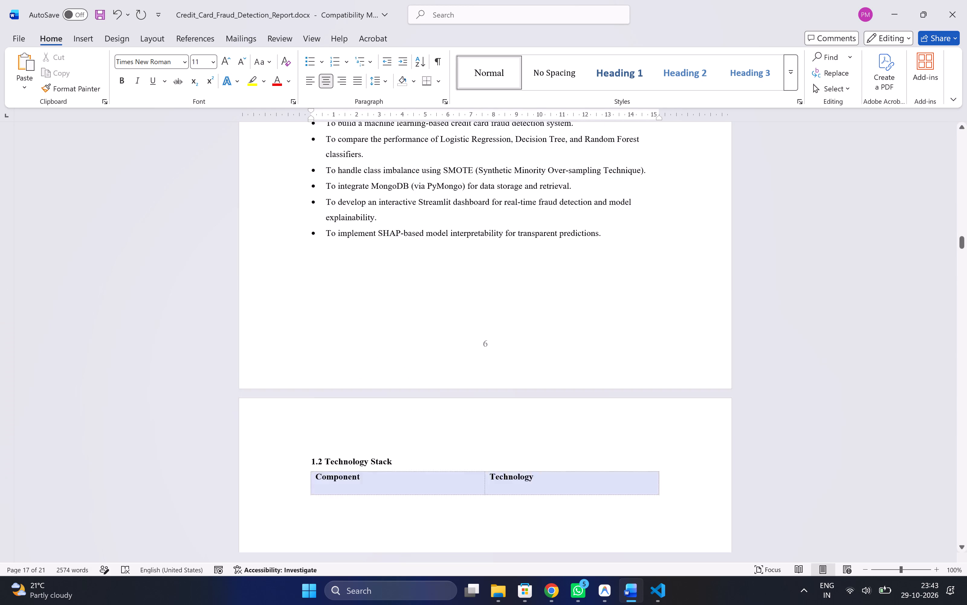
{"action": "scroll", "coordinate": [485, 444], "scroll_direction": "up", "scroll_amount": 4}
{"action": "scroll", "coordinate": [485, 444], "scroll_direction": "down", "scroll_amount": 3}
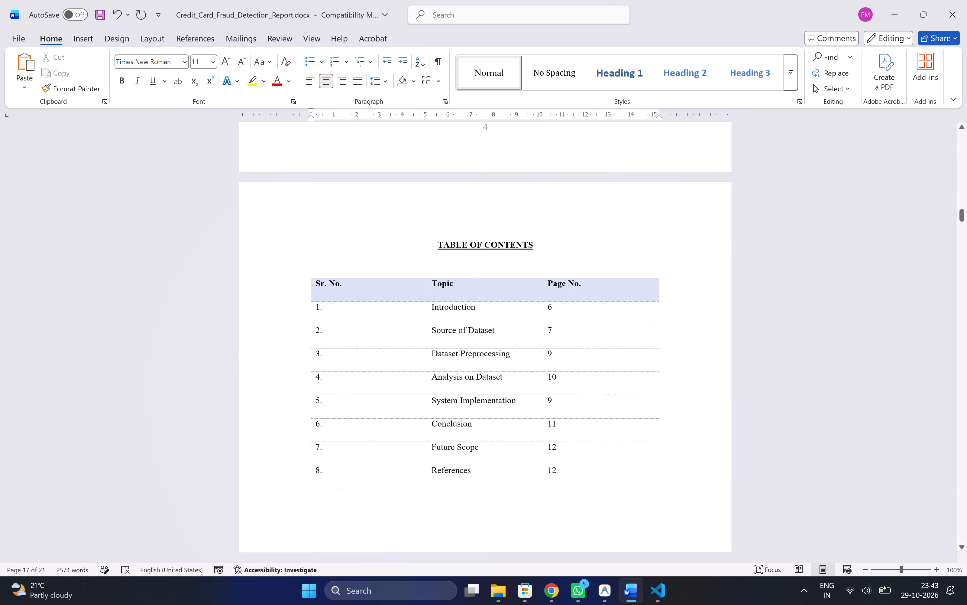
{"action": "left_click", "coordinate": [567, 424]}
{"action": "key", "text": "BackSpace"}
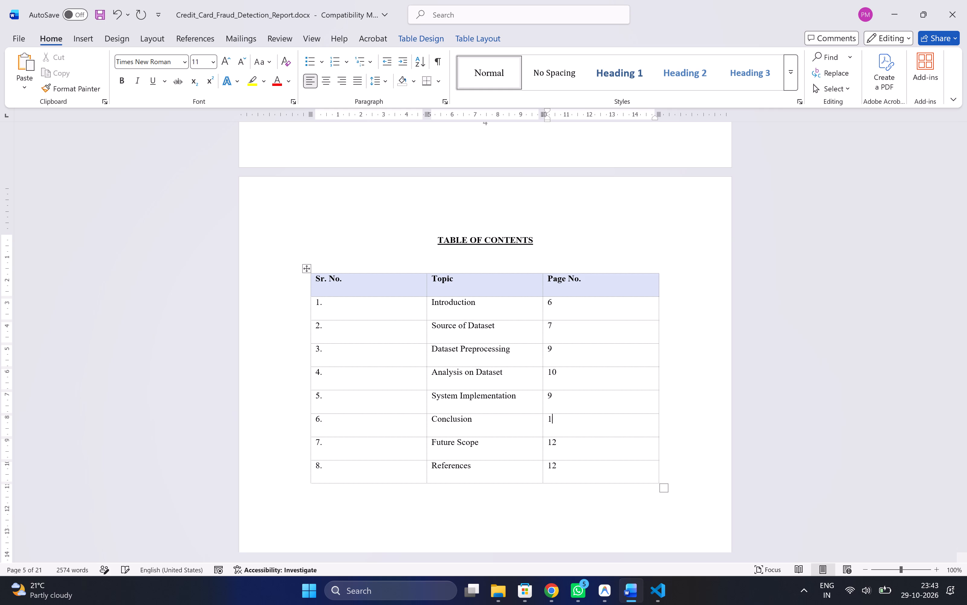
{"action": "key", "text": "9"}
{"action": "key", "text": "Down"}
{"action": "key", "text": "BackSpace"}
{"action": "key", "text": "9"}
{"action": "key", "text": "Down"}
{"action": "key", "text": "BackSpace"}
{"action": "key", "text": "BackSpace"}
{"action": "type", "text": "20"}
{"action": "left_click", "coordinate": [713, 426]}
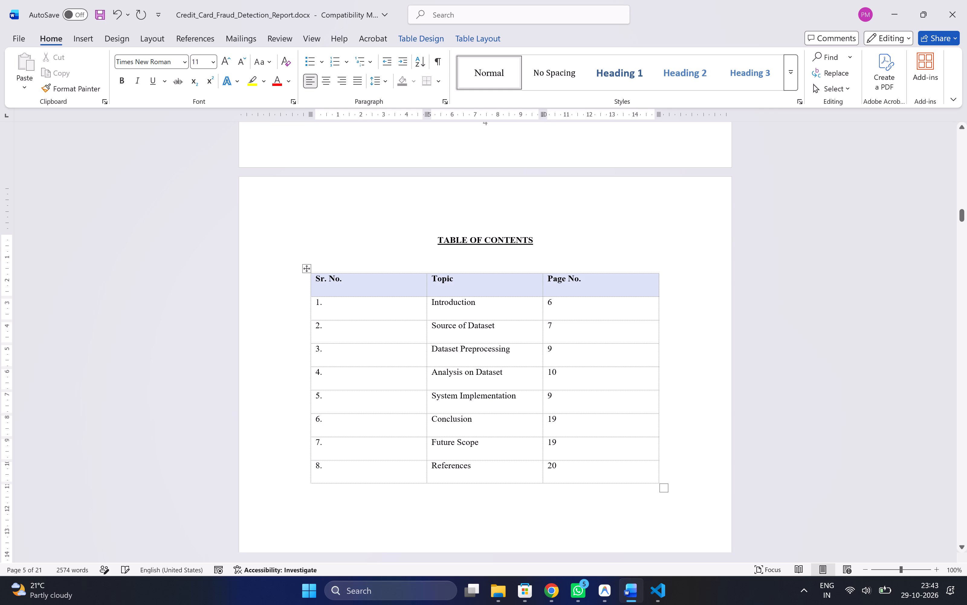
Check where section 5 starts and set System Implementation's page number to 16 in the table of contents.
{"action": "scroll", "coordinate": [713, 426], "scroll_direction": "down", "scroll_amount": 14}
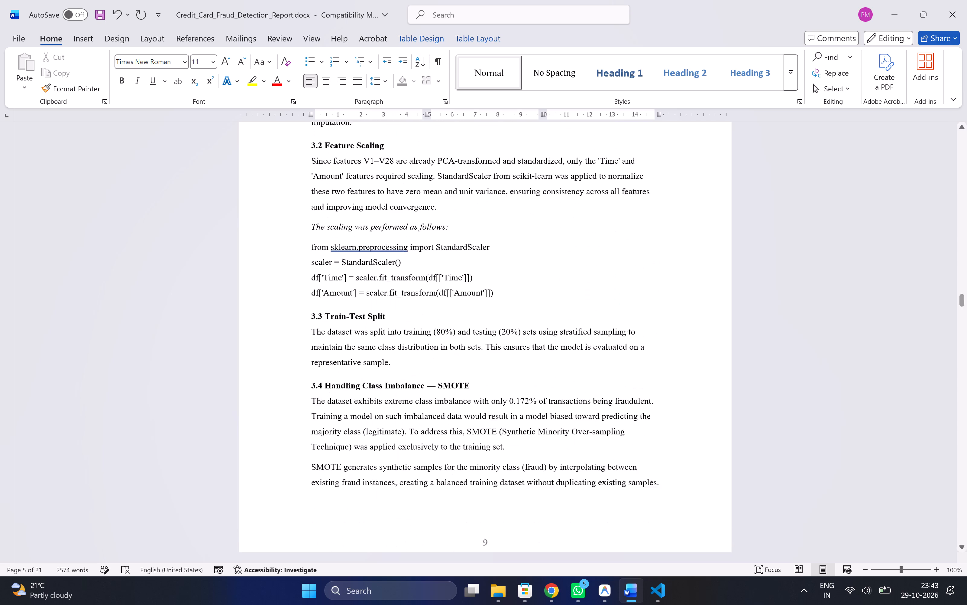
{"action": "scroll", "coordinate": [713, 426], "scroll_direction": "down", "scroll_amount": 11}
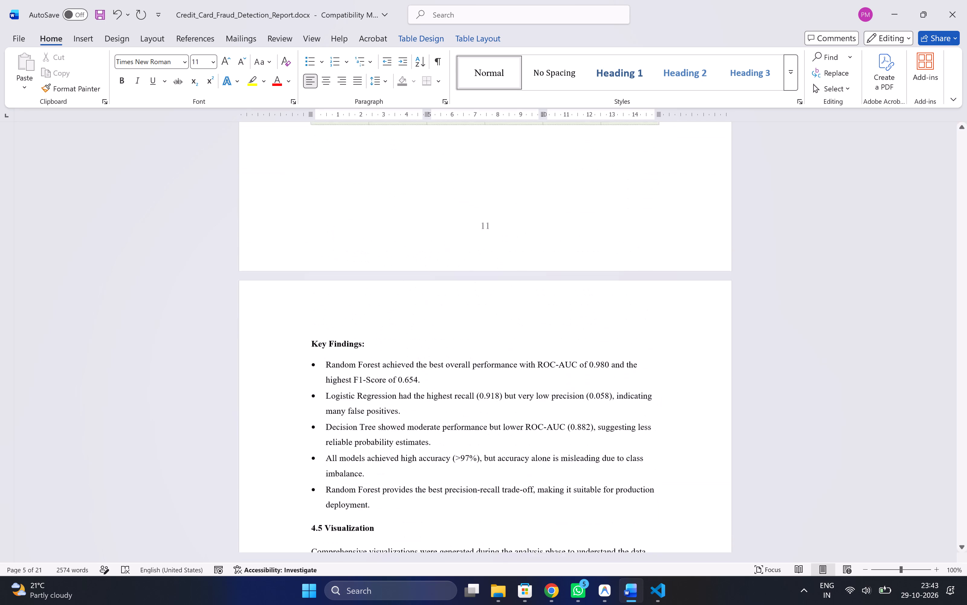
{"action": "scroll", "coordinate": [713, 426], "scroll_direction": "down", "scroll_amount": 11}
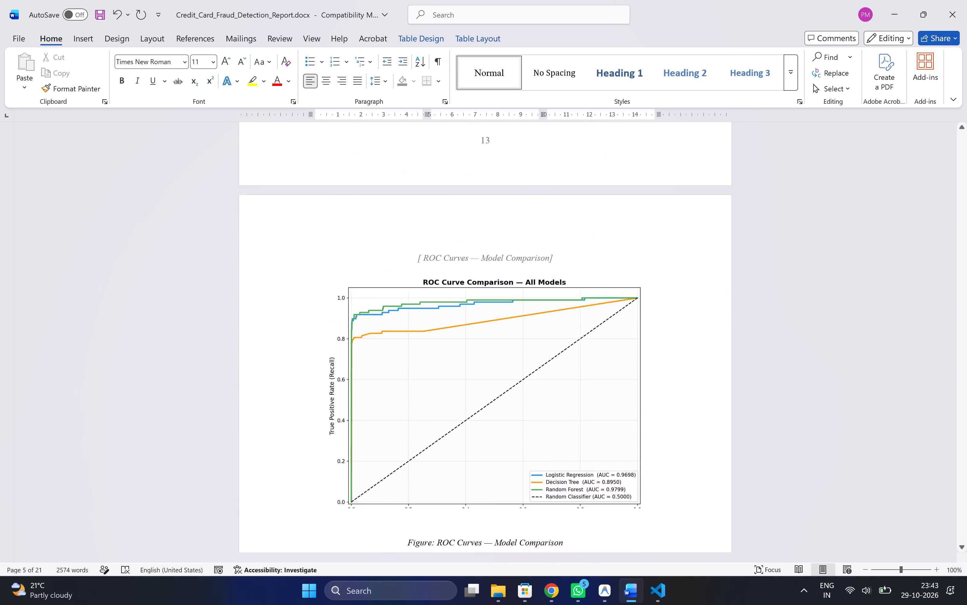
{"action": "scroll", "coordinate": [713, 426], "scroll_direction": "down", "scroll_amount": 8}
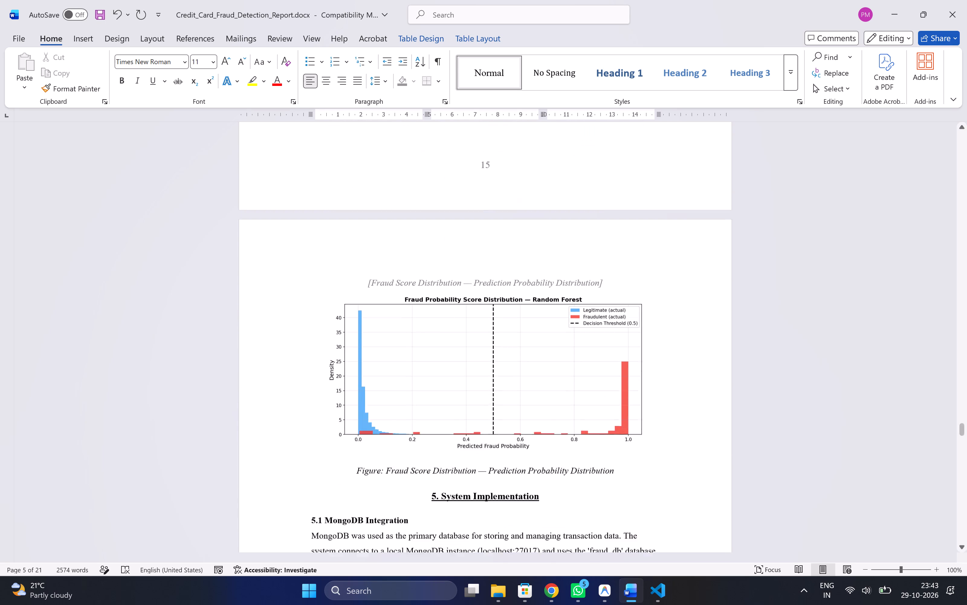
{"action": "scroll", "coordinate": [713, 426], "scroll_direction": "down", "scroll_amount": 4}
{"action": "scroll", "coordinate": [713, 426], "scroll_direction": "up", "scroll_amount": 6}
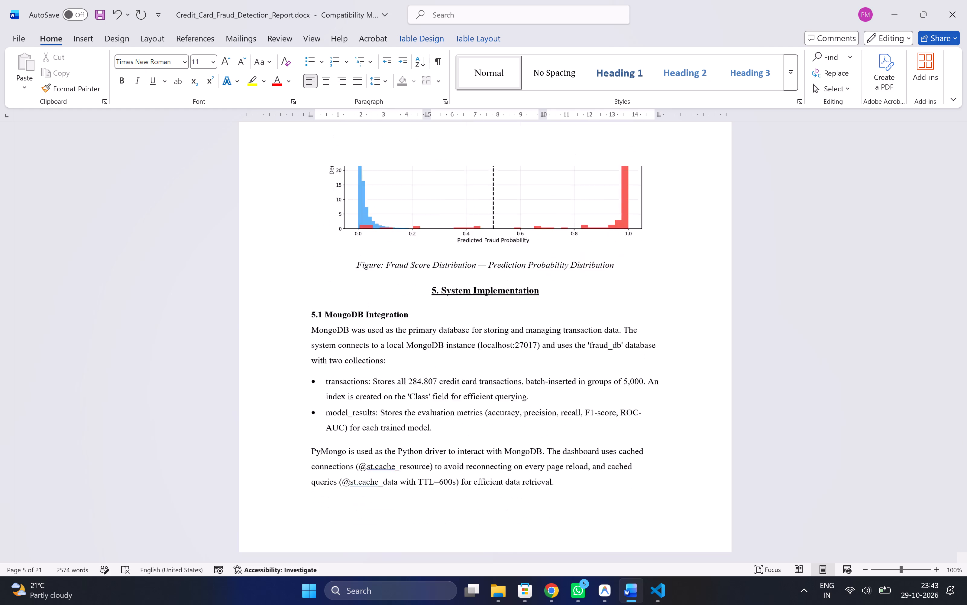
{"action": "scroll", "coordinate": [713, 426], "scroll_direction": "up", "scroll_amount": 10}
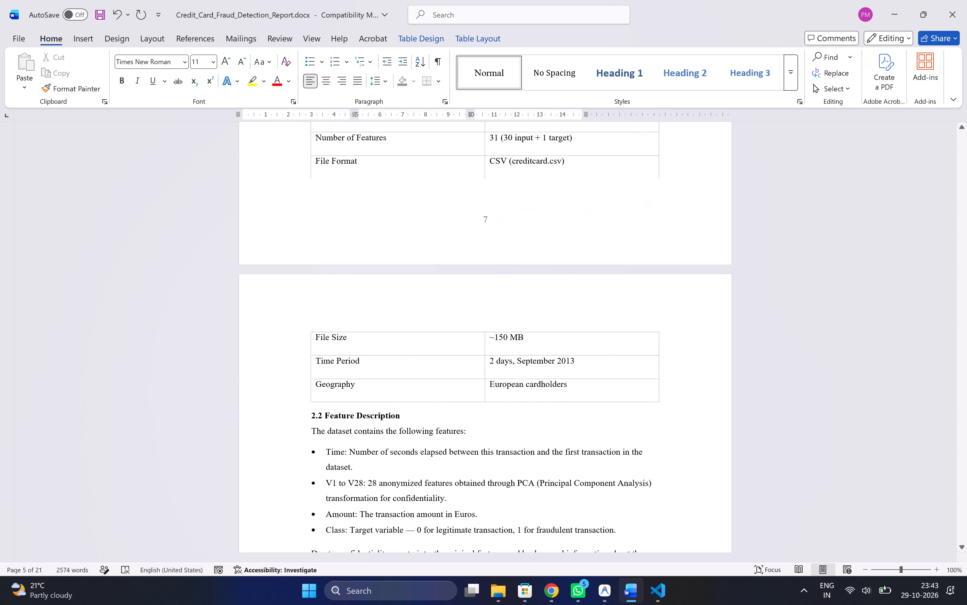
{"action": "scroll", "coordinate": [713, 426], "scroll_direction": "up", "scroll_amount": 9}
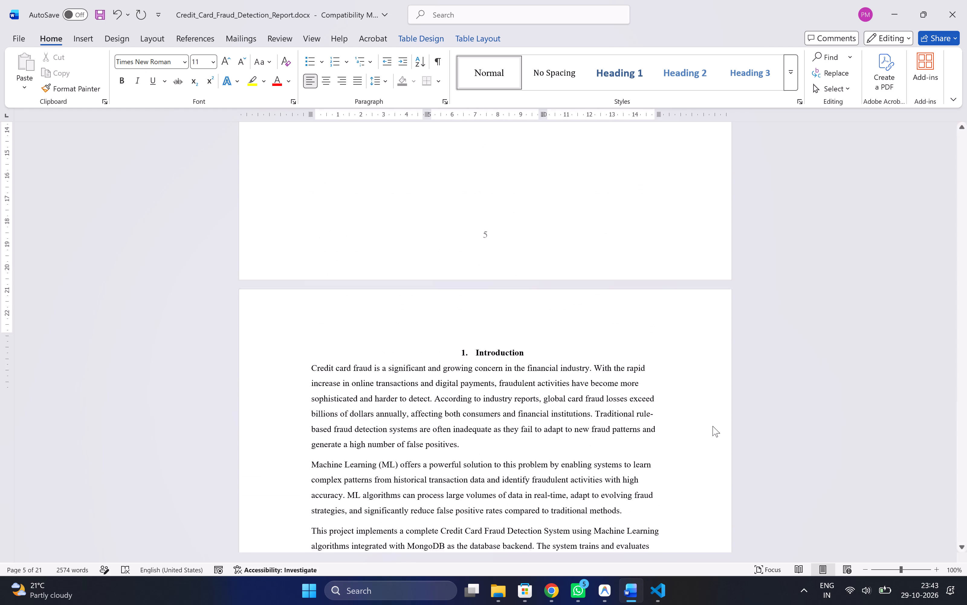
{"action": "scroll", "coordinate": [713, 426], "scroll_direction": "up", "scroll_amount": 3}
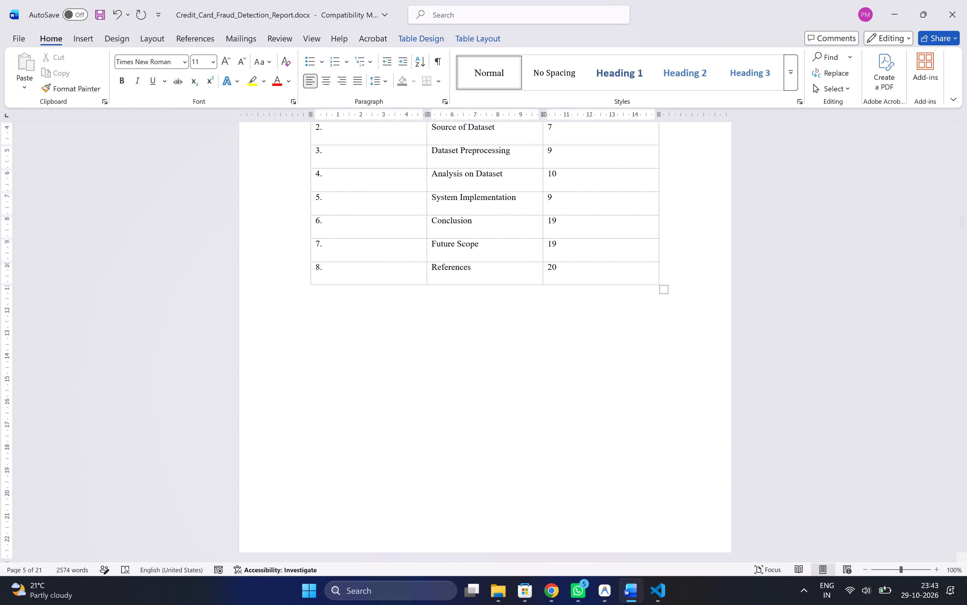
{"action": "scroll", "coordinate": [713, 426], "scroll_direction": "up", "scroll_amount": 1}
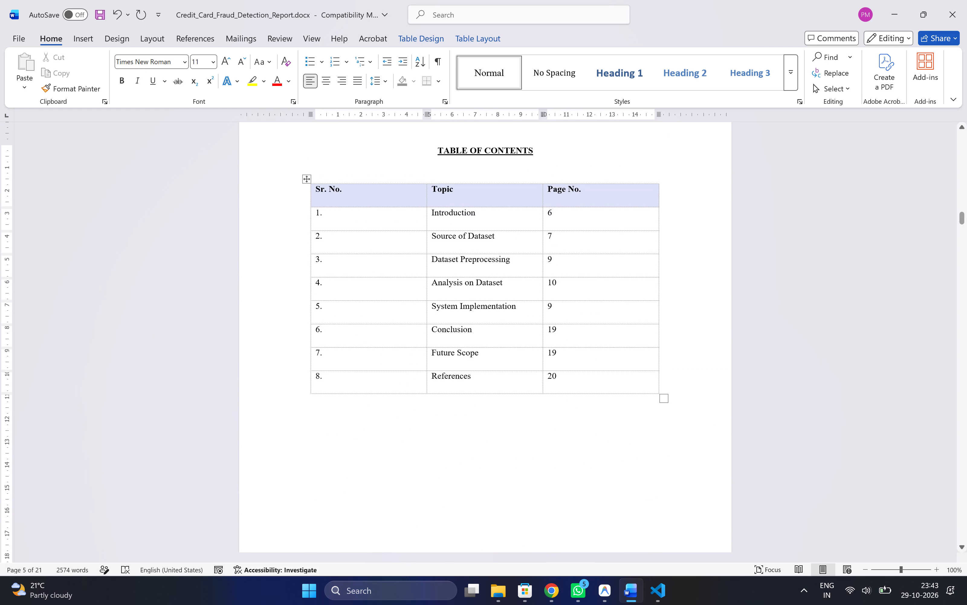
{"action": "left_click", "coordinate": [563, 311]}
{"action": "key", "text": "BackSpace"}
{"action": "type", "text": "16"}
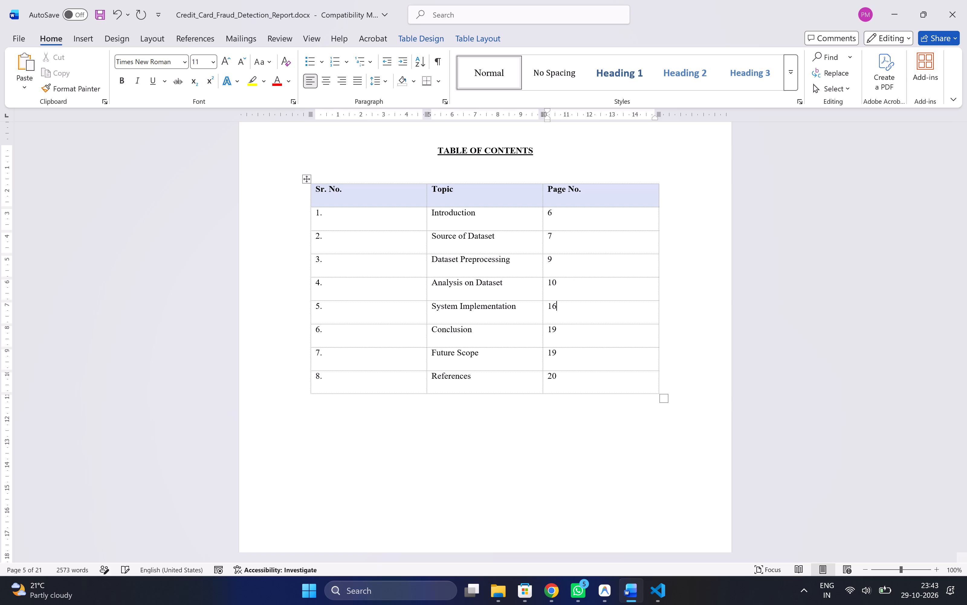